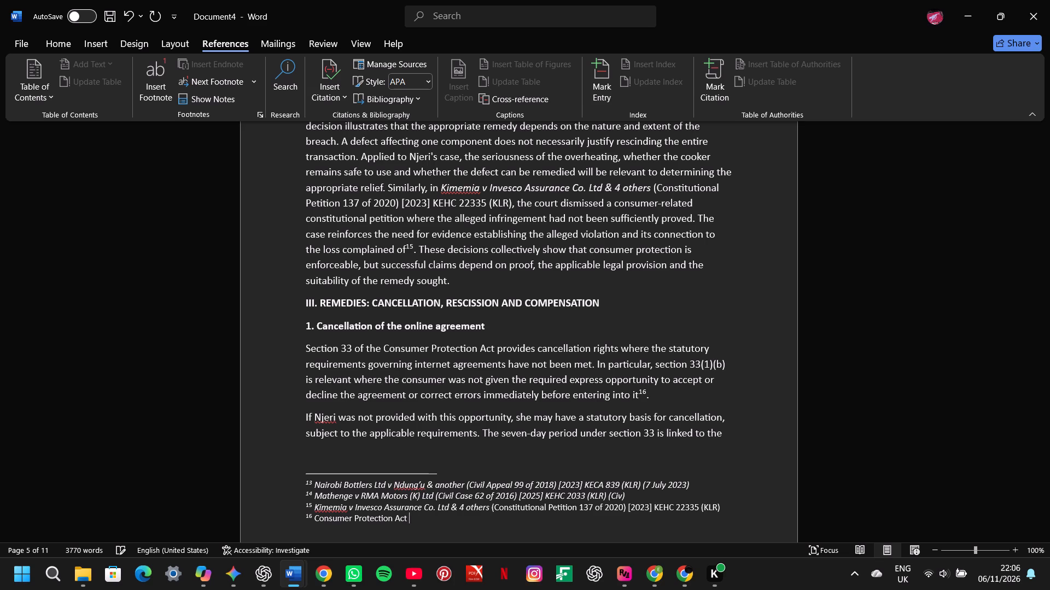
key(BackSpace)
key(comma)
key(BackSpace)
key(space)
text(2022)
text(, s)
key(space)
text(33)
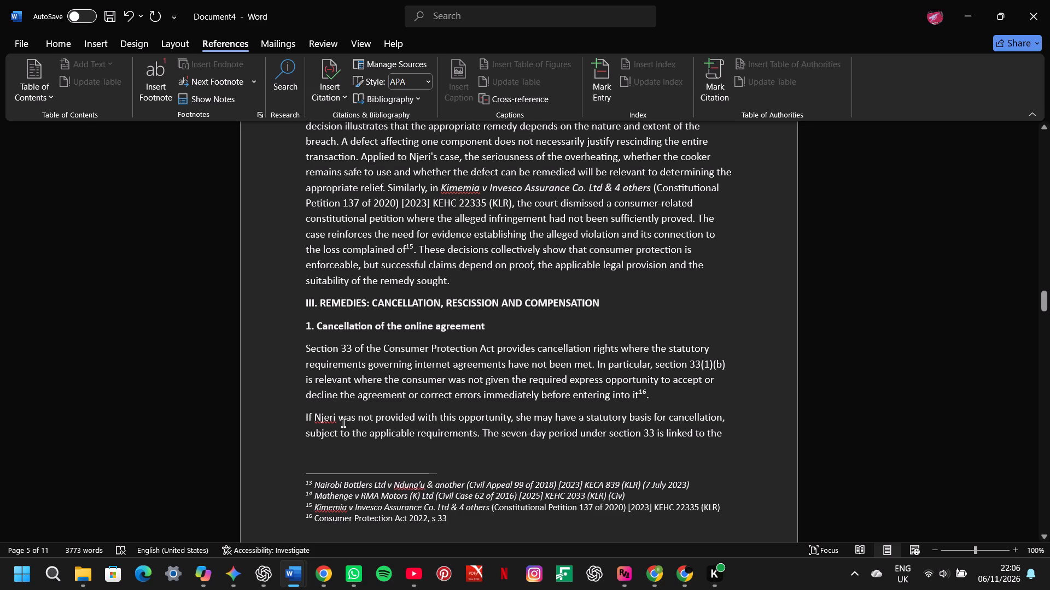
Merge the separate paragraphs under "Cancellation of the online agreement" into one continuous paragraph, with a space between the joined sentences.
click(301, 420)
key(BackSpace)
key(space)
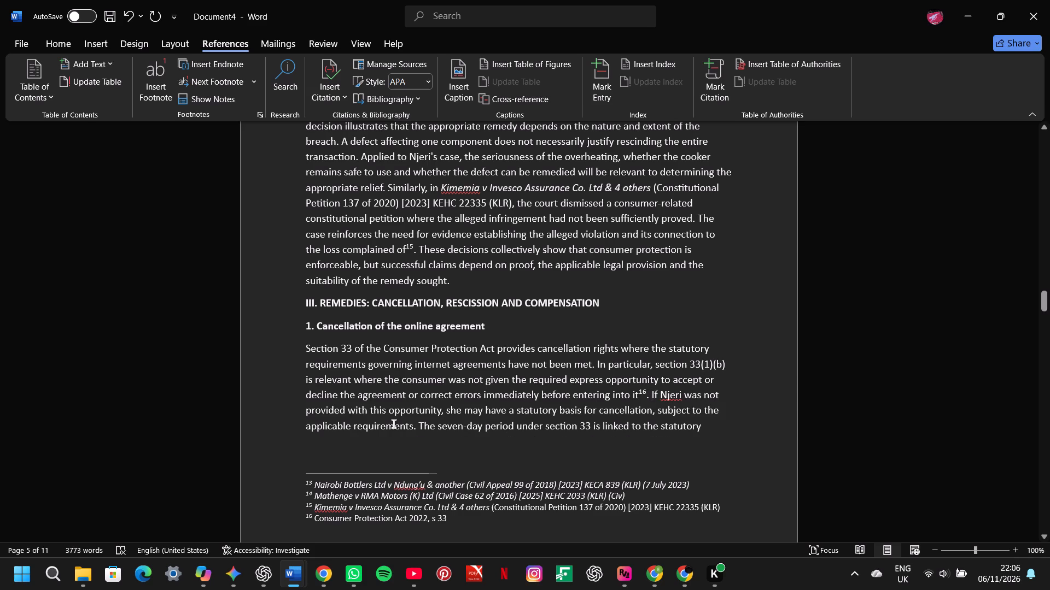
scroll(394, 424, down, 1)
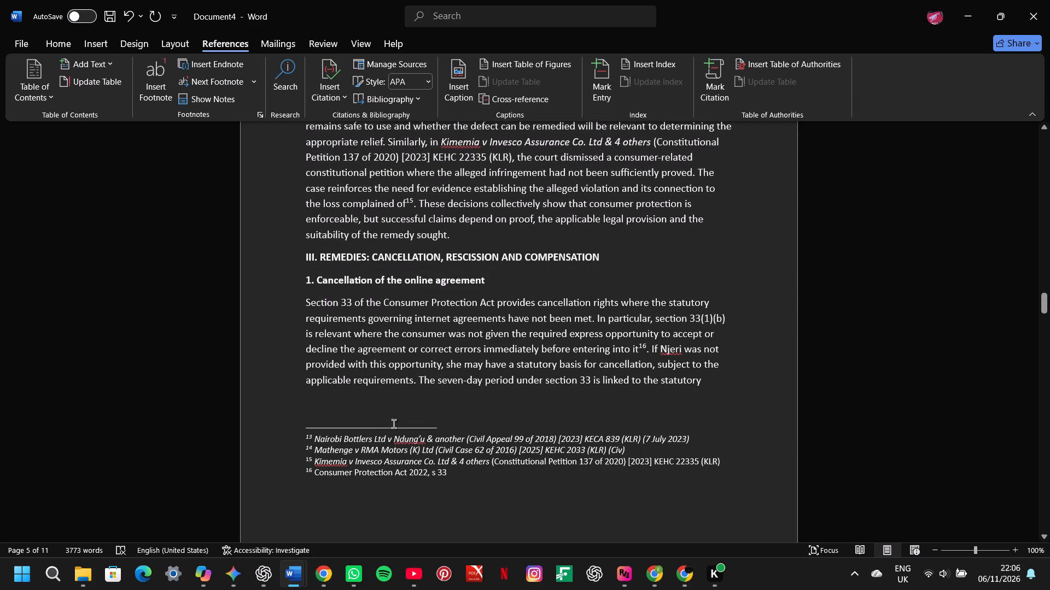
scroll(394, 424, down, 1)
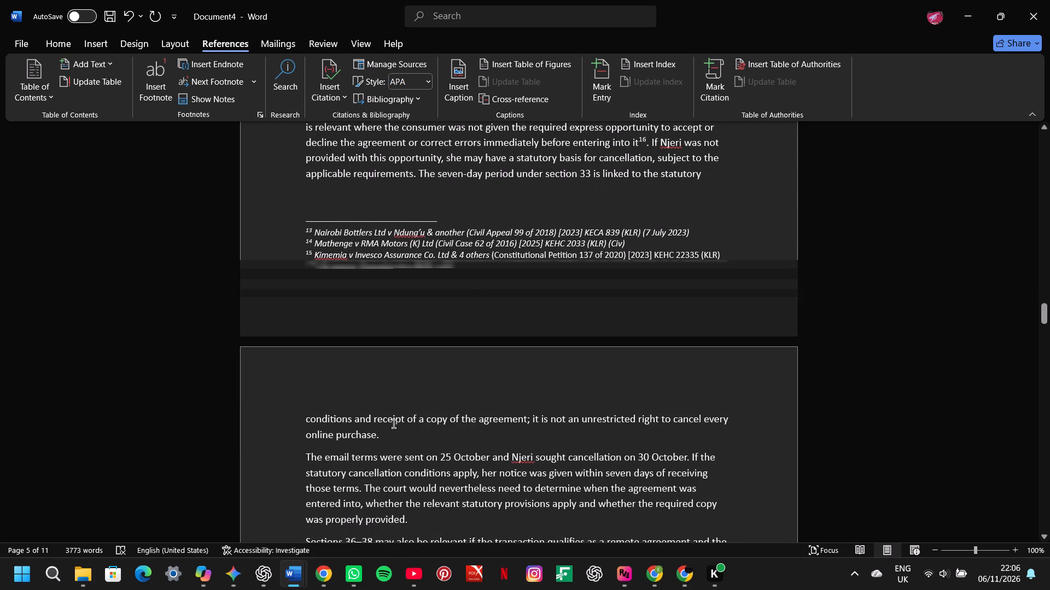
scroll(394, 424, down, 2)
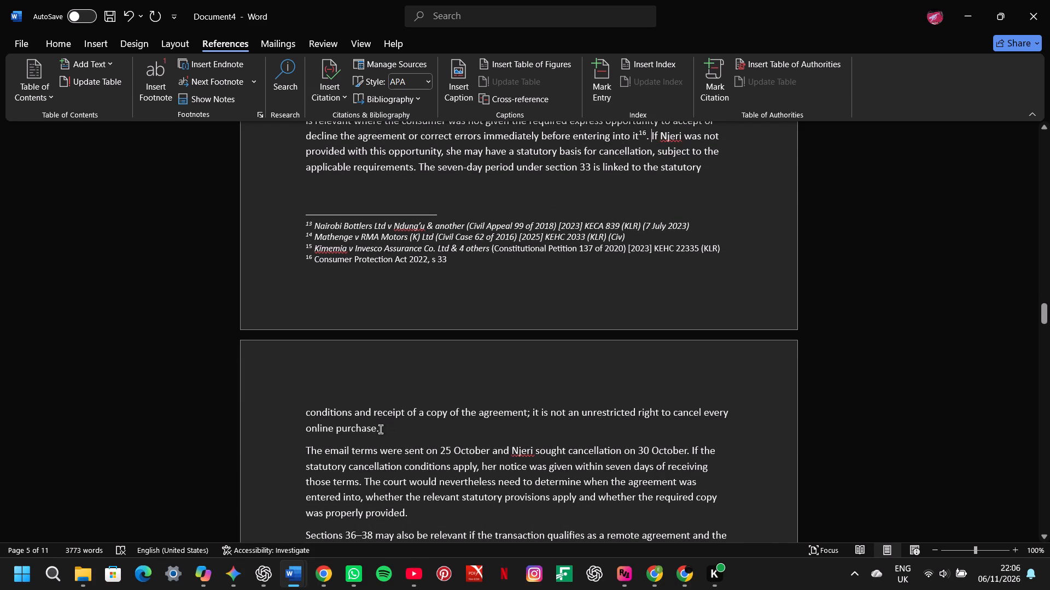
click(303, 451)
key(BackSpace)
key(space)
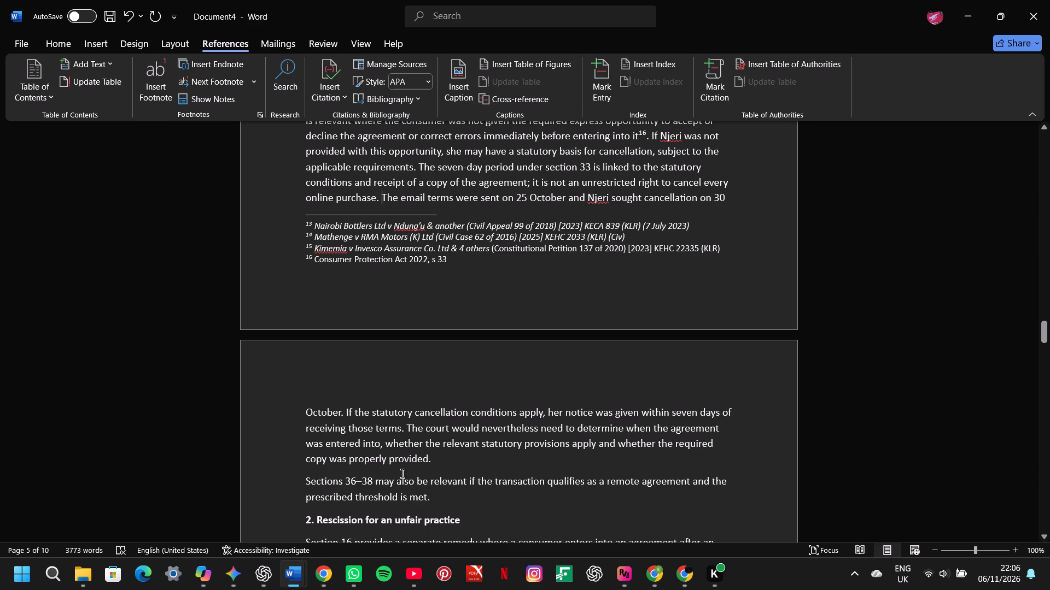
click(304, 479)
key(BackSpace)
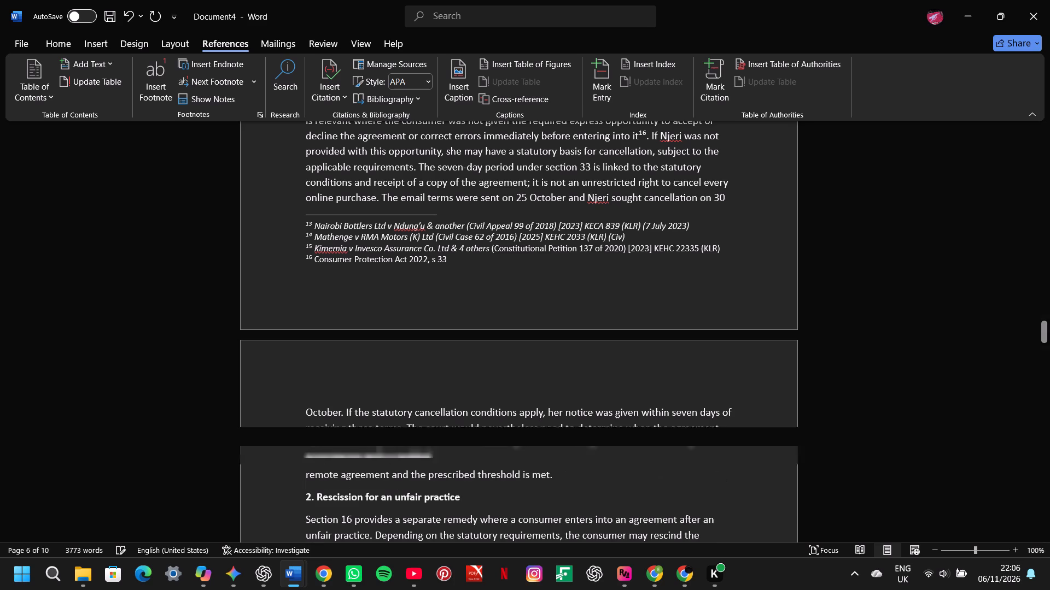
key(space)
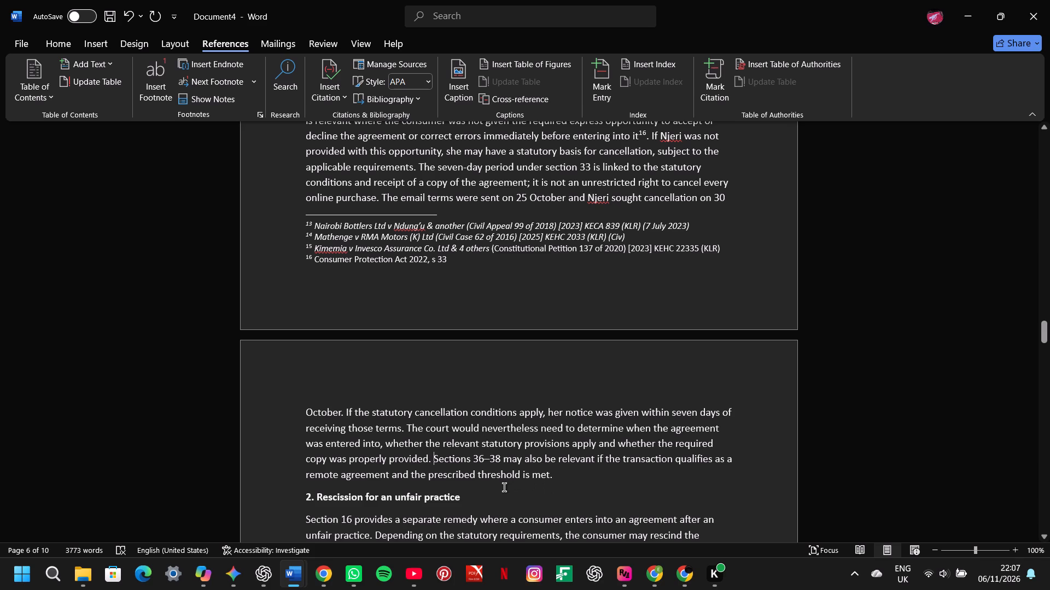
Join the "This remedy may be relevant" paragraph to the Section 16 paragraph under "Rescission for an unfair practice".
scroll(504, 486, down, 1)
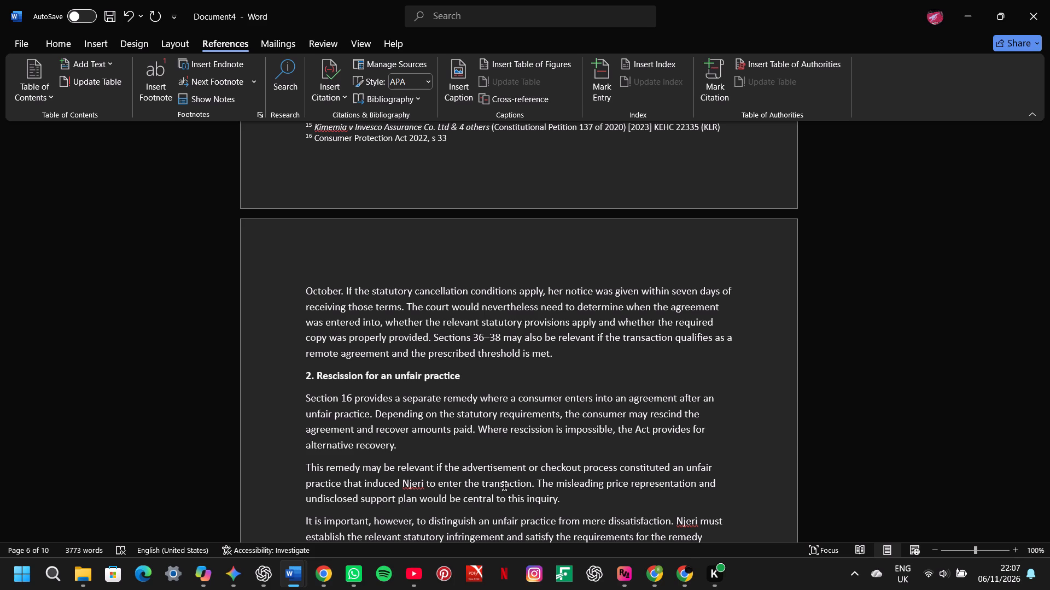
click(398, 451)
key(Delete)
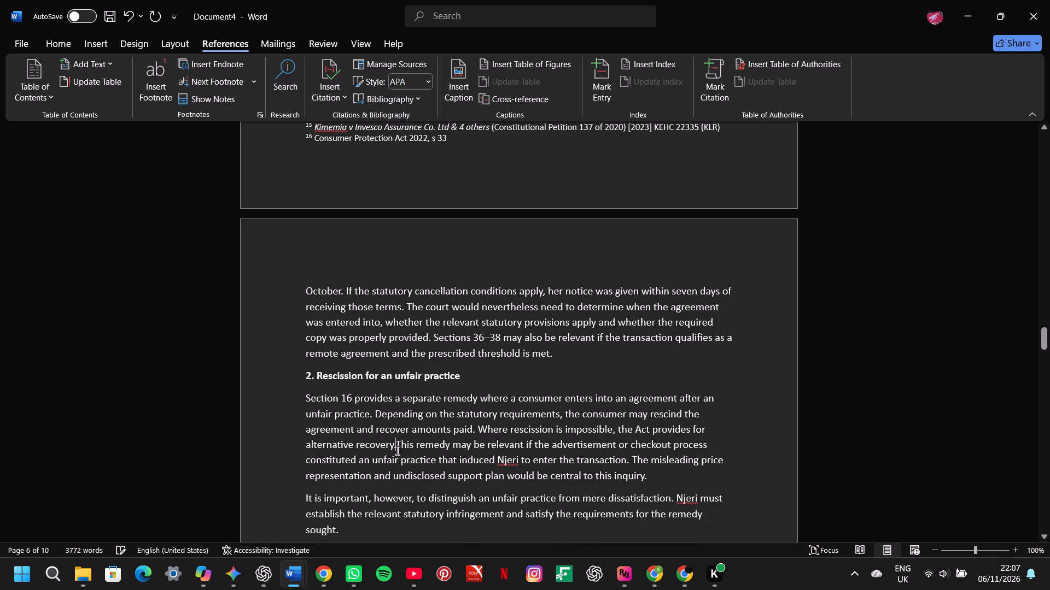
key(space)
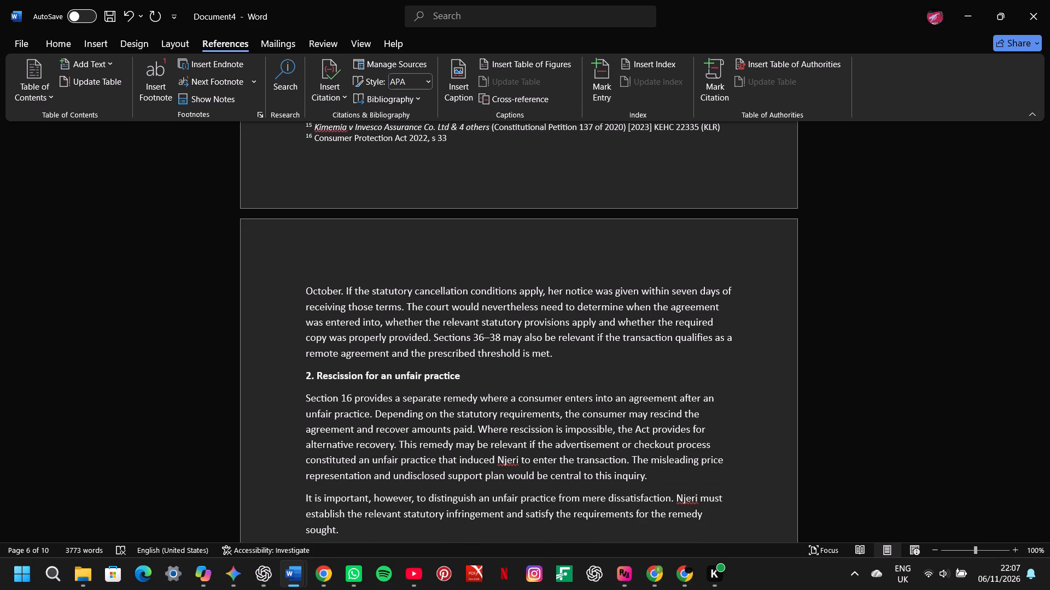
Insert a footnote after "alternative recovery." reading "Consumer Protection Act 2022, s 16".
key(Left)
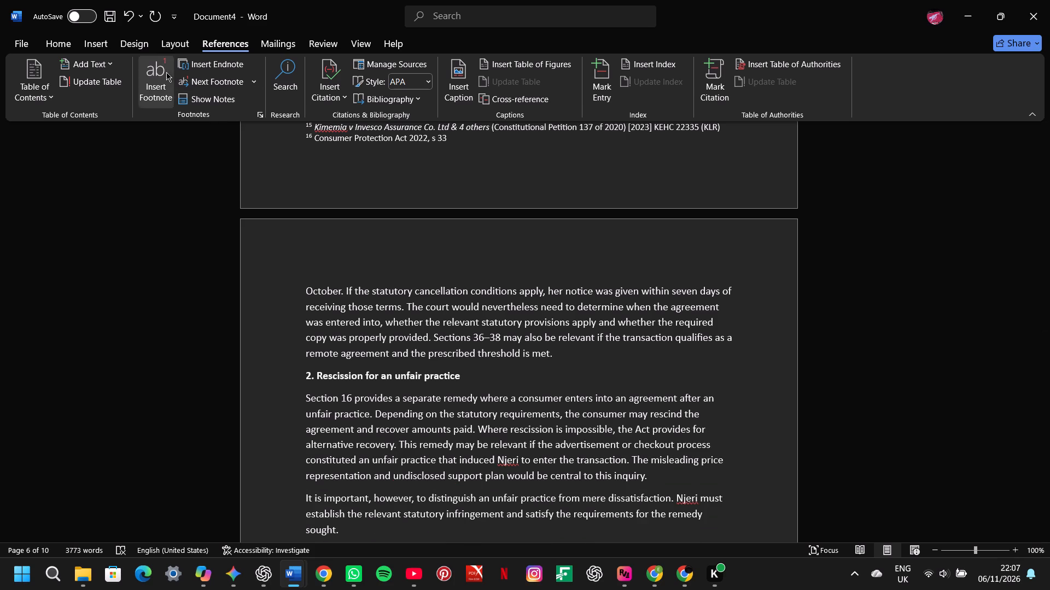
click(163, 73)
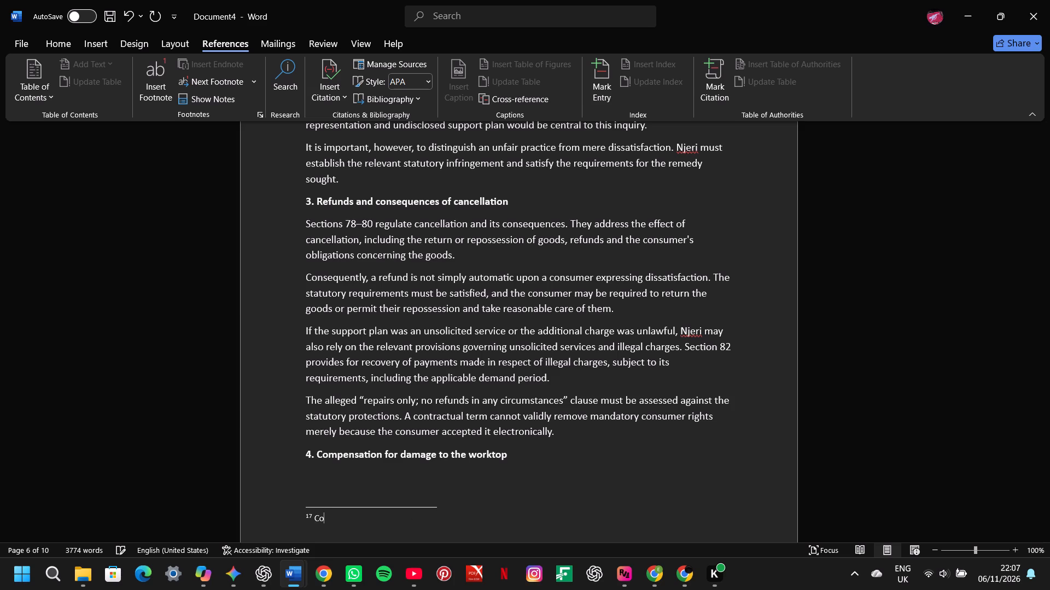
key(n)
text(sum)
text(er)
key(space)
key(BackSpace)
key(comma)
key(BackSpace)
key(space)
text(2022)
text(,)
key(space)
text(s 16)
Join the "It is important, however" paragraph to the preceding paragraph under "Rescission for an unfair practice".
scroll(398, 323, up, 1)
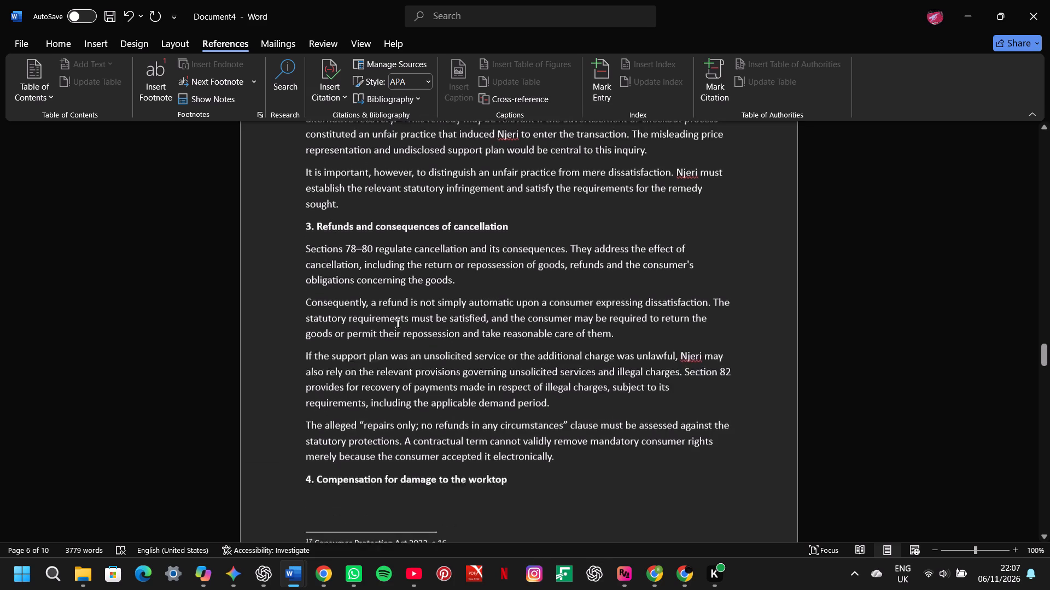
scroll(398, 323, up, 1)
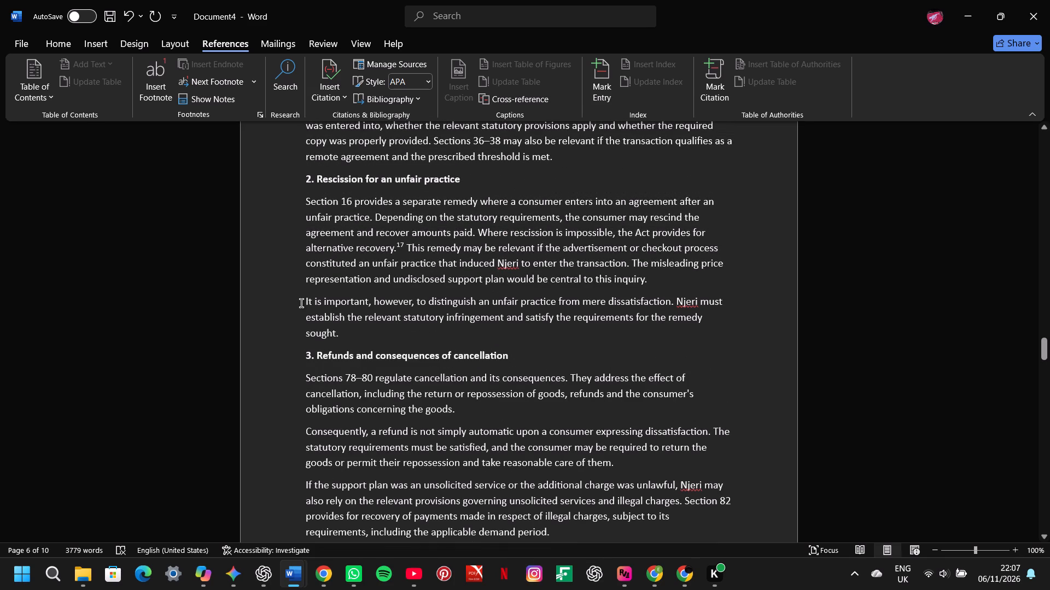
click(301, 303)
key(BackSpace)
key(space)
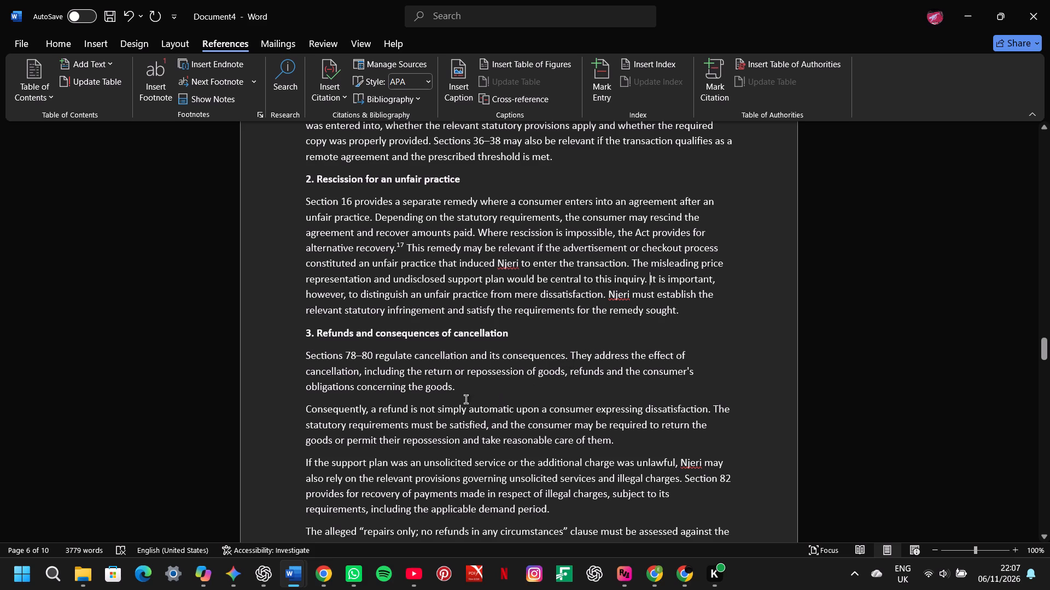
Insert a footnote after "obligations concerning the goods" under "Refunds and consequences of cancellation" reading "Consumer Protection Act 2022, ss 78-80".
click(453, 388)
click(155, 84)
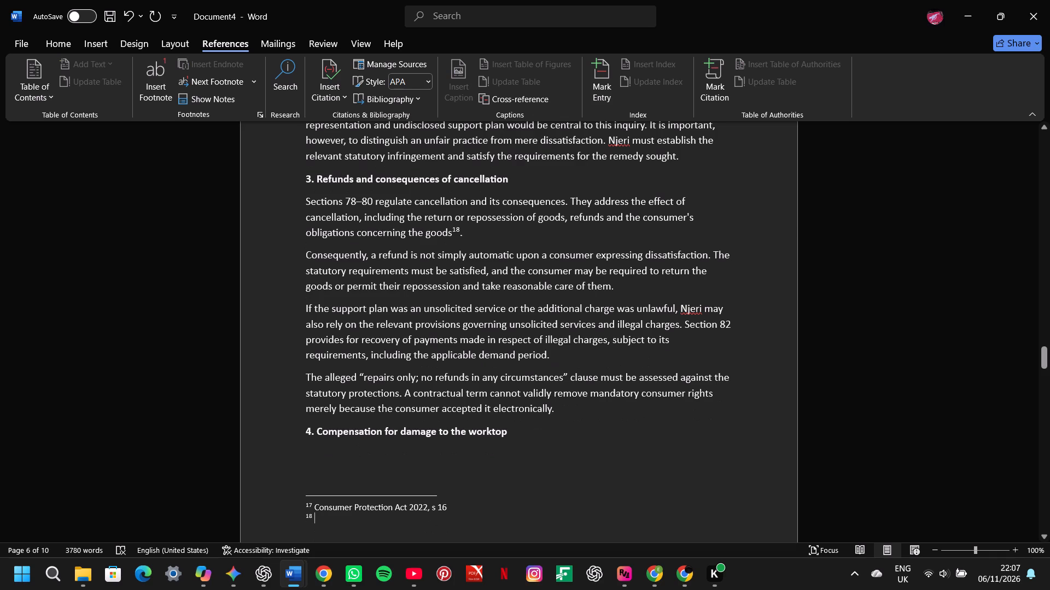
drag(435, 508, 317, 506)
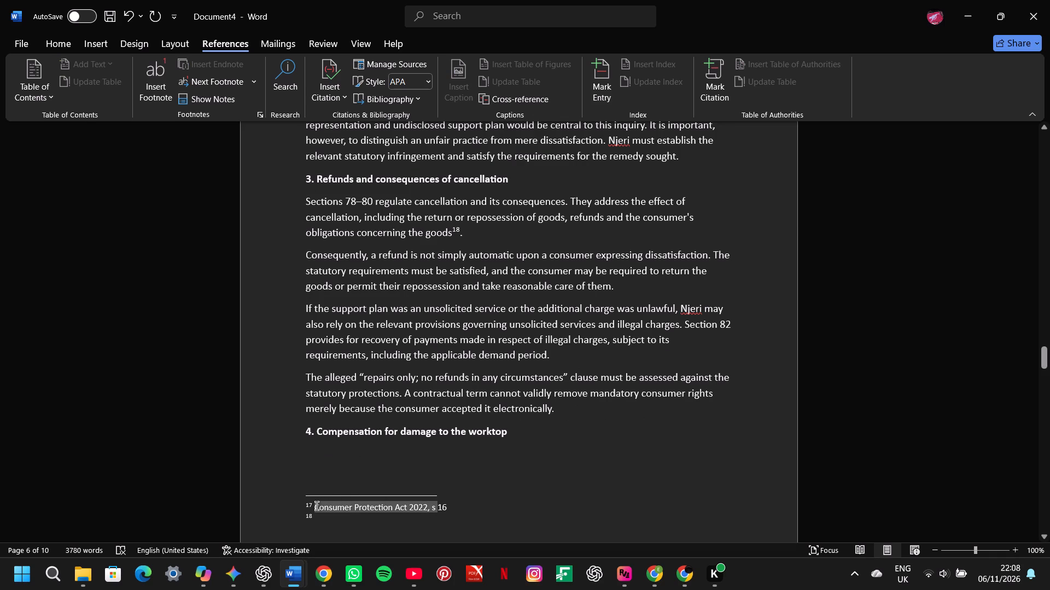
drag(317, 506, 316, 508)
key(ctrl+c)
click(319, 517)
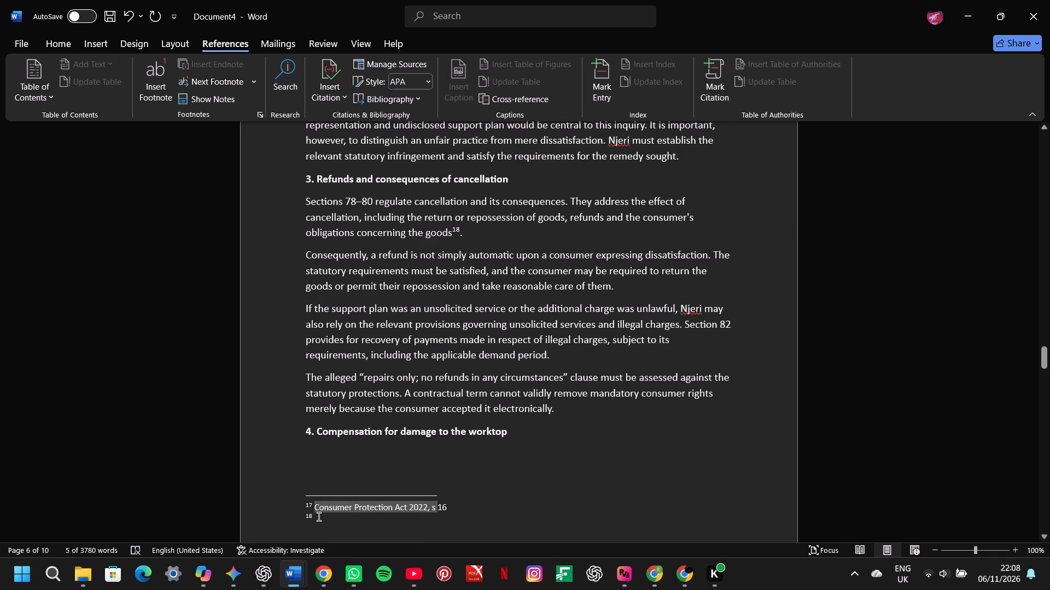
key(ctrl+v)
text(s)
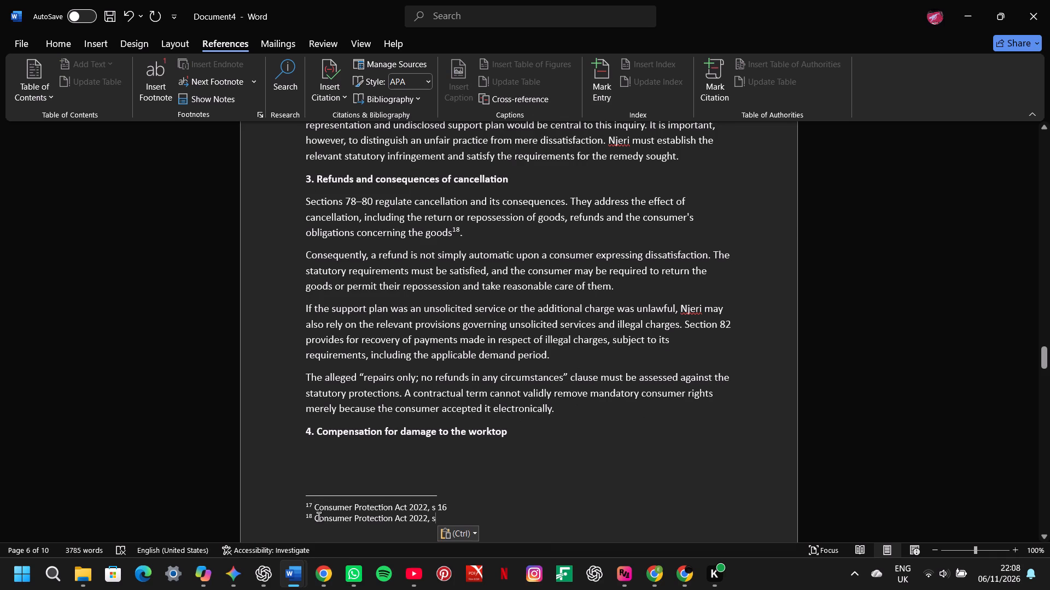
key(space)
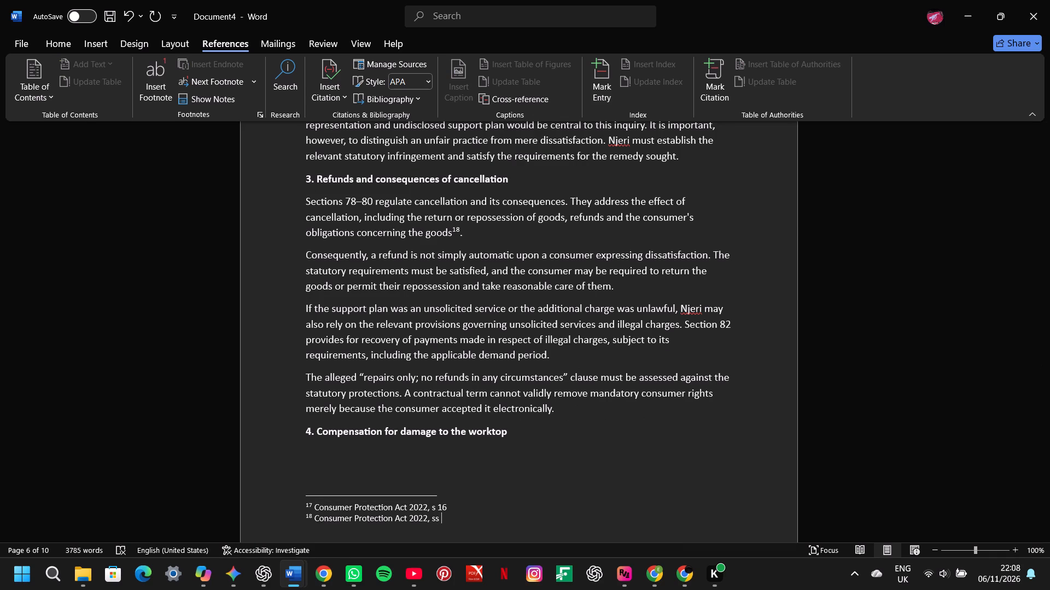
text(78)
key(0)
key(BackSpace)
key(minus)
text(80)
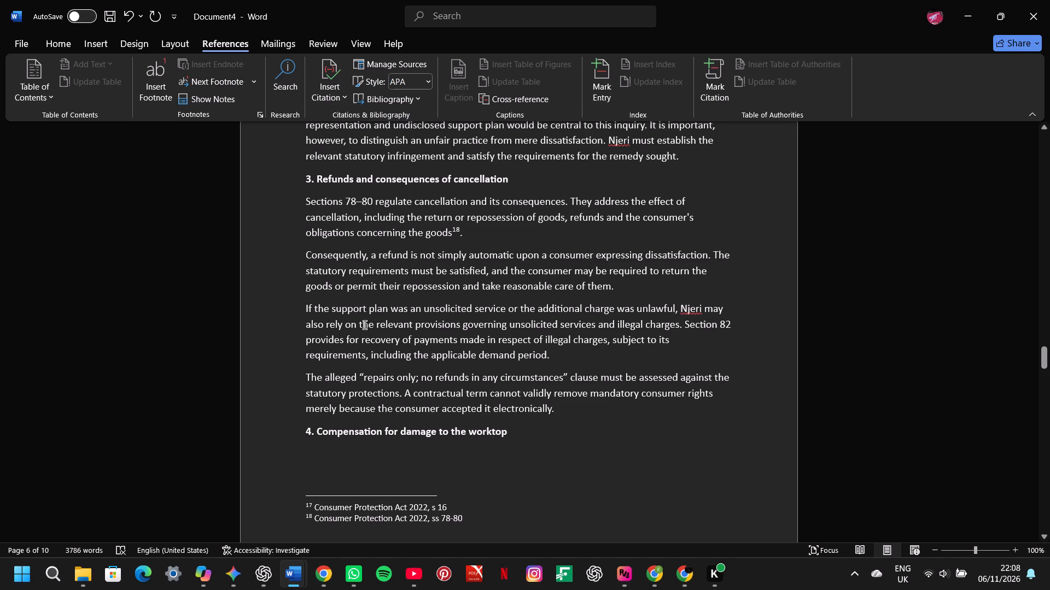
Join the "Consequently, a refund" and "If the support plan" paragraphs to the Sections 78–80 paragraph, with a space between the joined sentences.
click(302, 253)
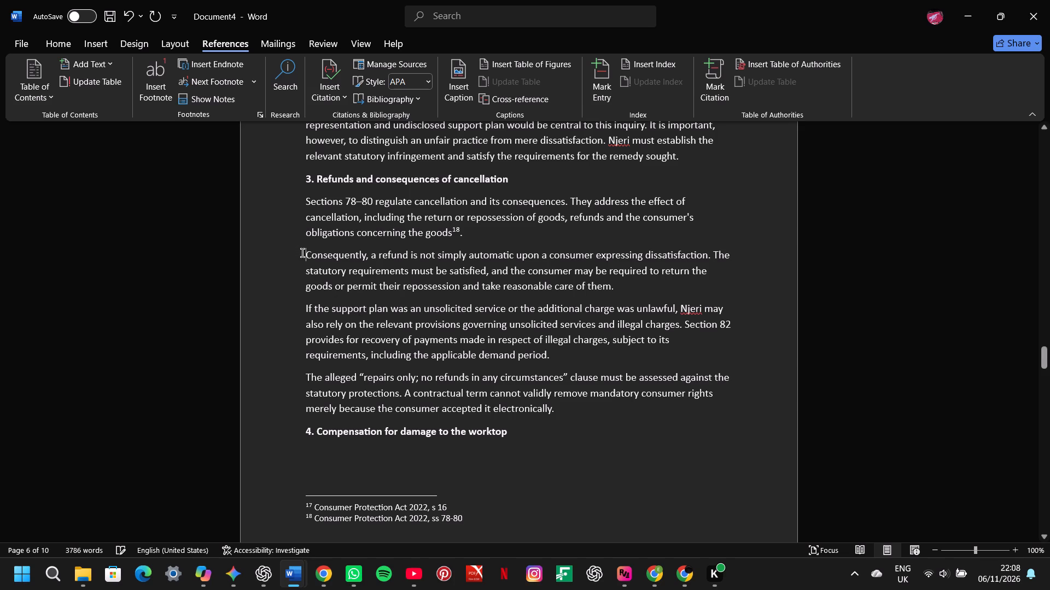
key(BackSpace)
key(space)
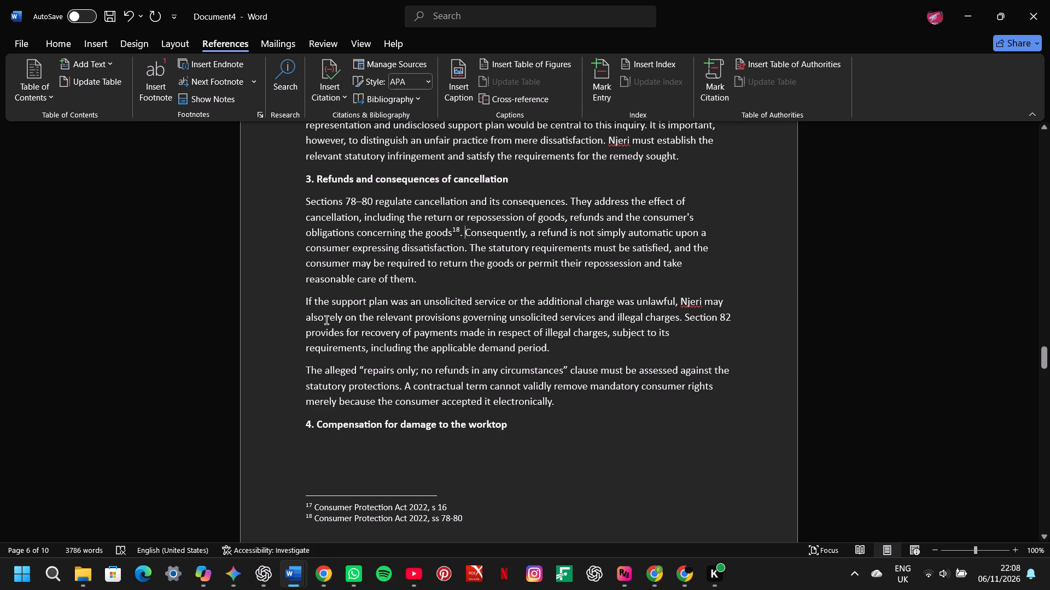
click(302, 306)
key(BackSpace)
key(space)
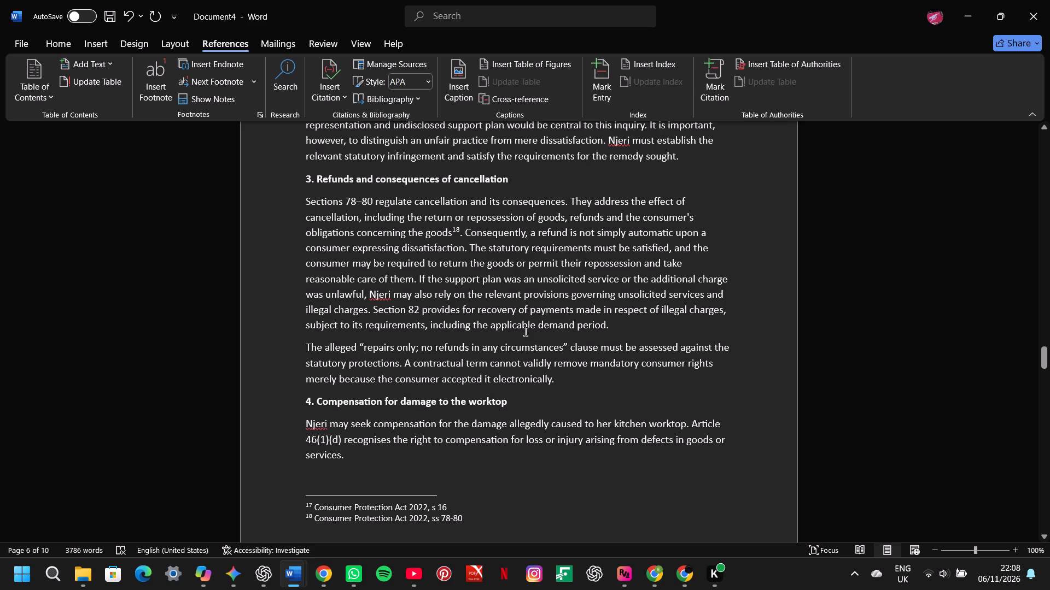
Insert a footnote after "including the applicable demand period" reading "Consumer Protection Act 2022, s 82".
click(606, 327)
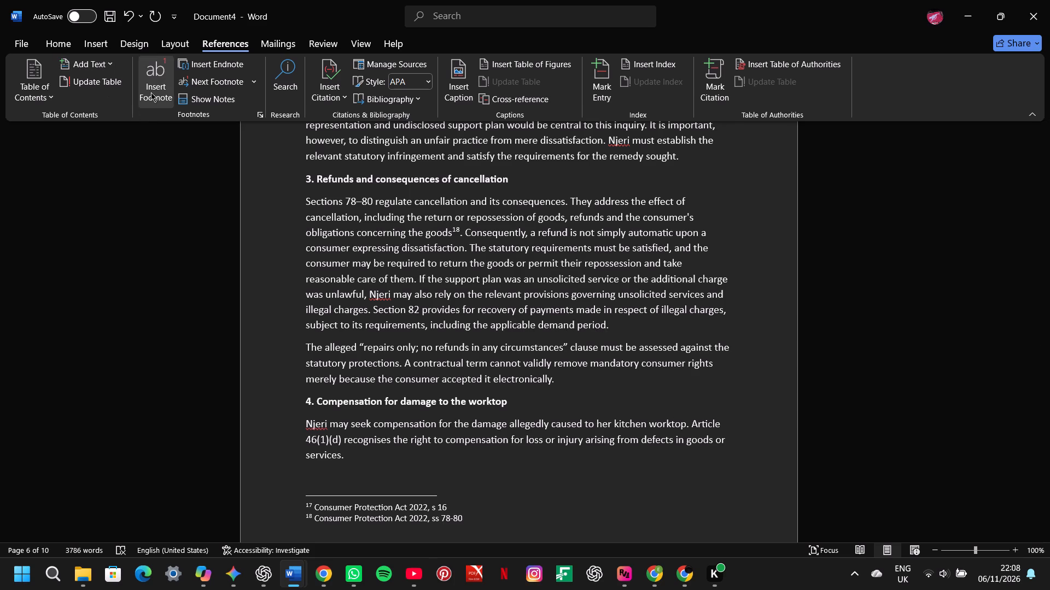
click(151, 92)
key(ctrl+v)
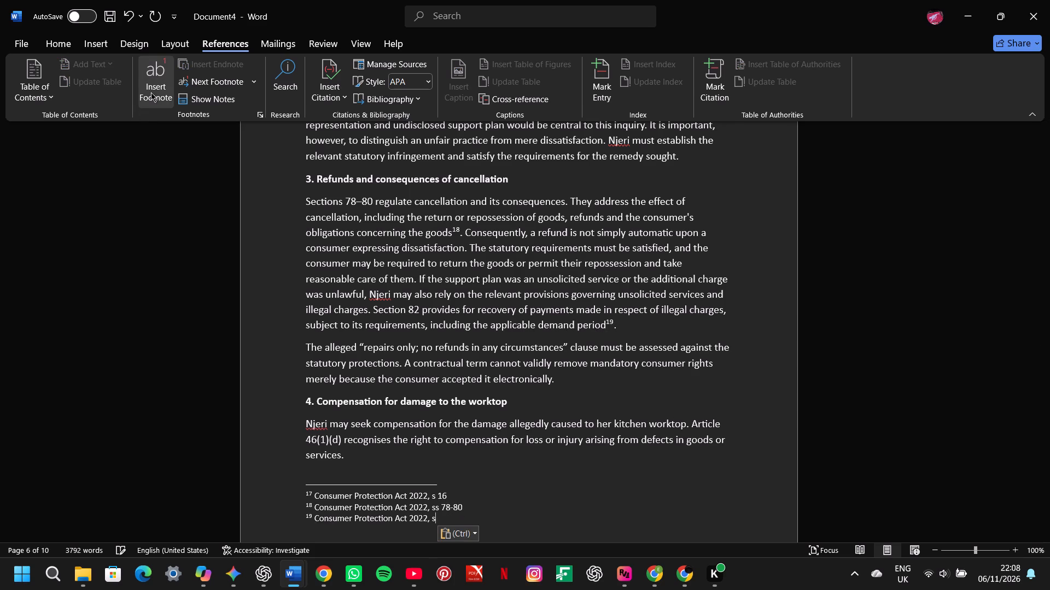
key(space)
text(80)
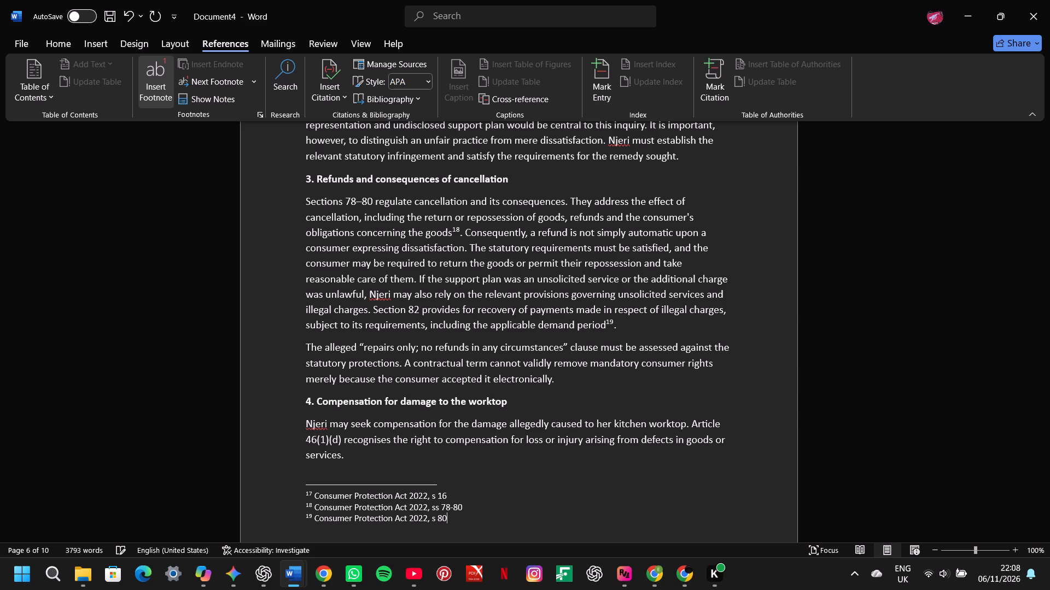
key(BackSpace)
key(2)
Join the "The alleged 'repairs only'" paragraph to the preceding paragraph under "Refunds and consequences of cancellation", separated by a space.
click(306, 339)
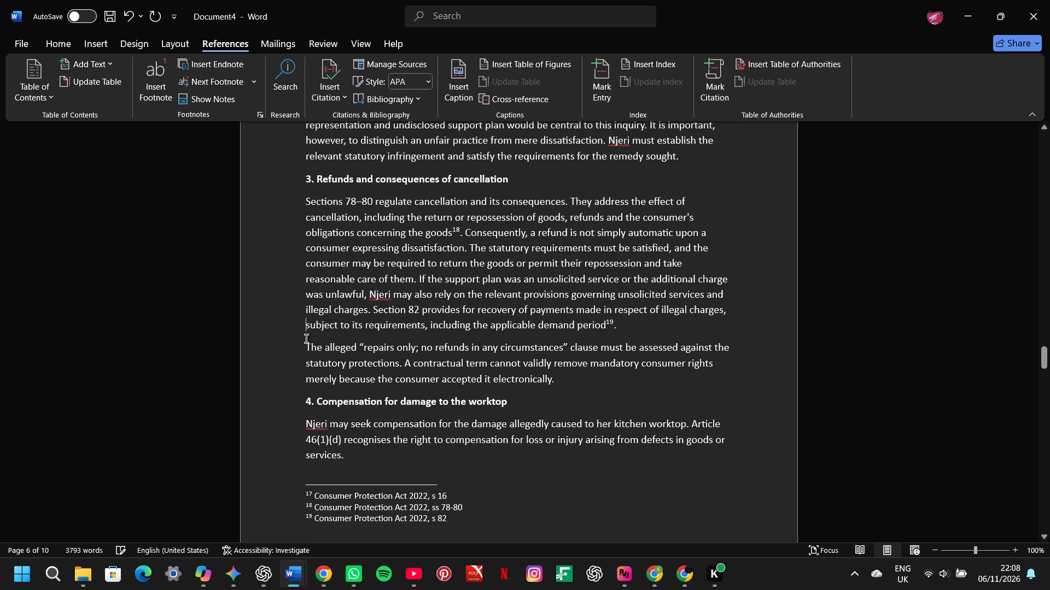
key(Down)
key(BackSpace)
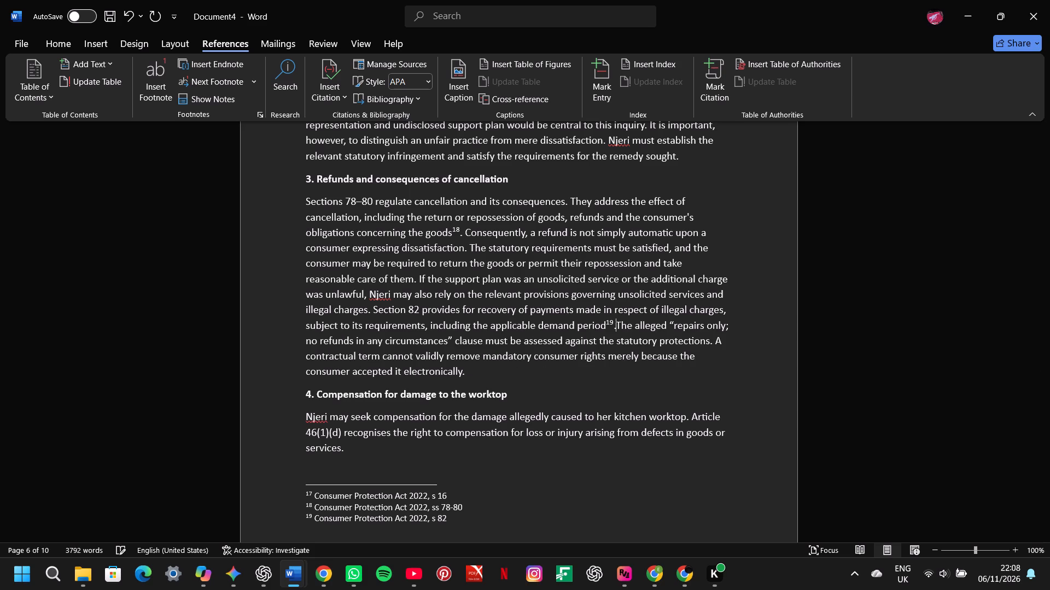
key(space)
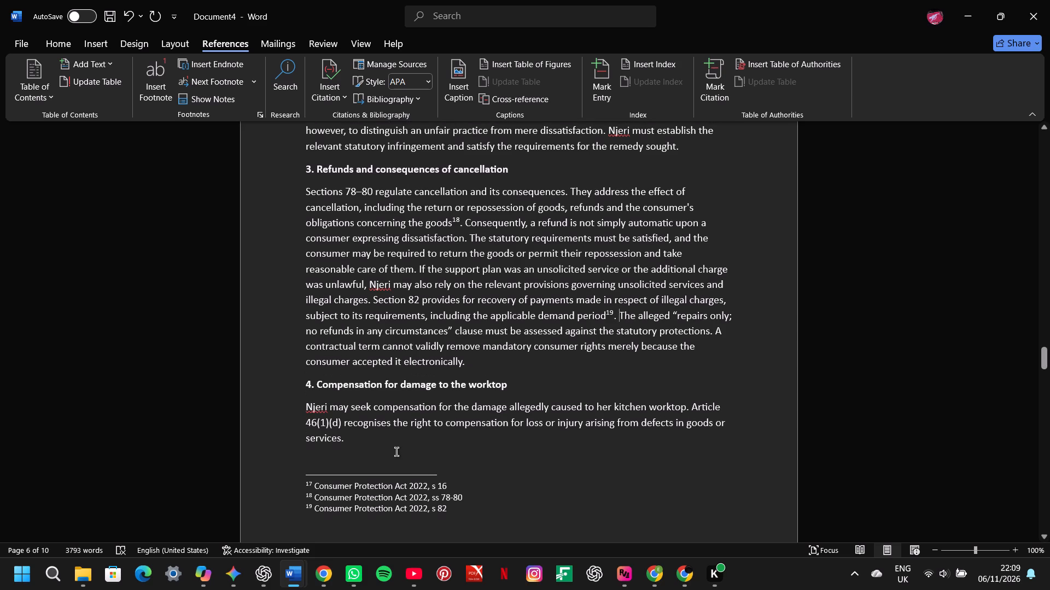
Insert a footnote after "defects in goods or services" under "Compensation for damage to the worktop" reading "Constitution of Kenya 2010, art 46".
scroll(396, 452, down, 1)
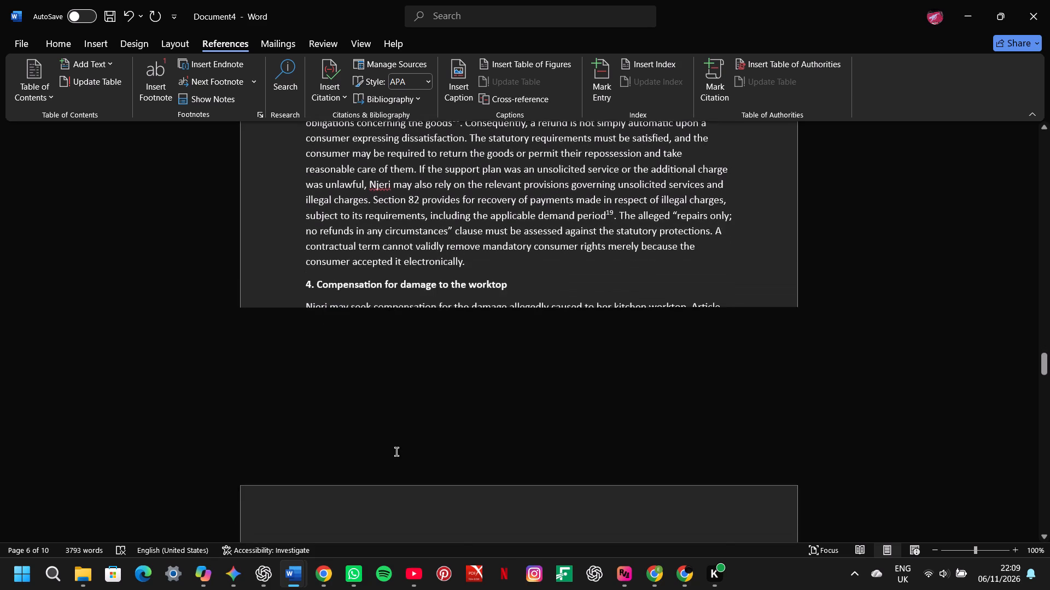
scroll(396, 452, down, 1)
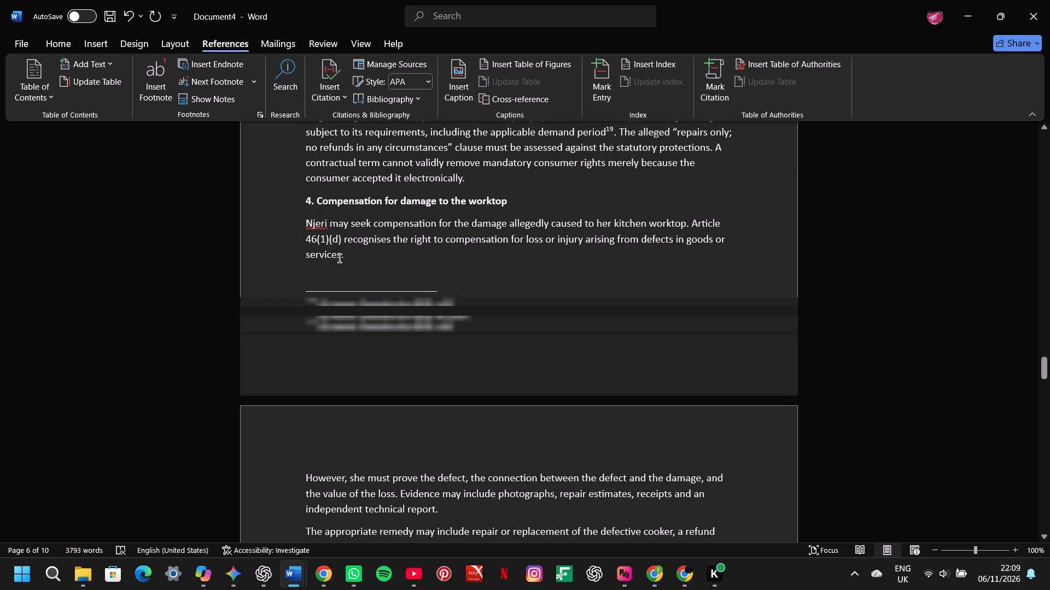
click(340, 258)
click(150, 88)
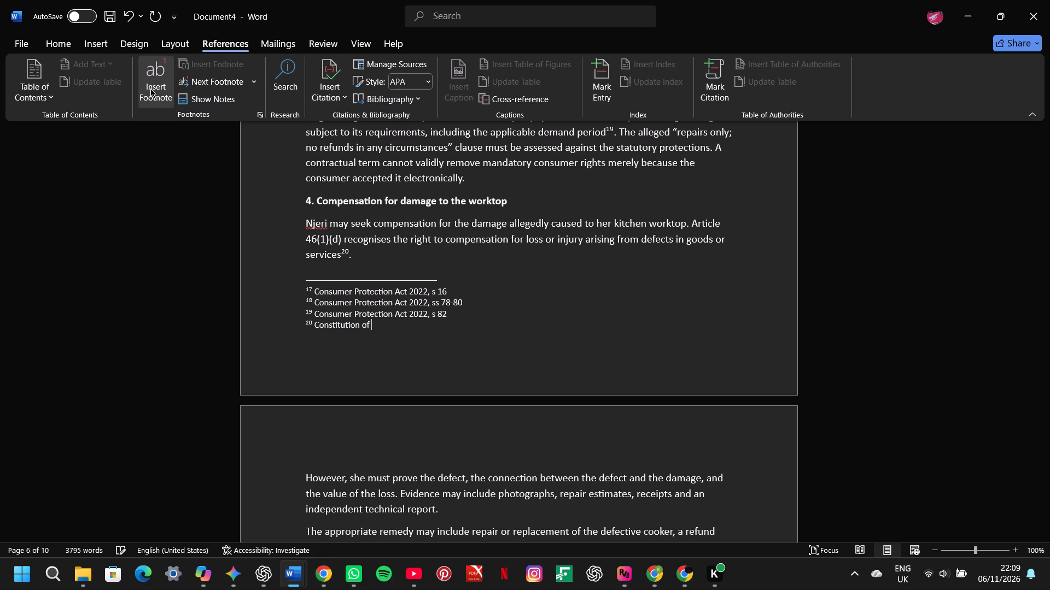
text(enya)
key(space)
text(2010)
text(,)
key(space)
text(art)
key(space)
text(46)
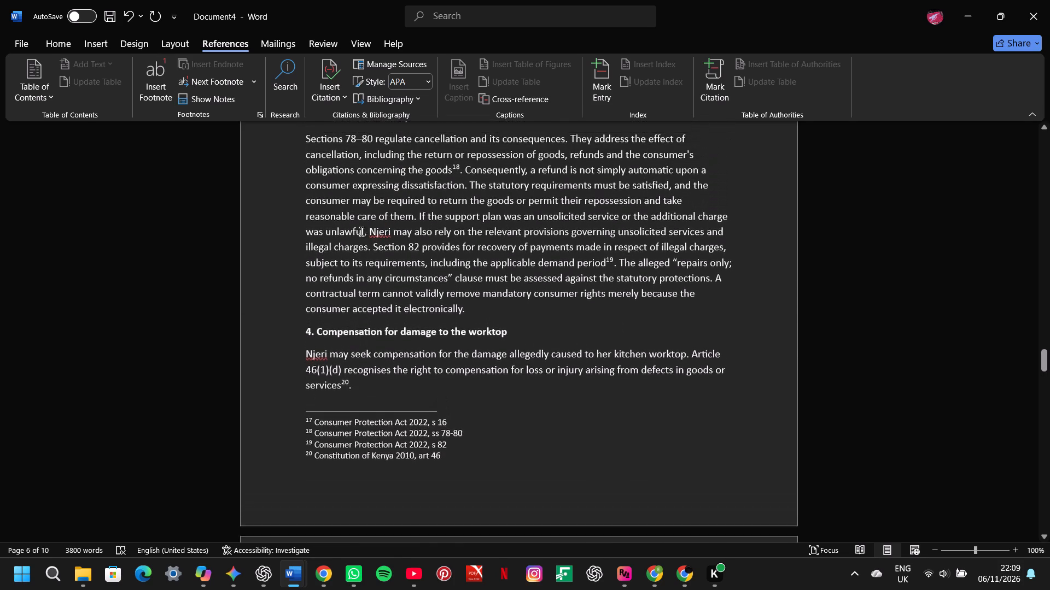
Merge the three paragraphs under "Compensation for damage to the worktop" into one continuous paragraph, with a space between the joined sentences.
click(357, 251)
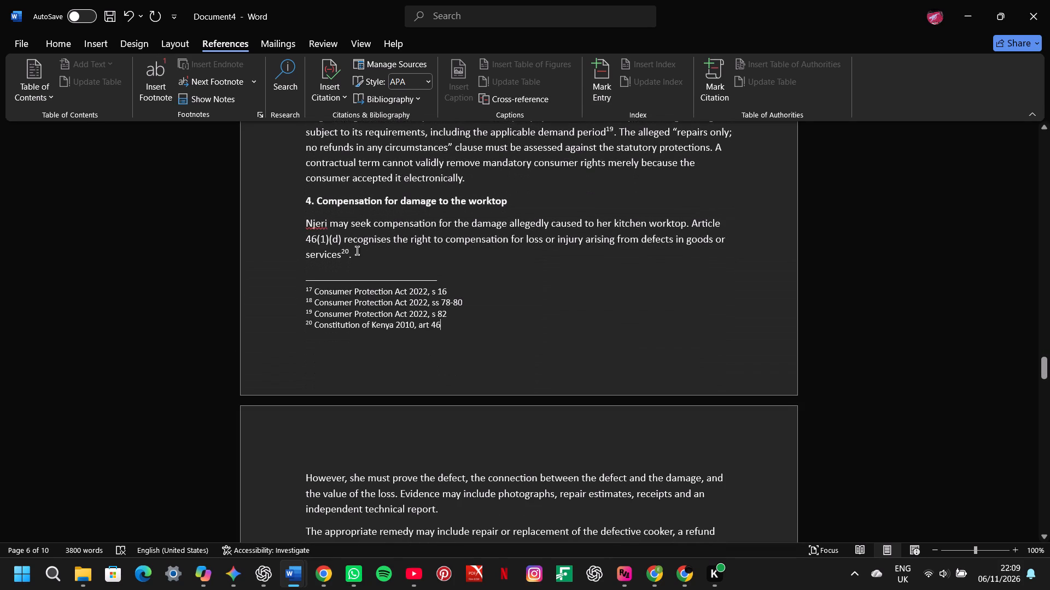
key(Delete)
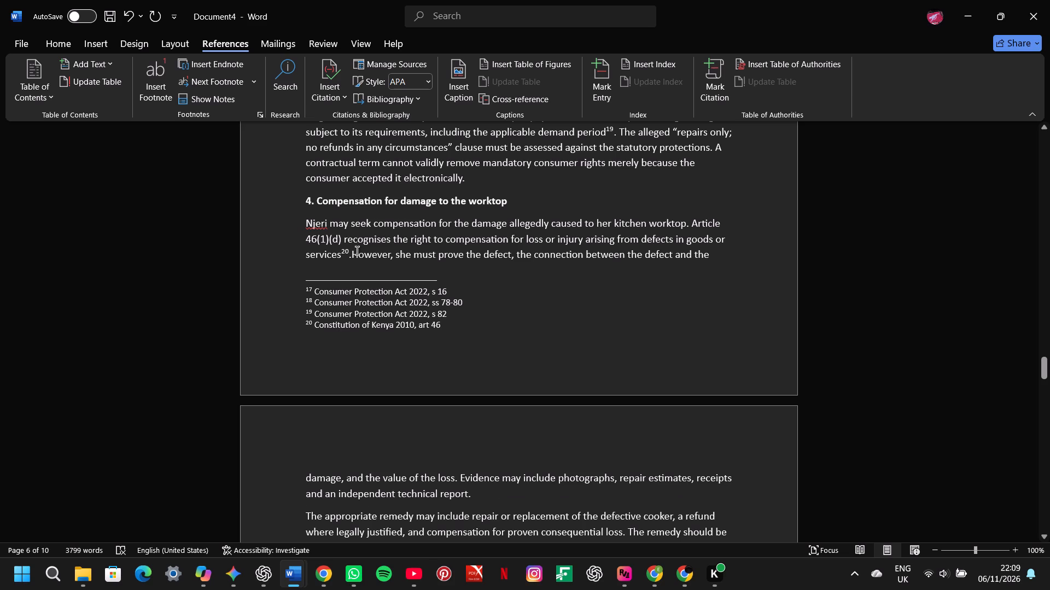
key(space)
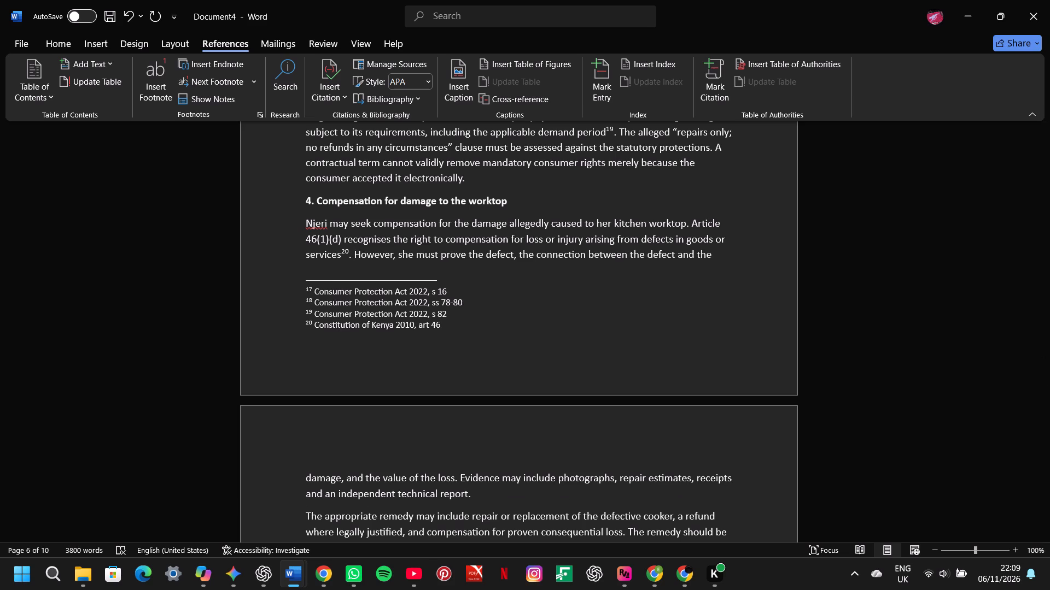
click(302, 520)
key(BackSpace)
key(space)
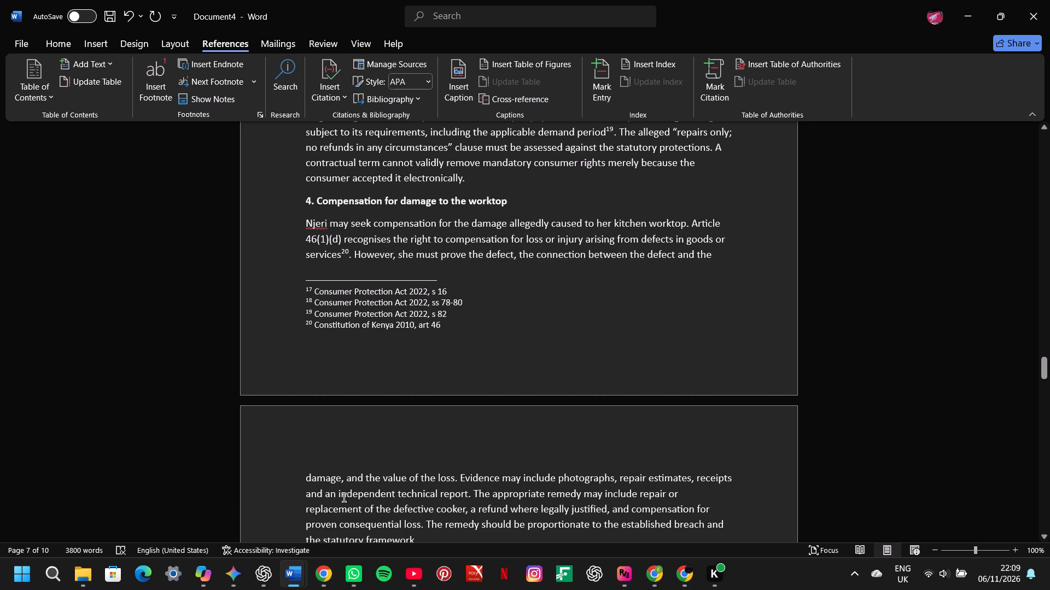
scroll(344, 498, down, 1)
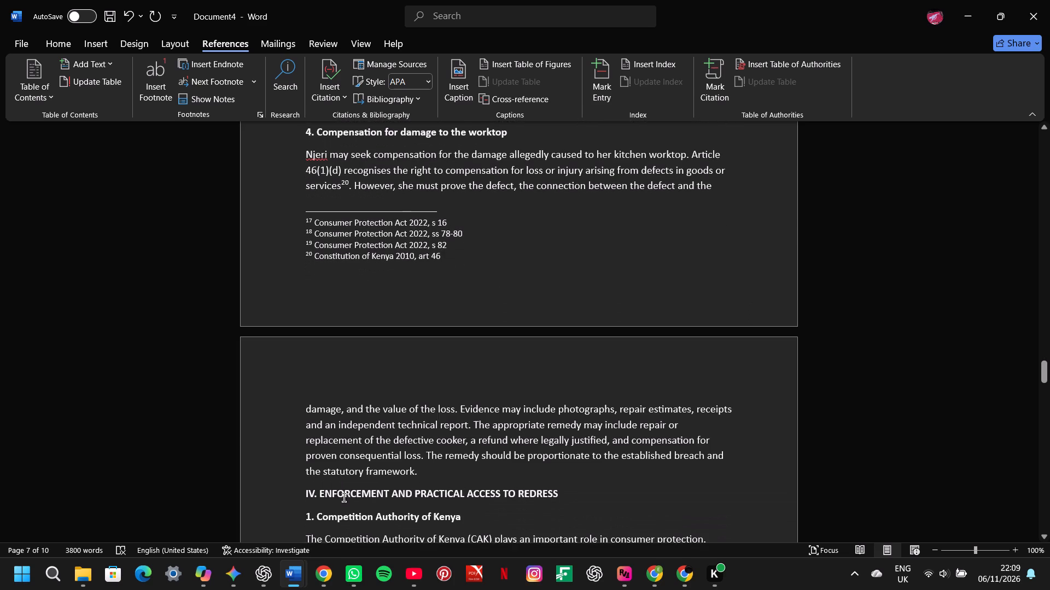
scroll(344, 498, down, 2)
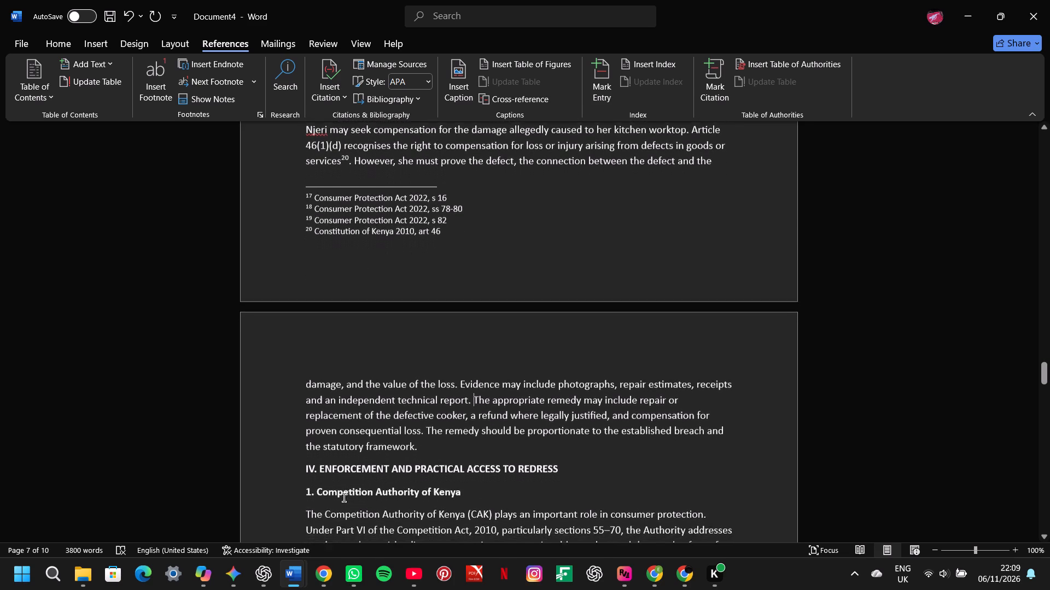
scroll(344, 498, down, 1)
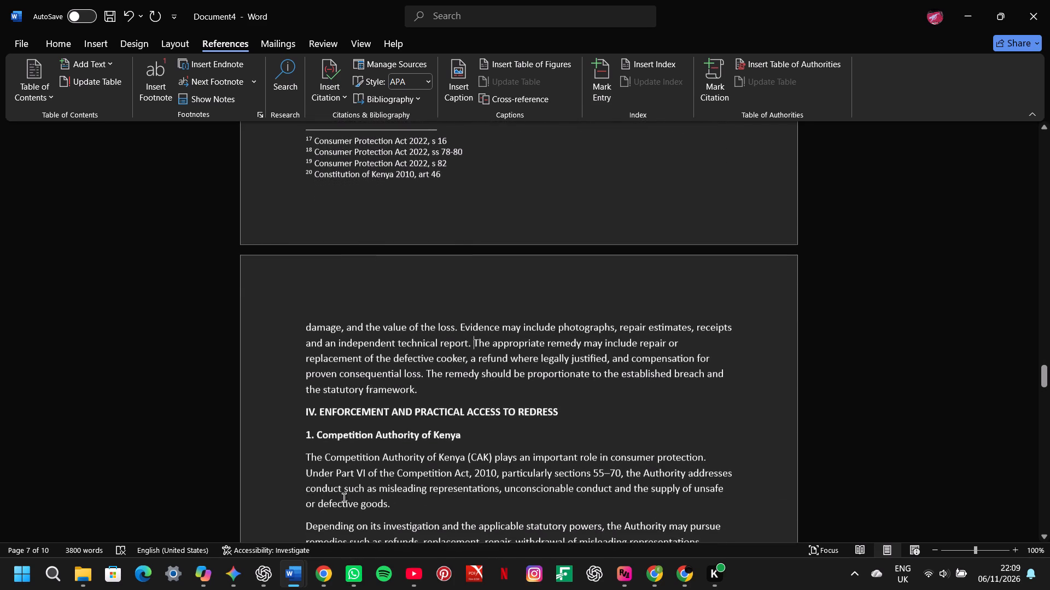
Copy "Competition Authority of Kenya" from the first sentence under its heading and search the web for it in a new Chrome tab.
scroll(344, 498, down, 2)
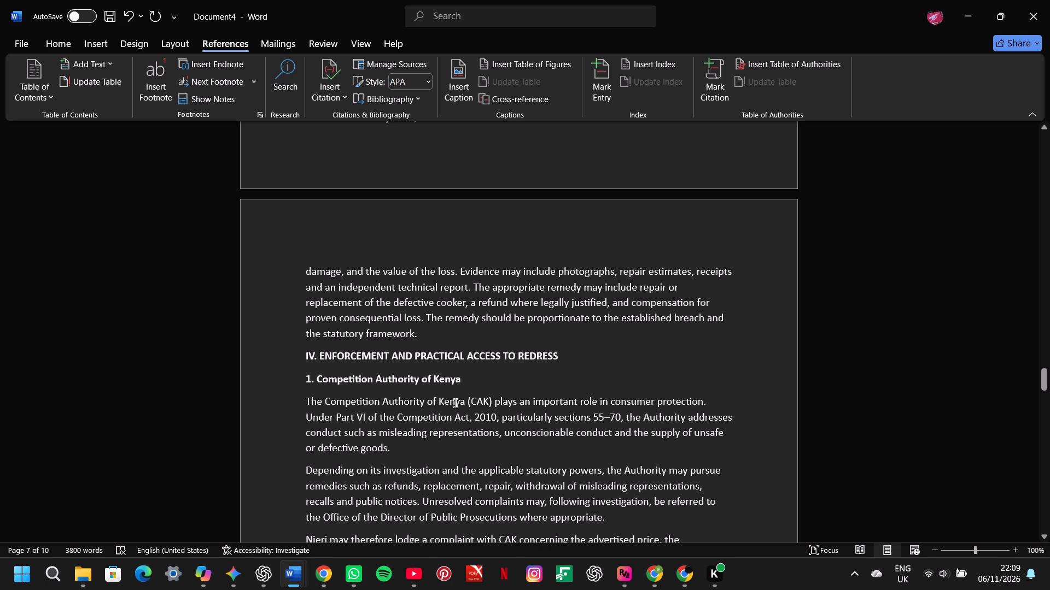
drag(466, 400, 460, 399)
drag(460, 399, 324, 400)
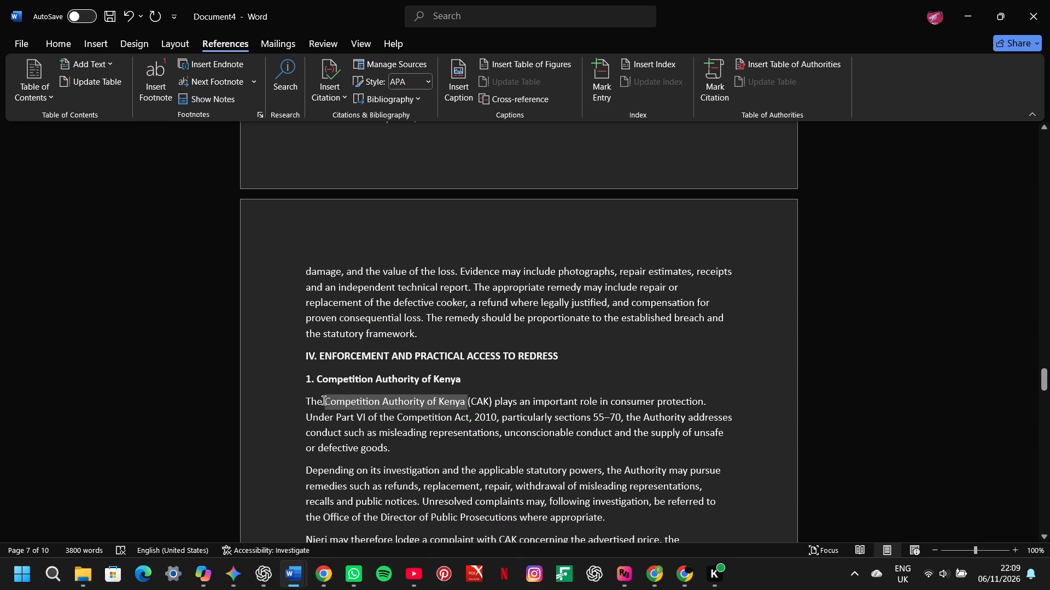
key(ctrl+c)
ctrl+click(324, 400)
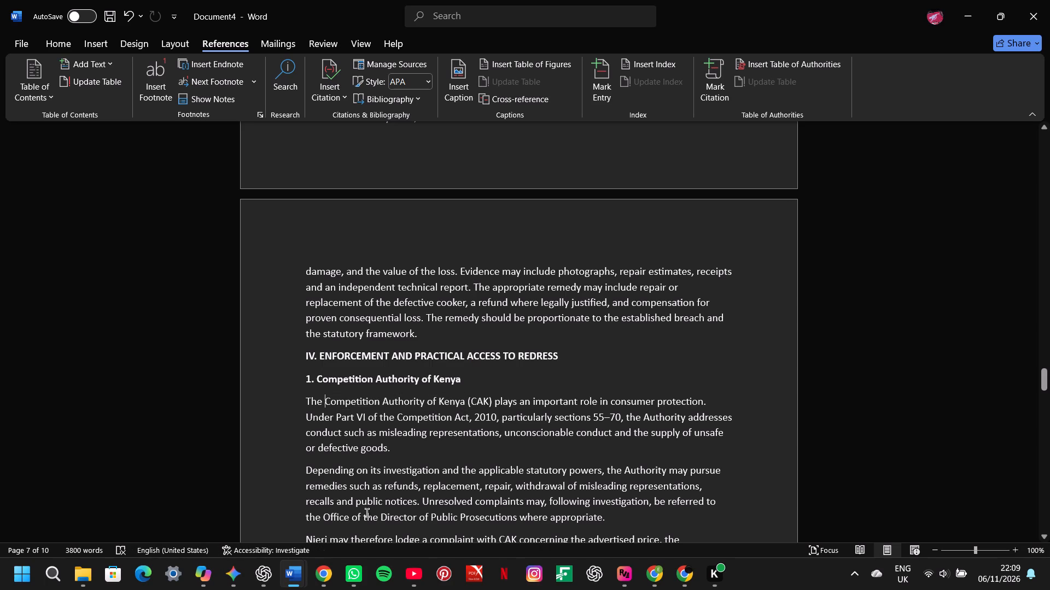
click(327, 579)
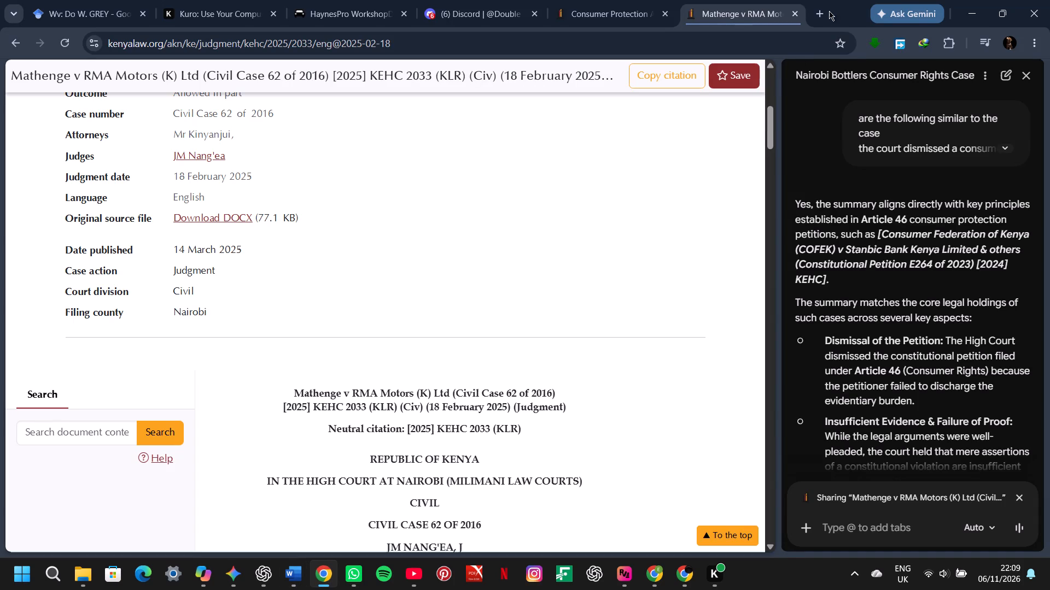
click(822, 10)
key(ctrl+v)
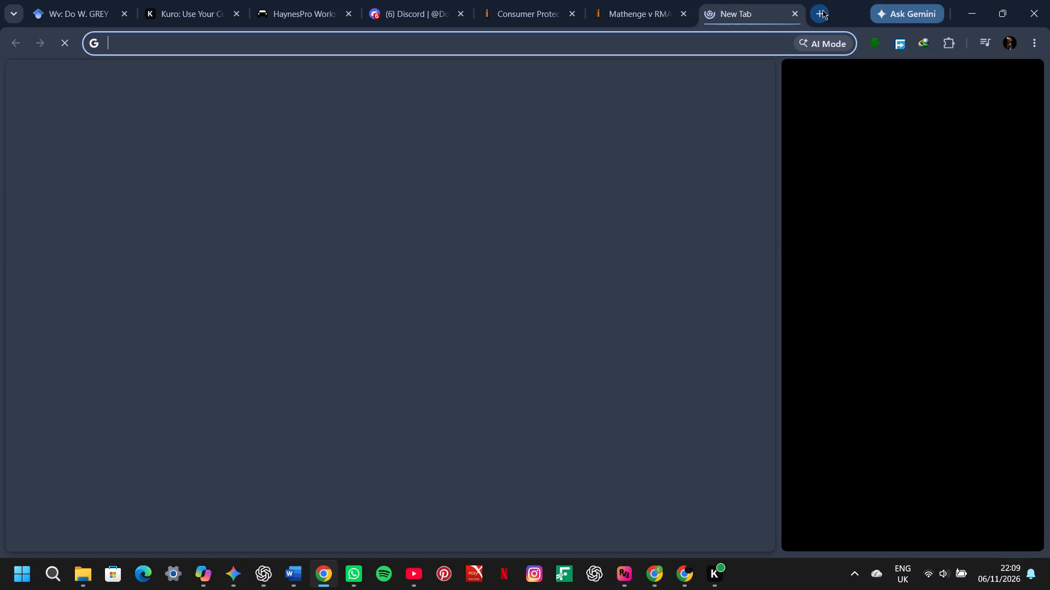
key(Return)
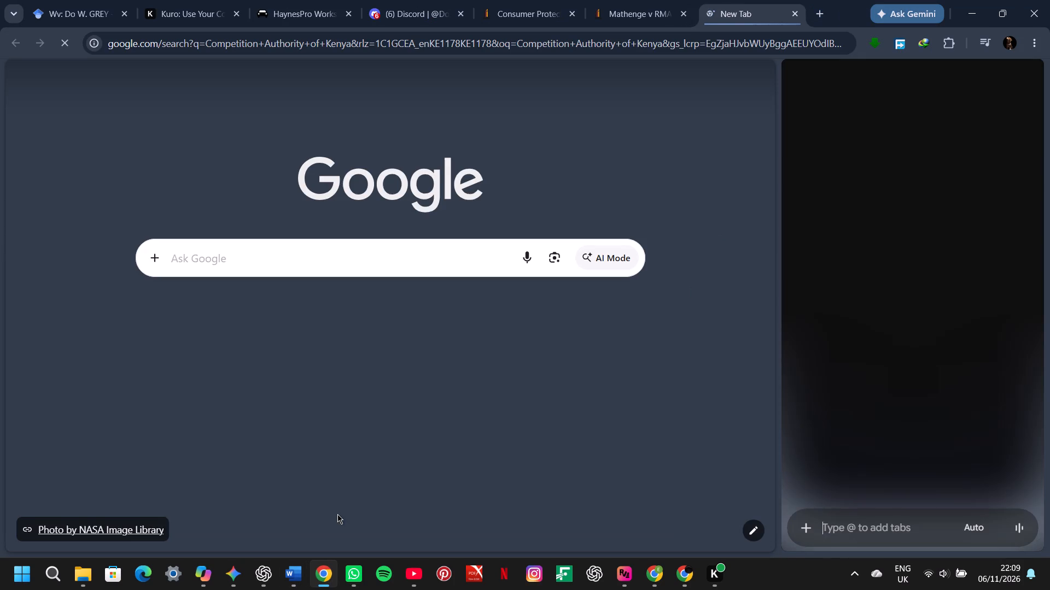
Back in Word, insert a footnote after "unsafe or defective goods" reading "Competition Authority of Kenya 2010.".
click(290, 573)
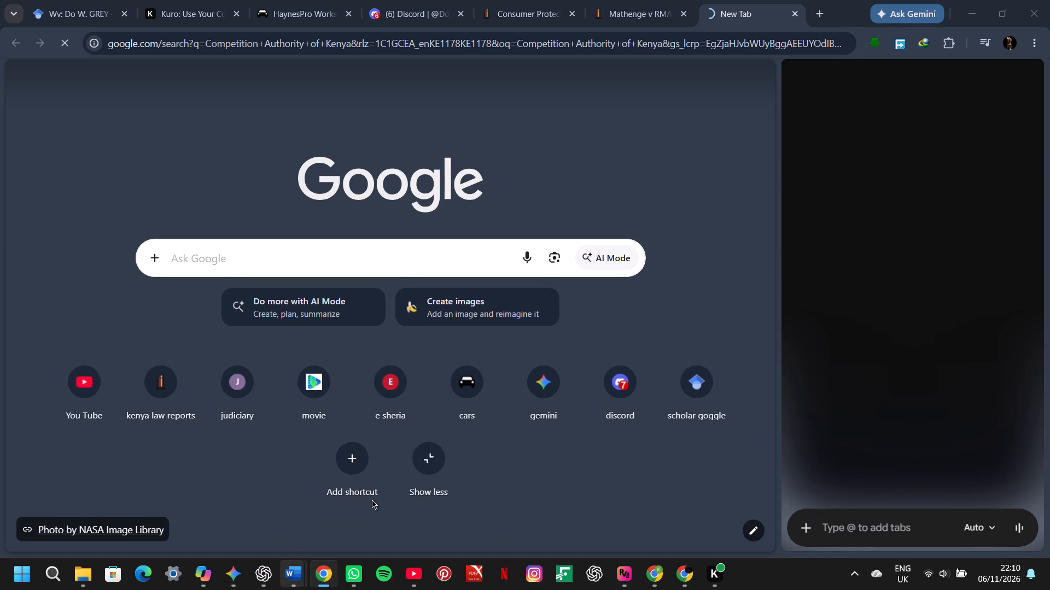
click(372, 500)
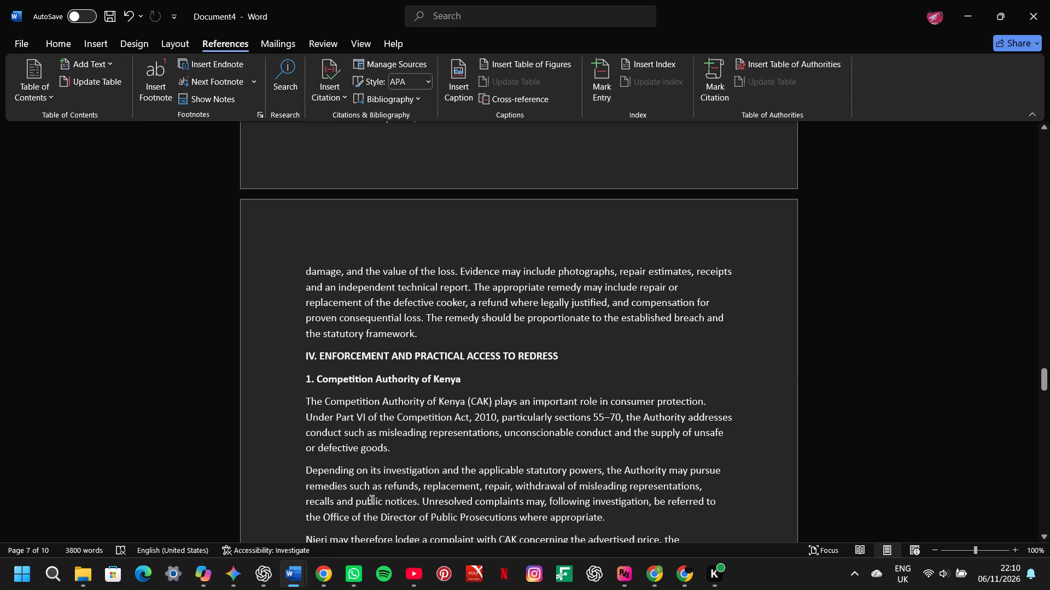
click(389, 447)
key(Left)
click(162, 91)
key(ctrl+v)
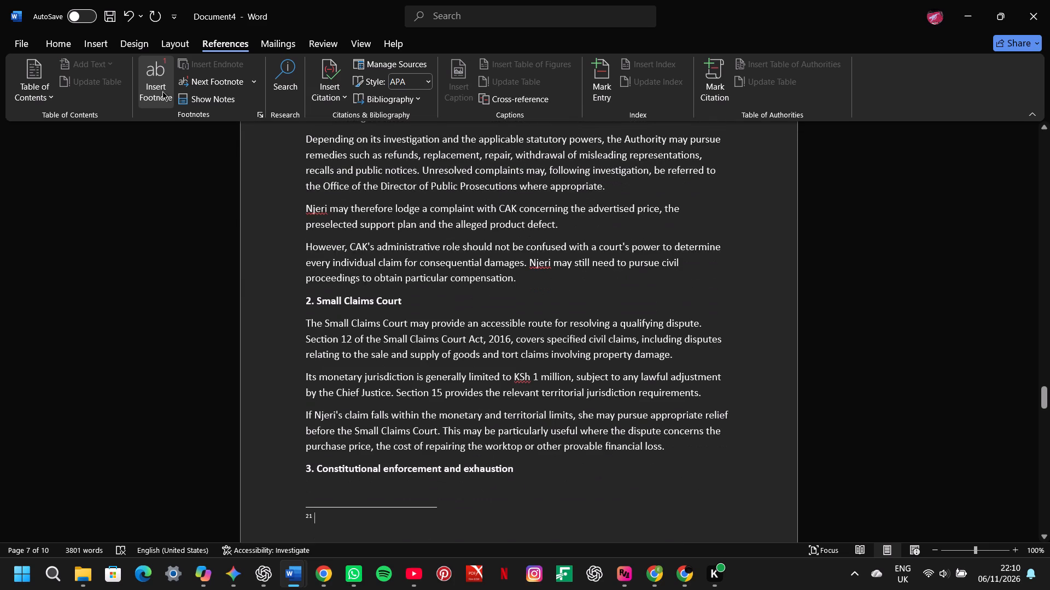
key(space)
text(2010)
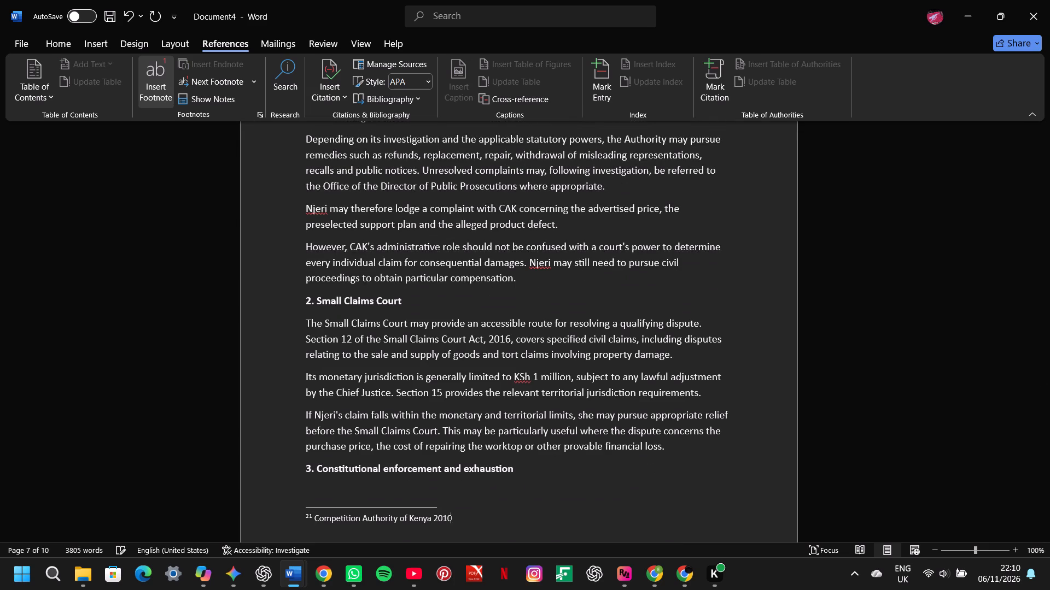
key(period)
Join the "Depending on its investigation" and "Njeri may therefore" paragraphs to the first paragraph under "Competition Authority of Kenya", separated by spaces.
scroll(395, 220, up, 1)
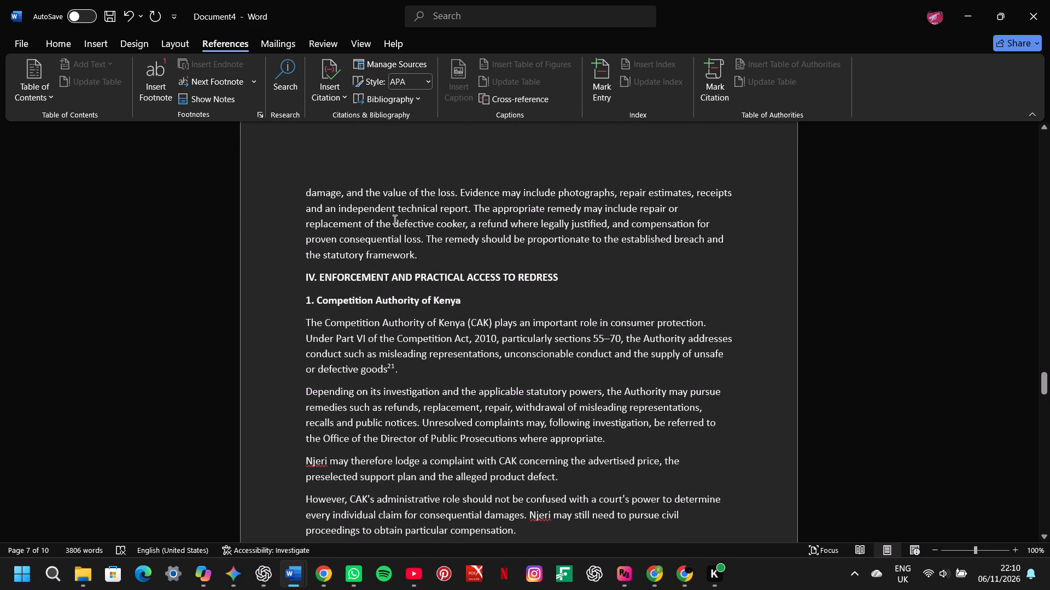
scroll(395, 220, up, 1)
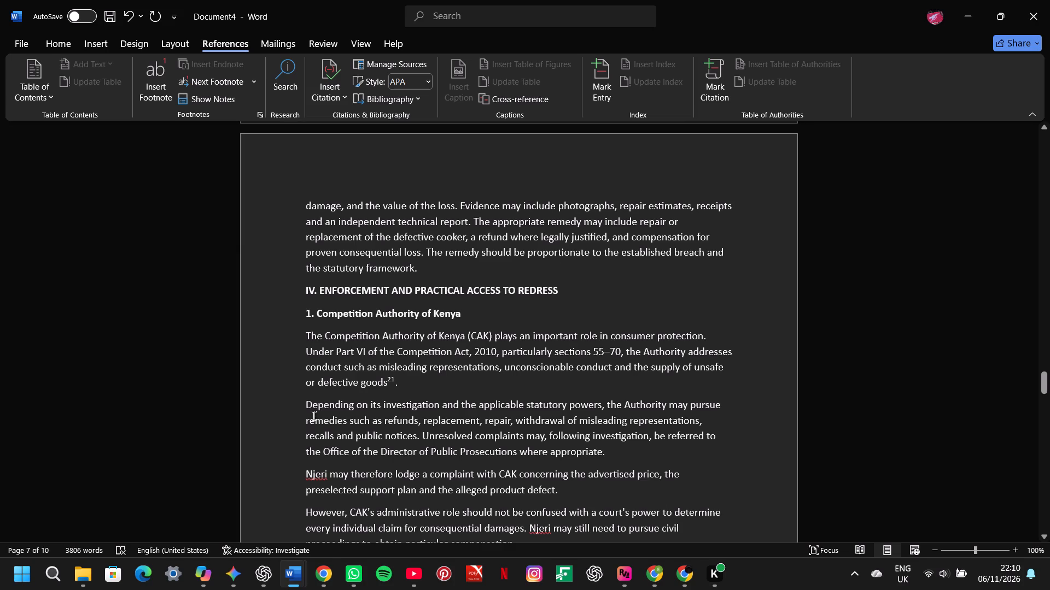
click(310, 405)
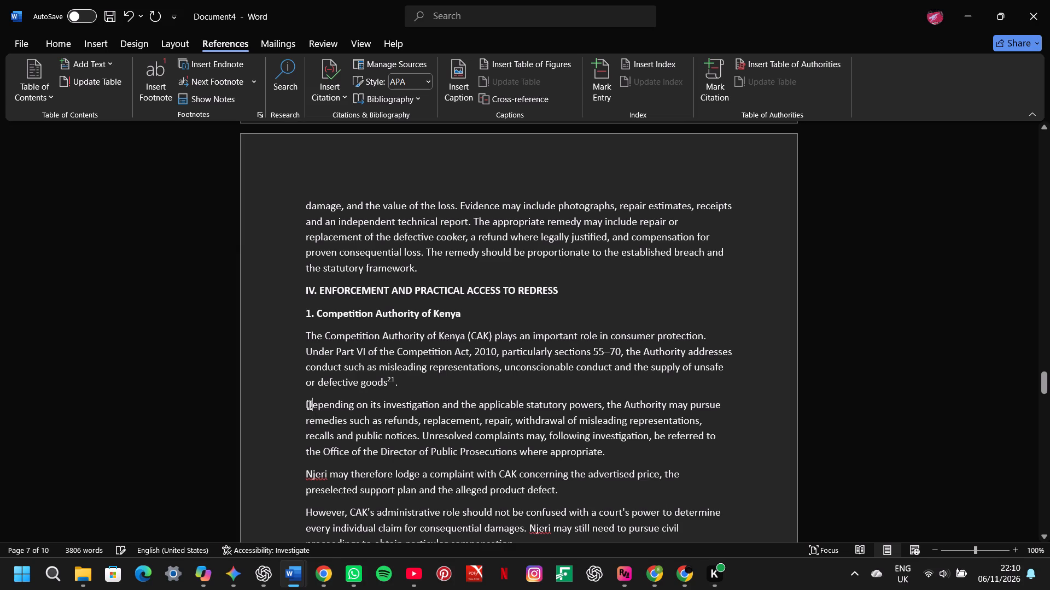
key(Left)
key(BackSpace)
key(space)
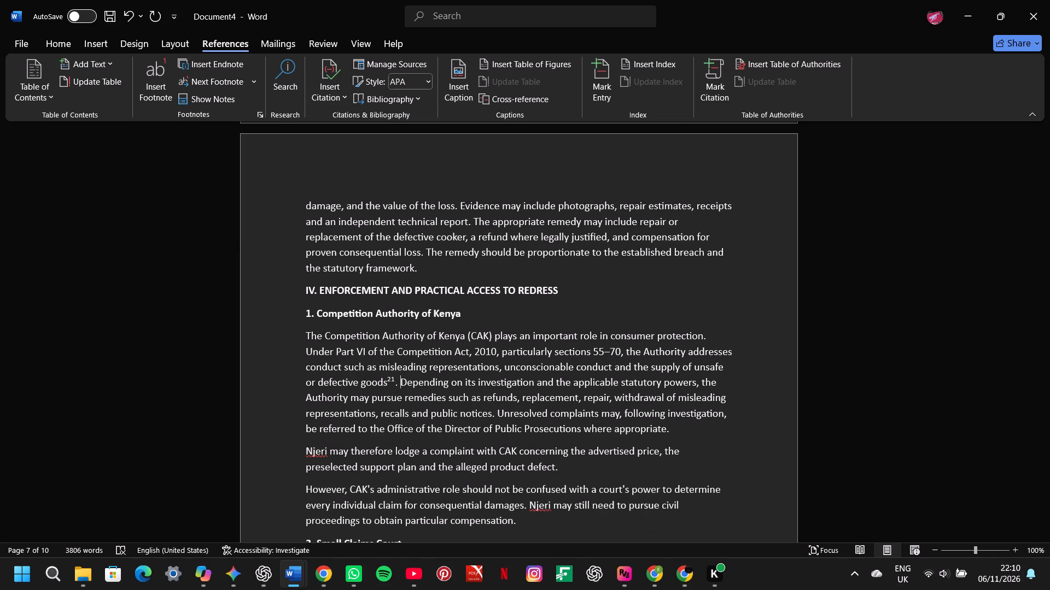
click(301, 453)
key(BackSpace)
key(space)
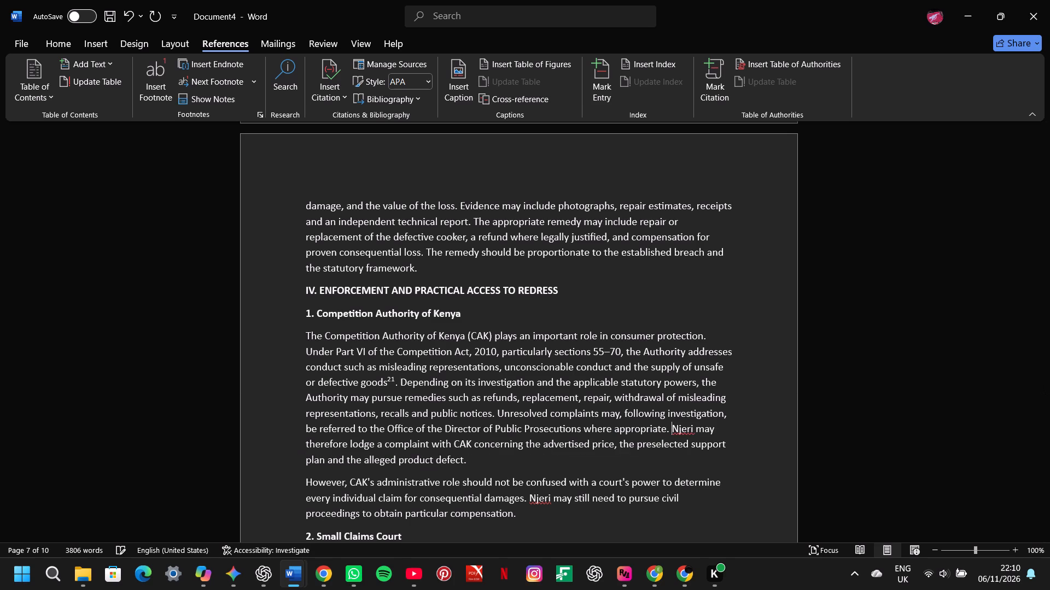
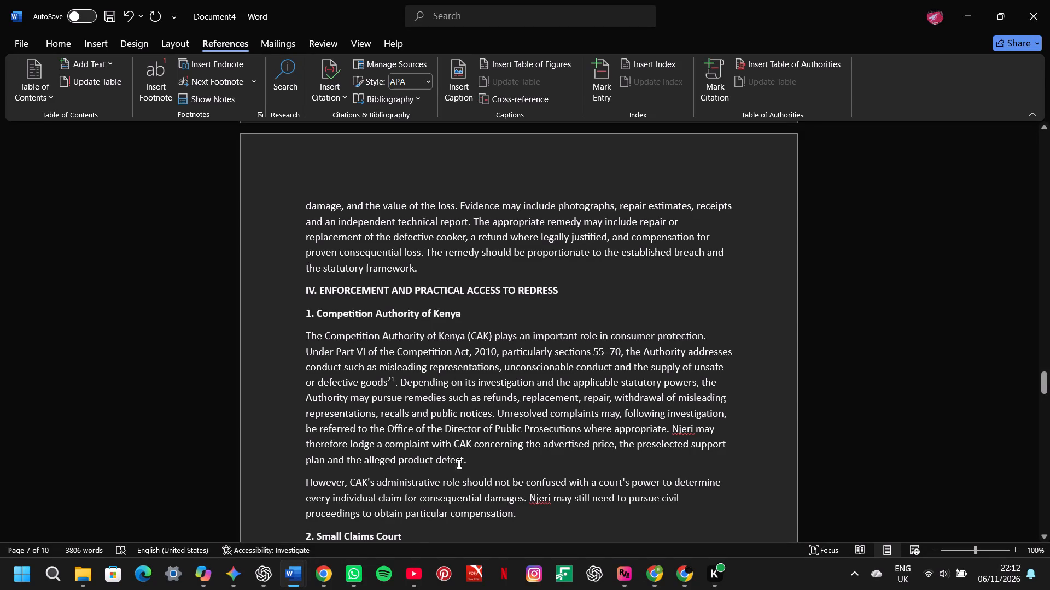
Switch to Chrome and look over the web search results for Competition Authority of Kenya.
click(324, 574)
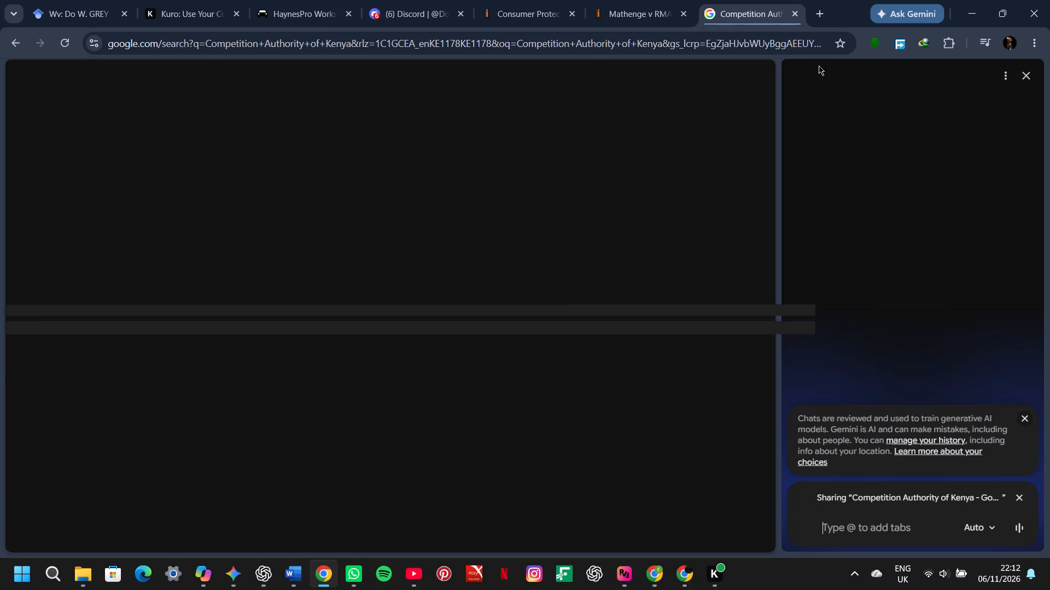
scroll(482, 191, up, 5)
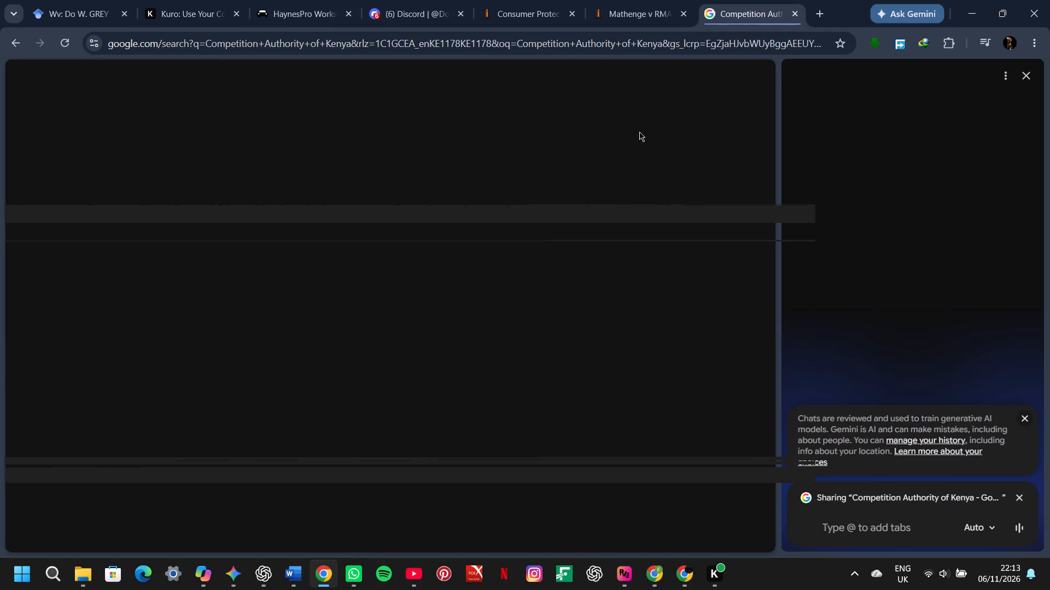
scroll(482, 191, down, 4)
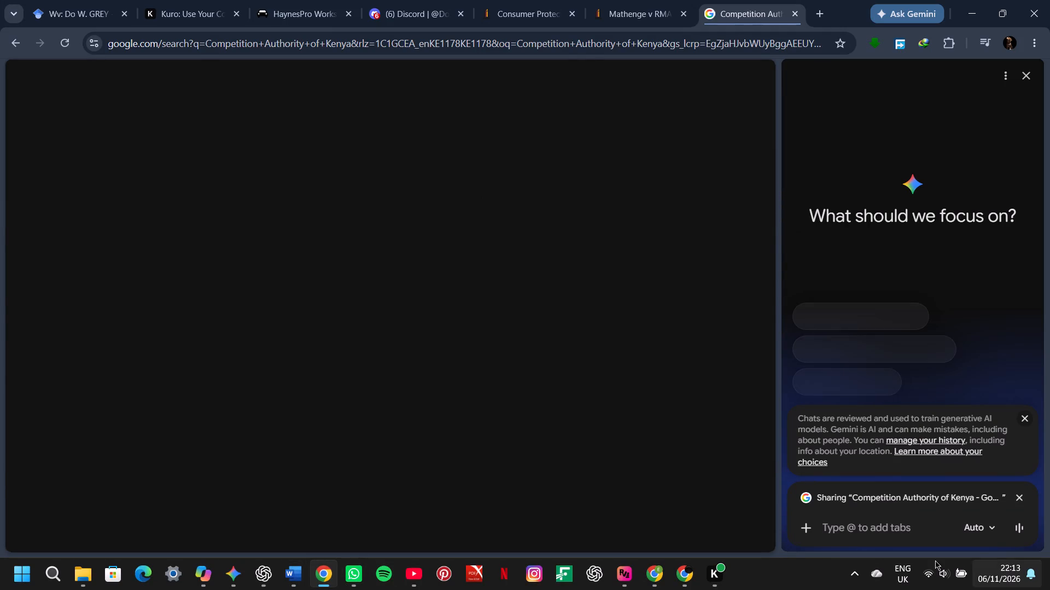
click(845, 530)
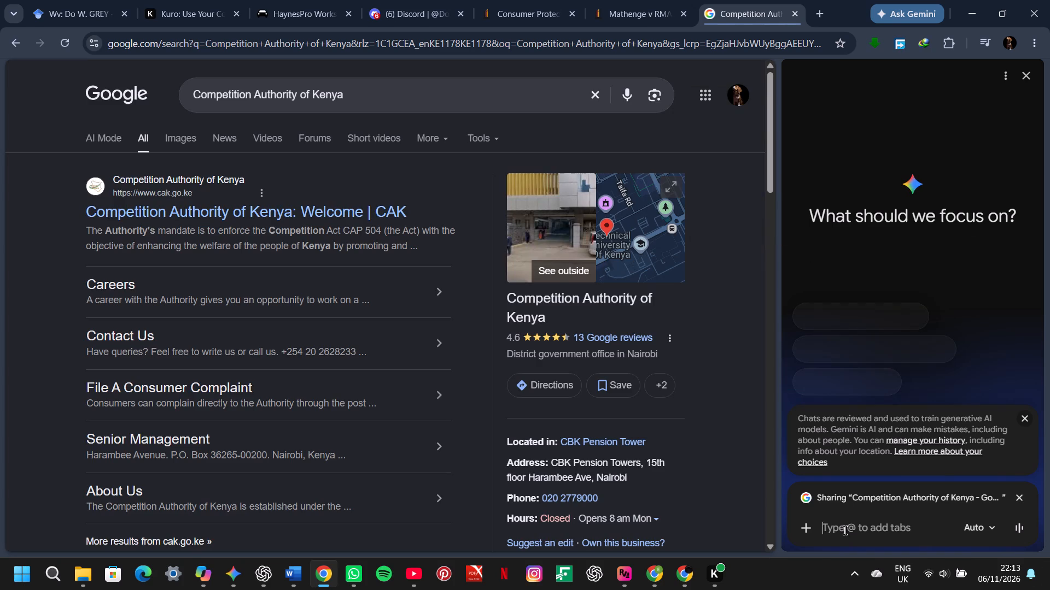
scroll(250, 285, down, 9)
scroll(250, 285, up, 8)
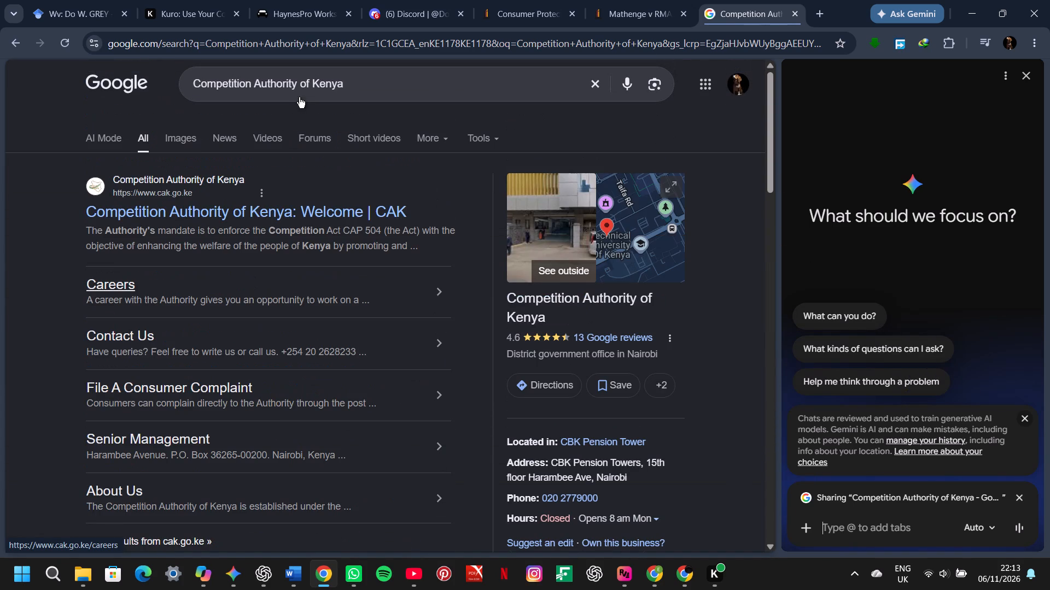
Back in Word, replace "Authority" with "Act" in footnote 21 so it reads "Competition Act of Kenya 2010.".
click(292, 579)
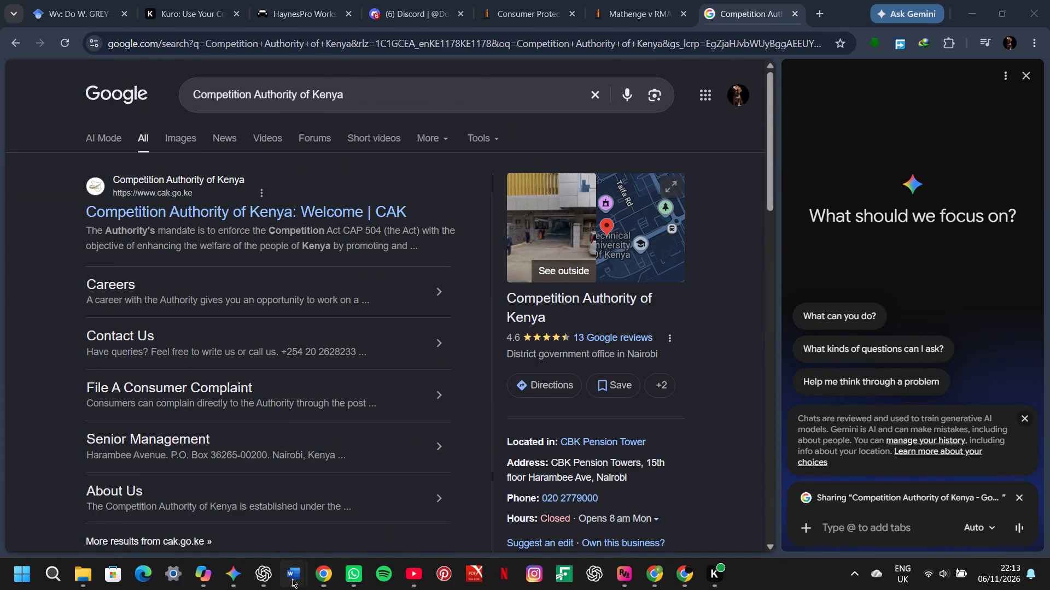
click(347, 525)
scroll(347, 525, down, 2)
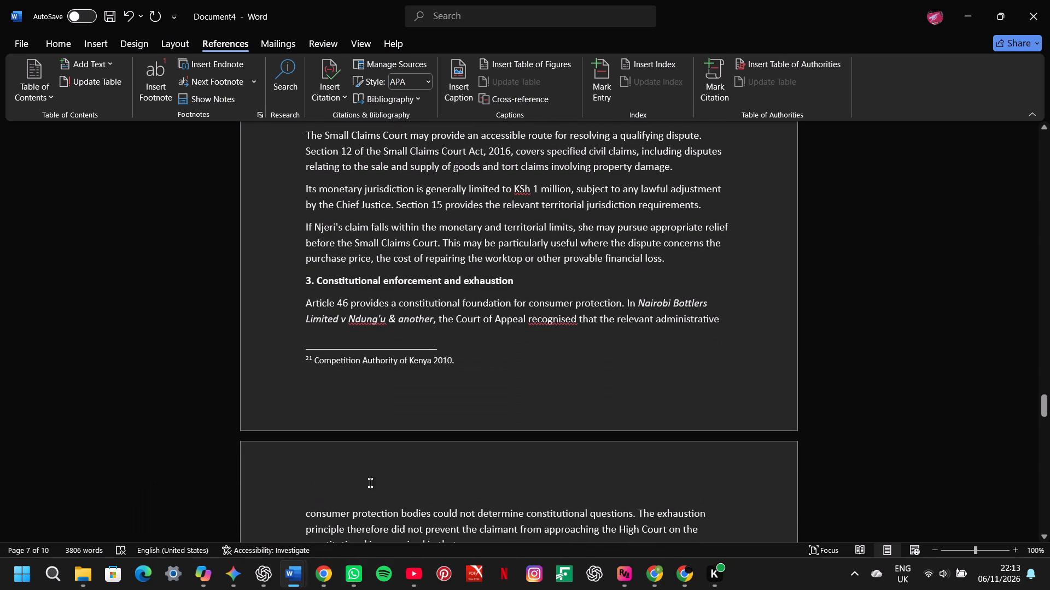
click(396, 363)
key(BackSpace)
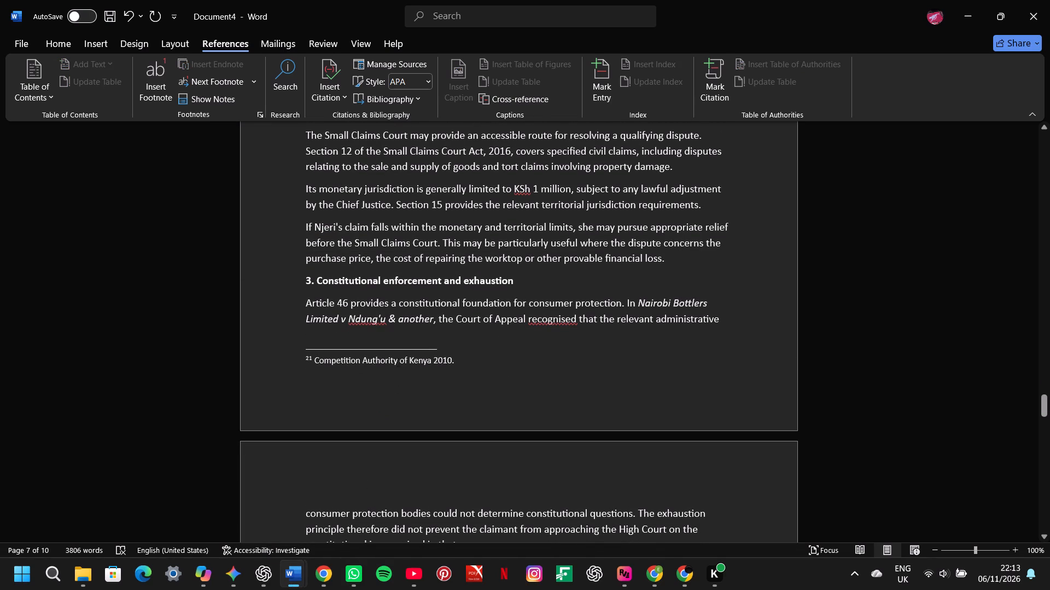
key(BackSpace)
key(BackSpace)
key(BackSpace)
key(BackSpace)
key(BackSpace)
key(BackSpace)
key(BackSpace)
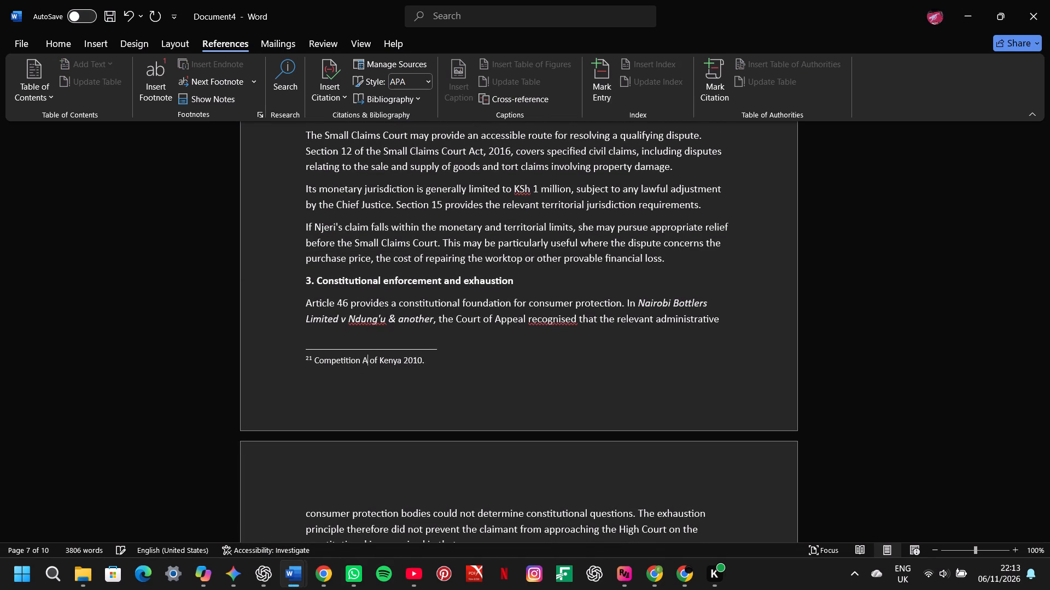
text(ct)
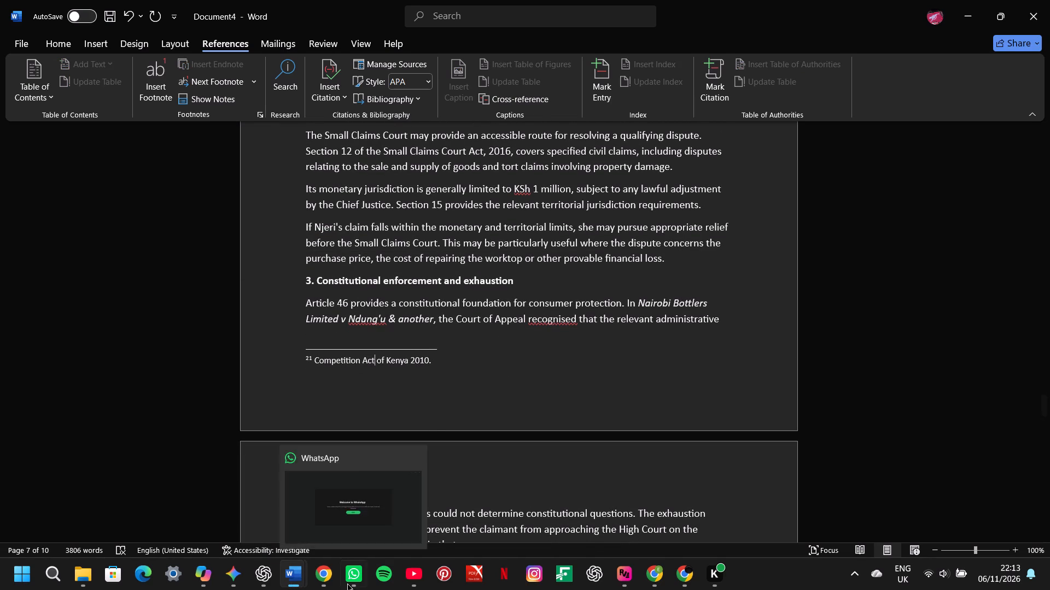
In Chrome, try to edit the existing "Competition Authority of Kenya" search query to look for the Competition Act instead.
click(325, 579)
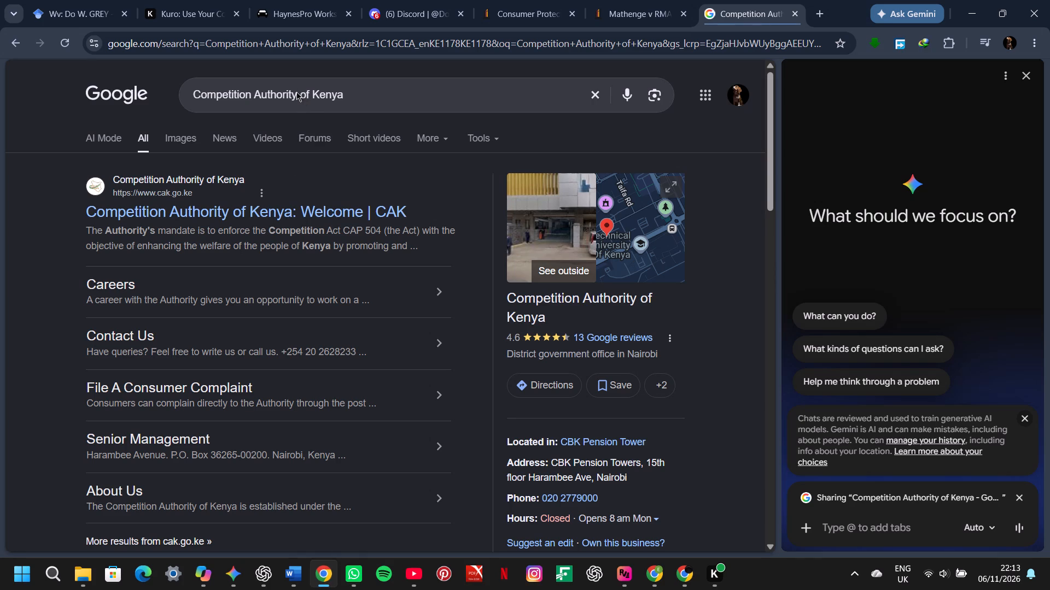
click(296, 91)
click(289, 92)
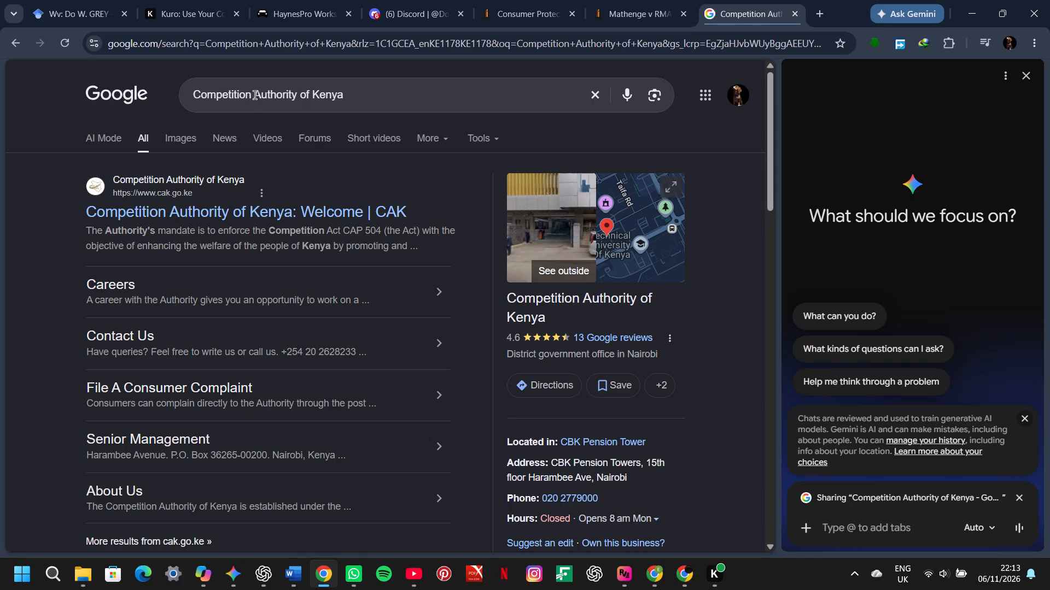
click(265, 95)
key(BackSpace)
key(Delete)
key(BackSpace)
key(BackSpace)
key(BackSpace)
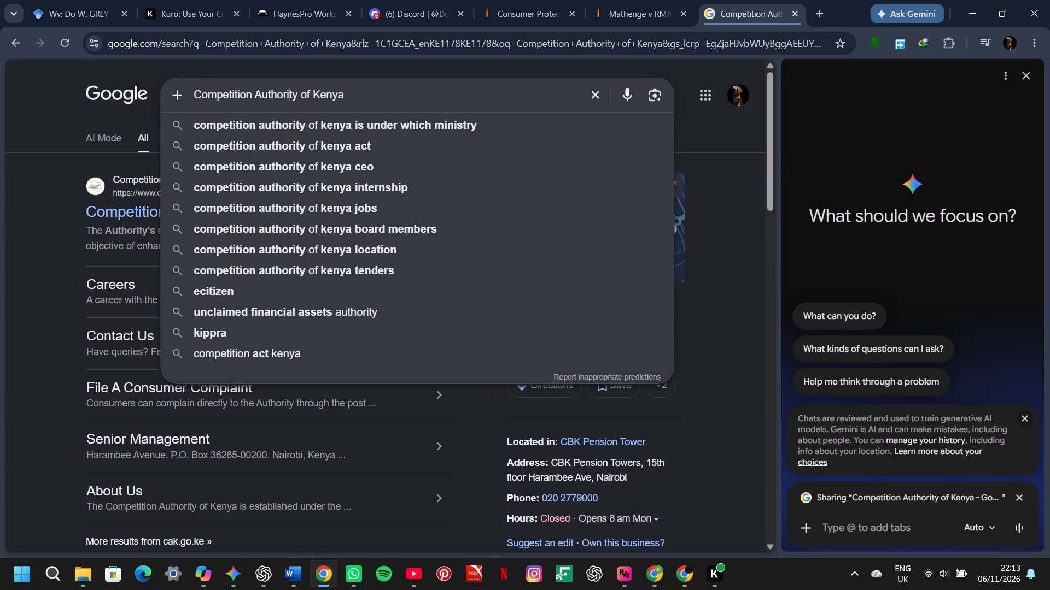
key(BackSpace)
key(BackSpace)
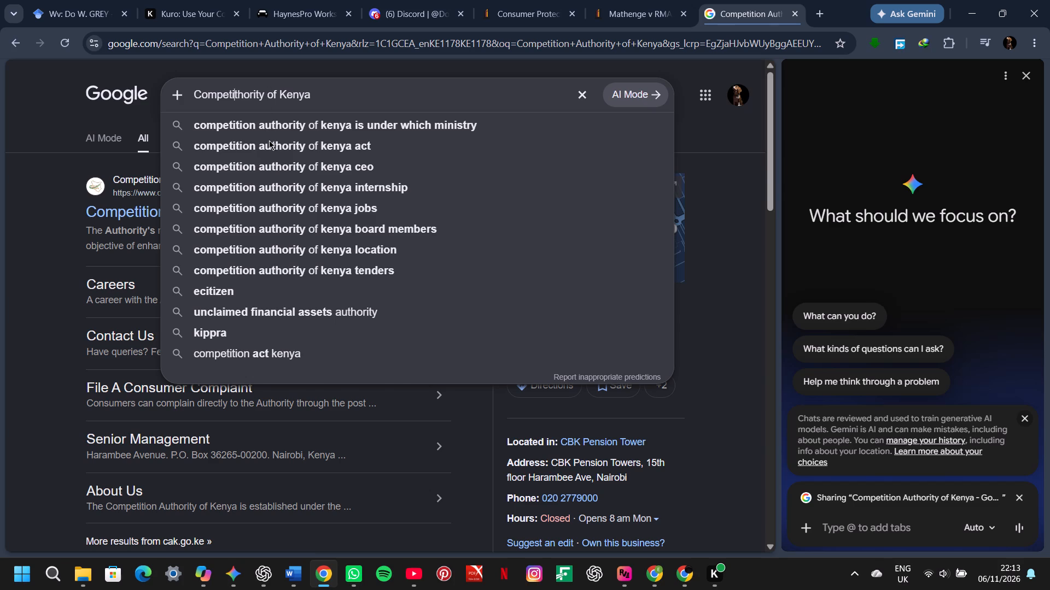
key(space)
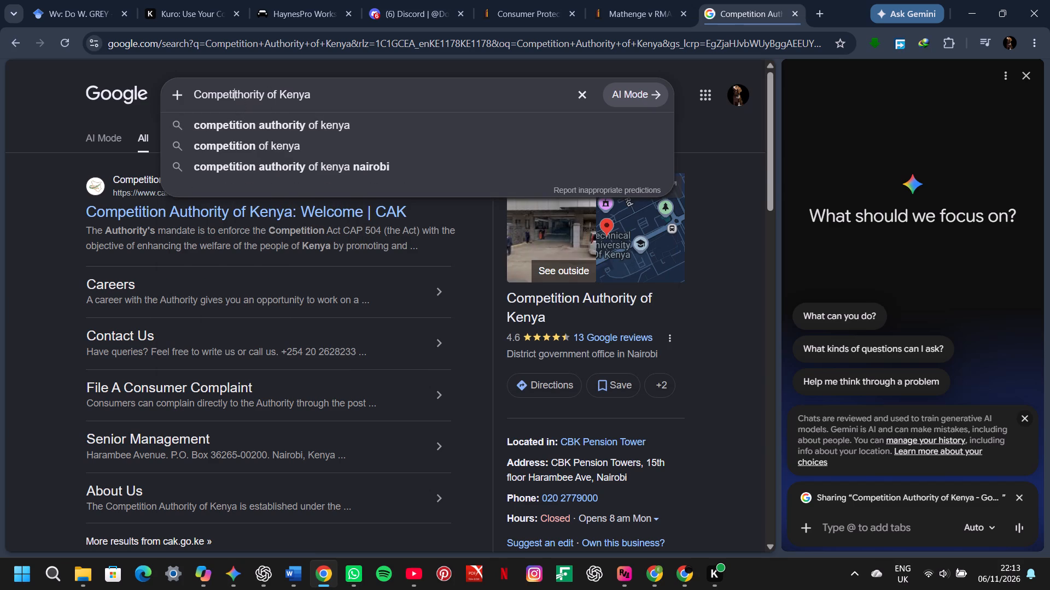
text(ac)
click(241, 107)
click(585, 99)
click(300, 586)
Search the web for "competition act 2010 kenya" in a new Chrome tab.
click(816, 7)
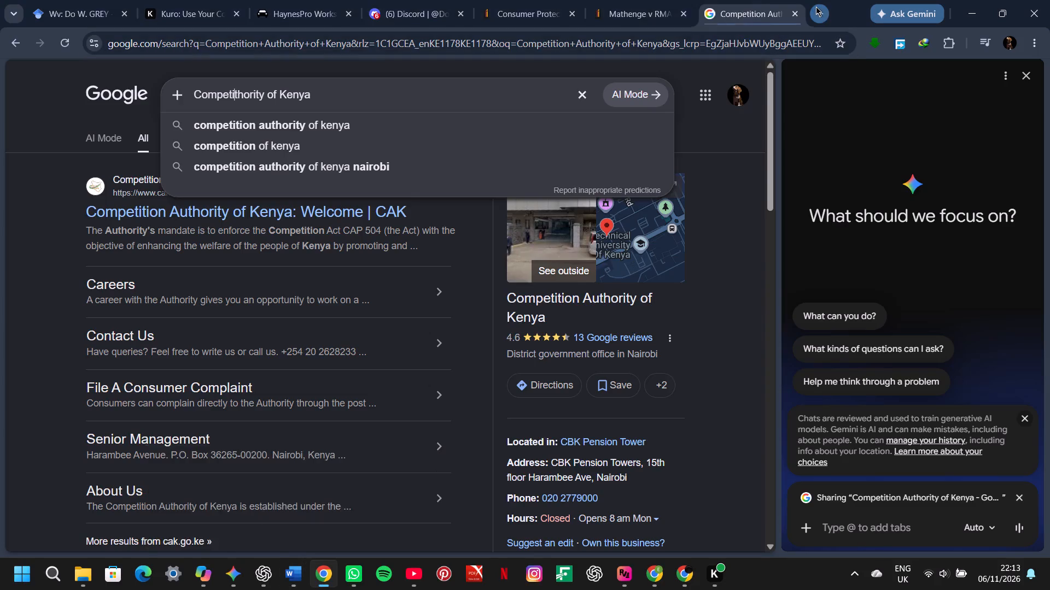
text(competition act)
key(space)
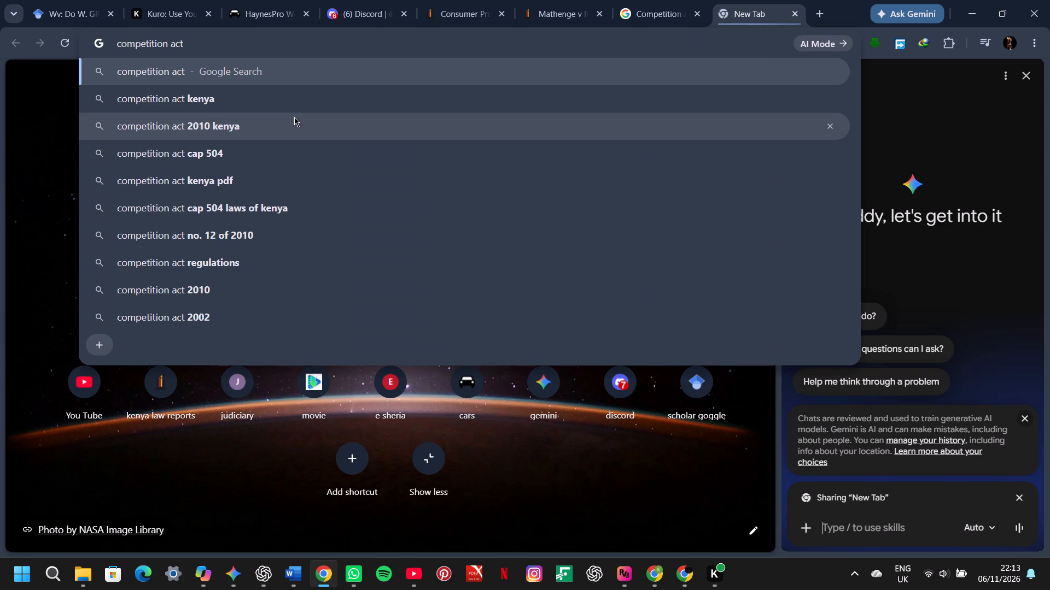
click(294, 117)
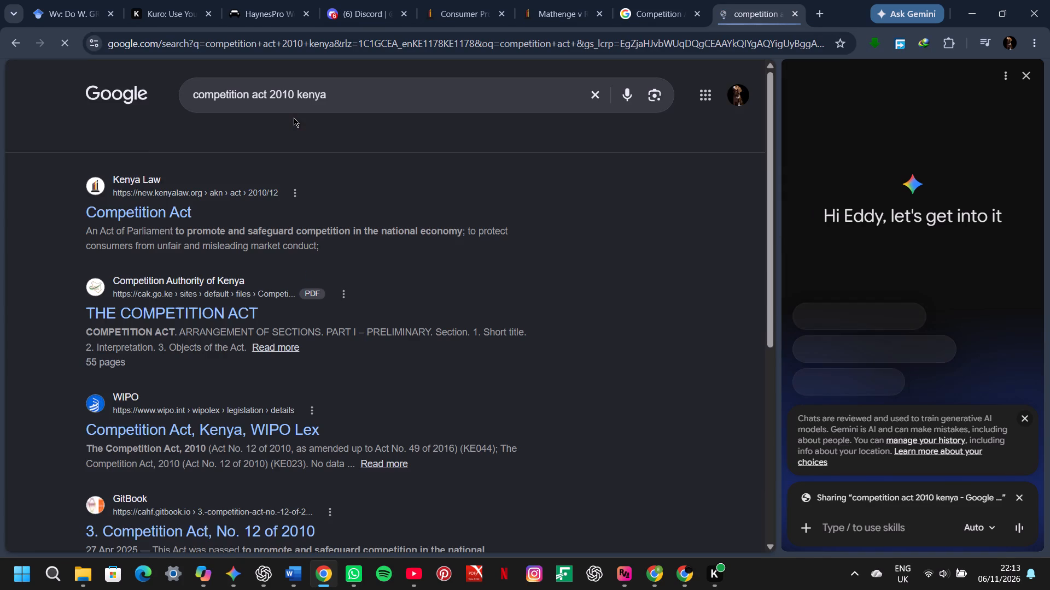
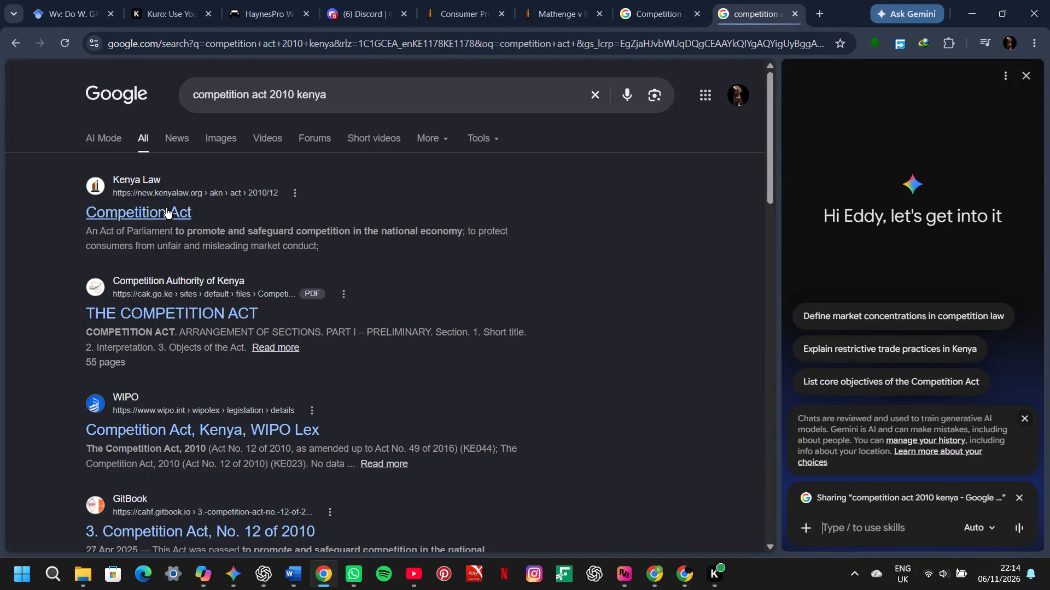
click(166, 208)
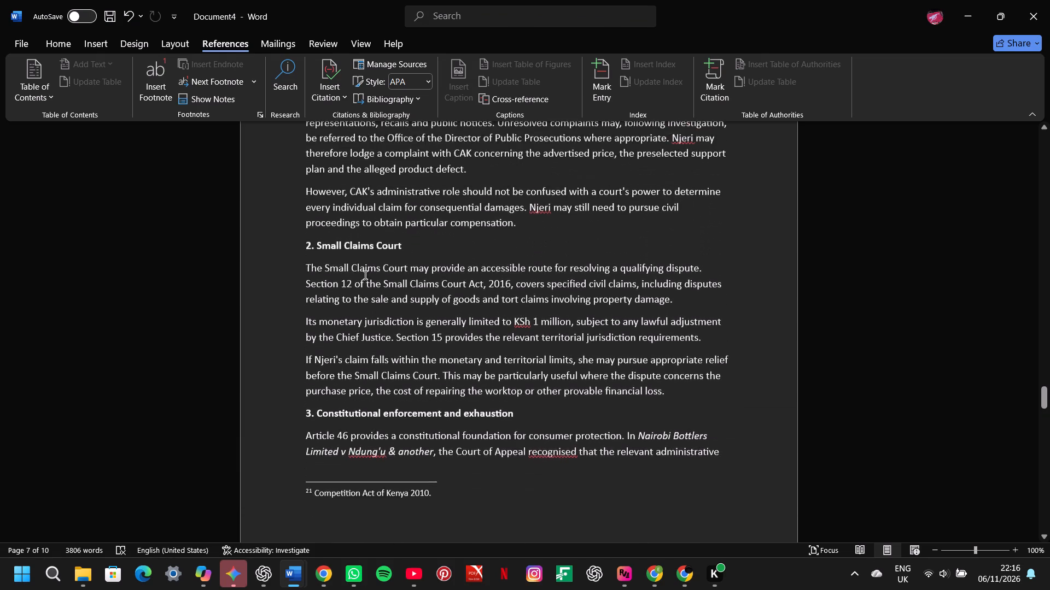
scroll(365, 275, up, 1)
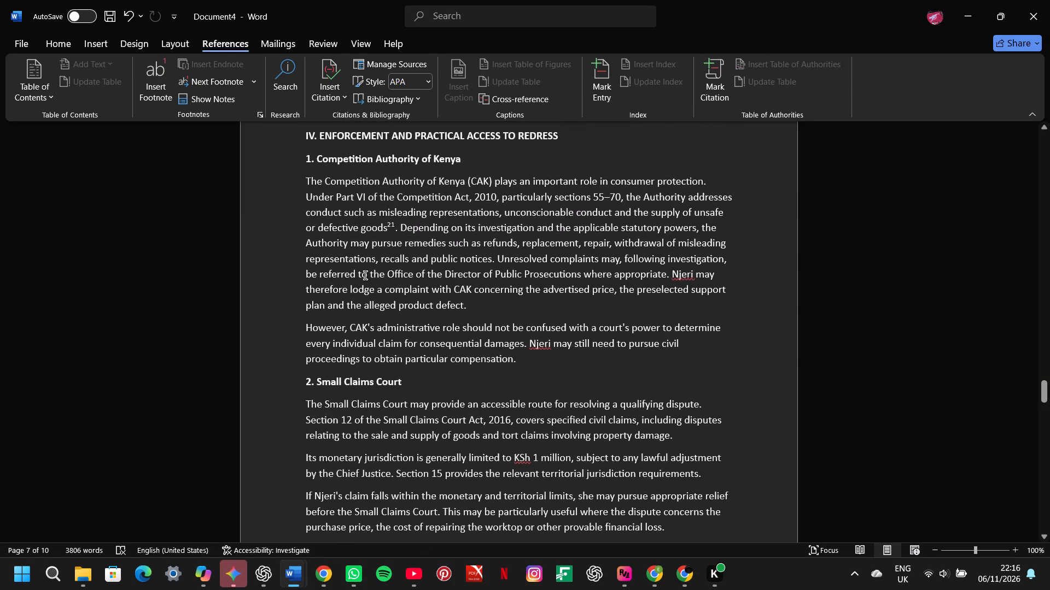
click(307, 326)
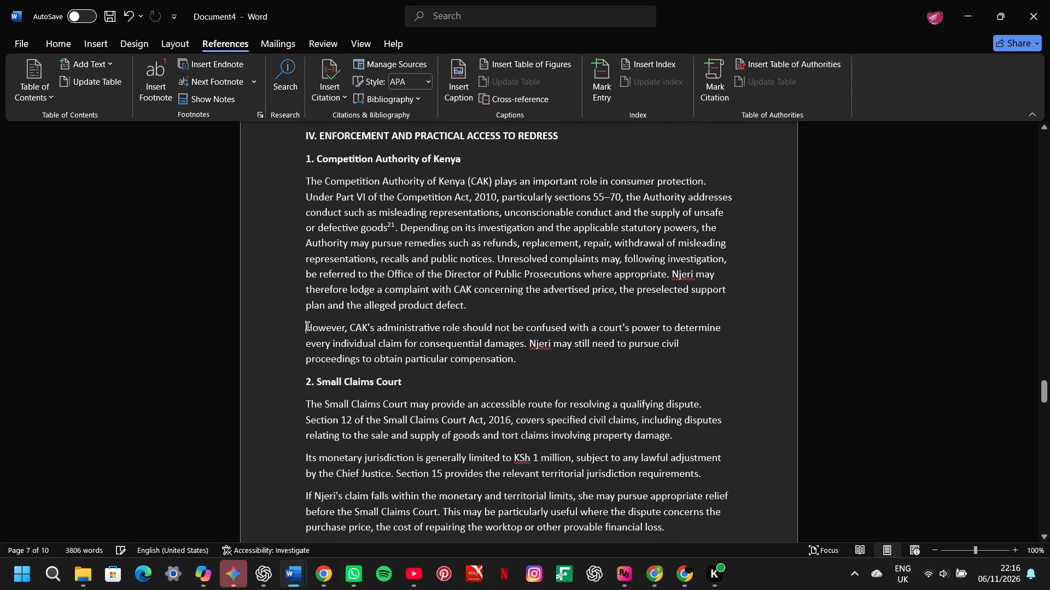
key(BackSpace)
key(space)
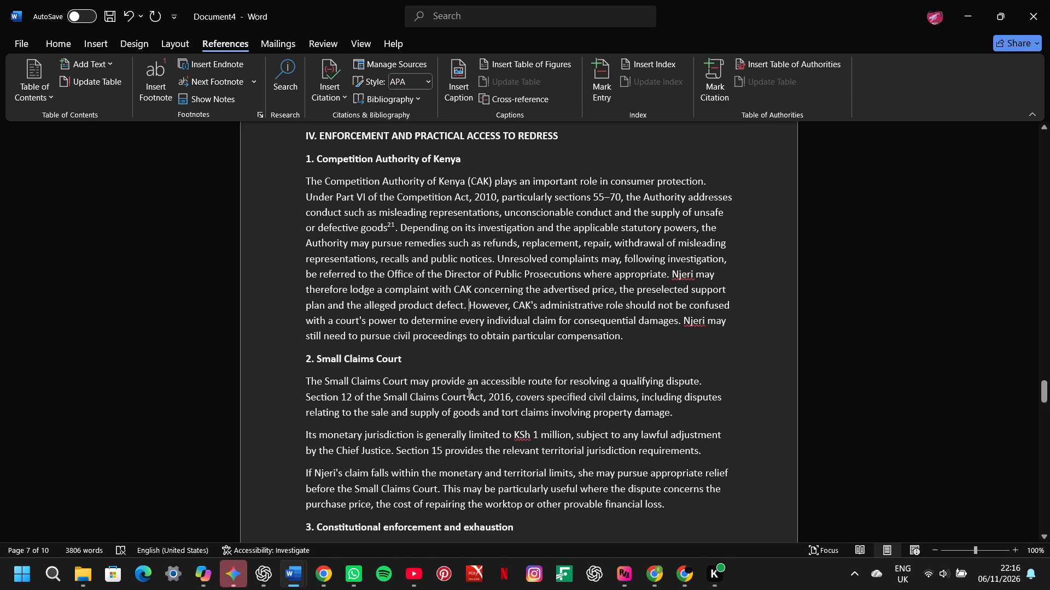
Add a footnote after "territorial jurisdiction requirements" in the Small Claims Court section, using the copied text "Small Claims Court Act, 2016,".
drag(510, 397, 405, 394)
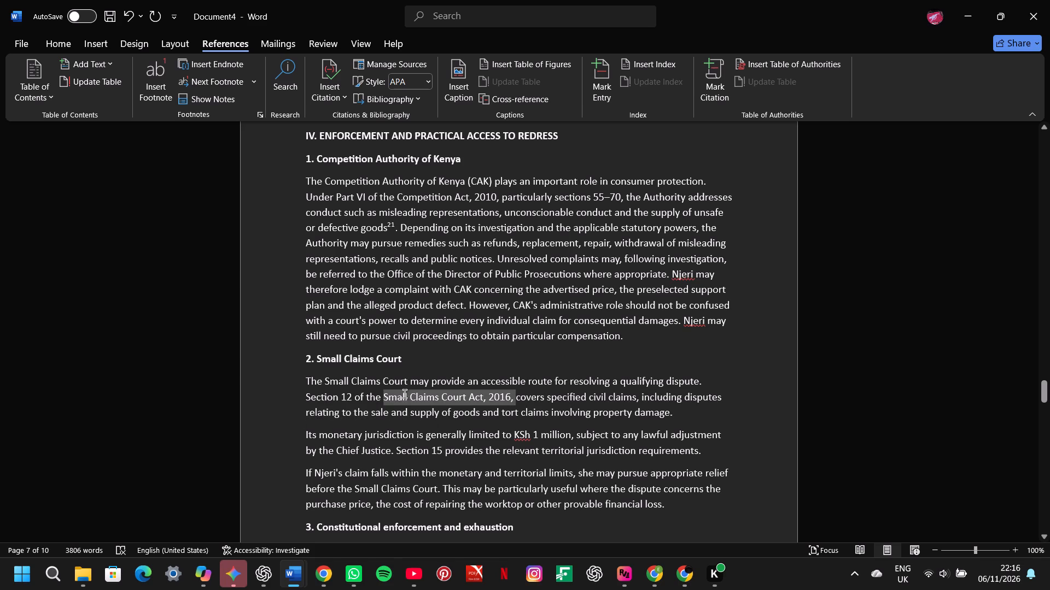
drag(405, 394, 383, 402)
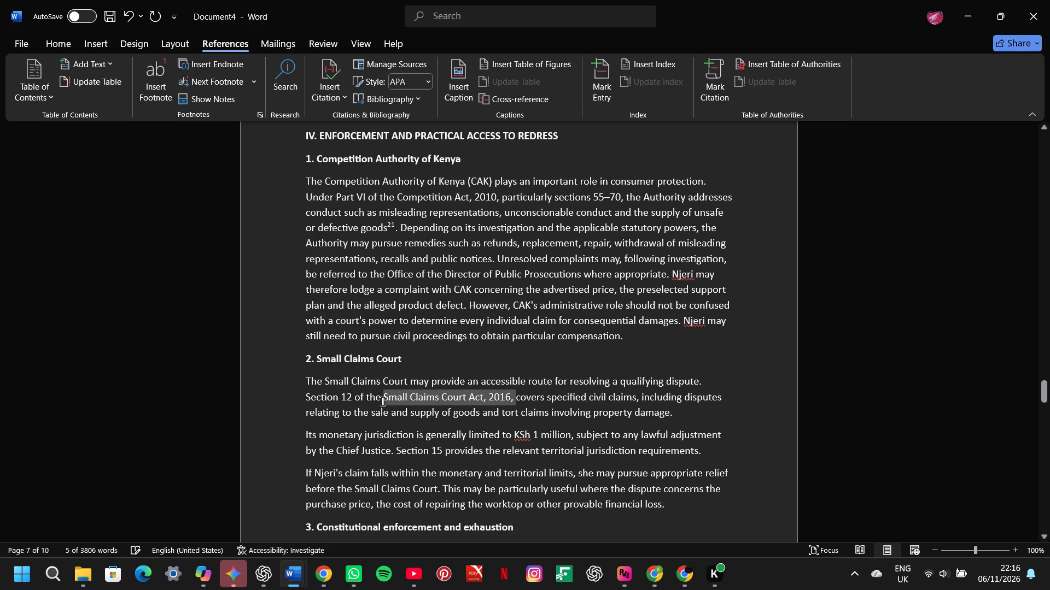
key(ctrl+c)
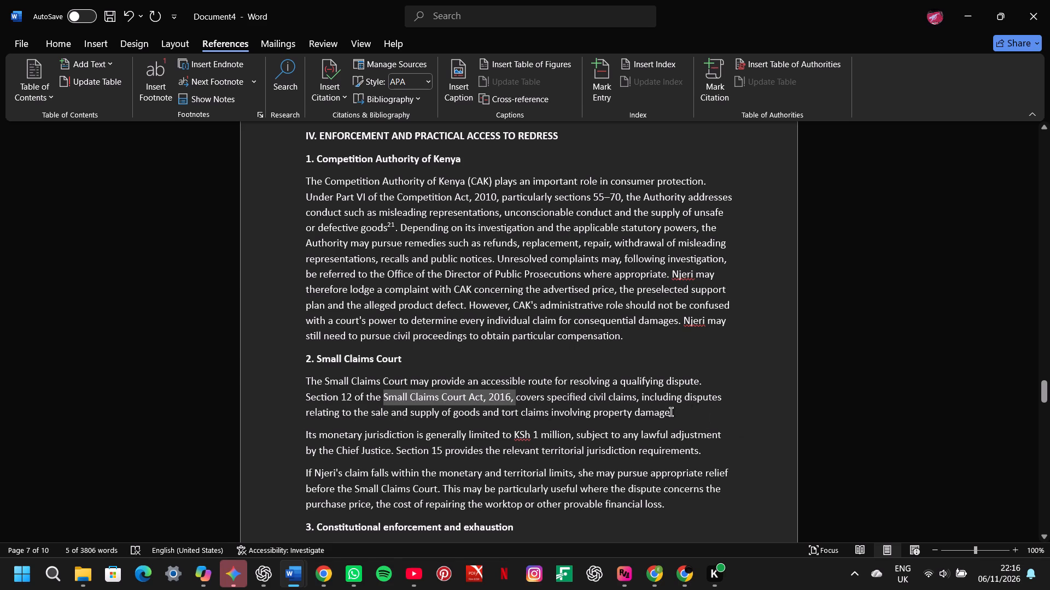
click(671, 412)
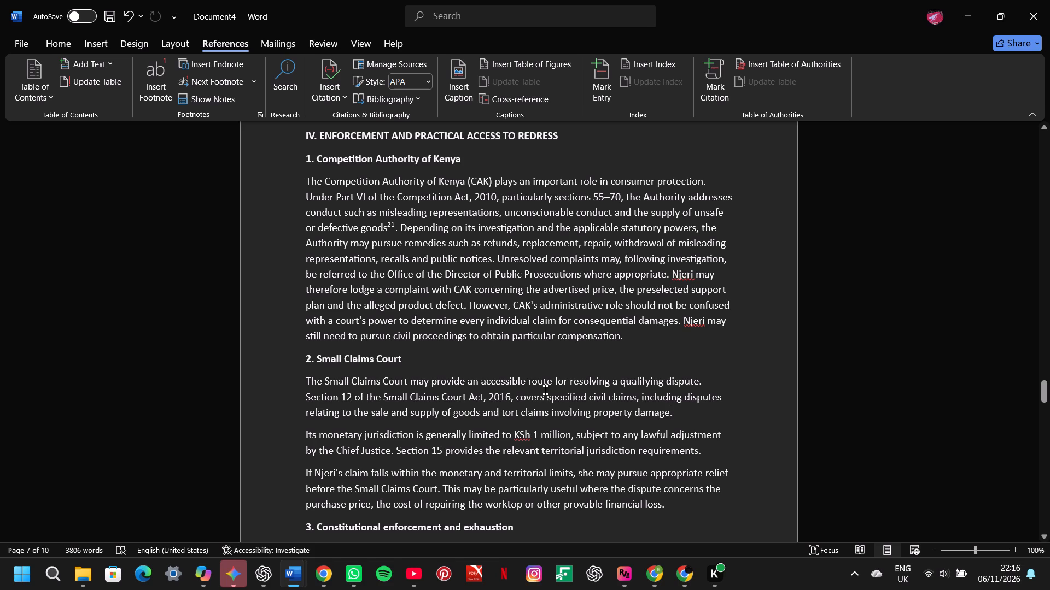
click(698, 455)
click(151, 84)
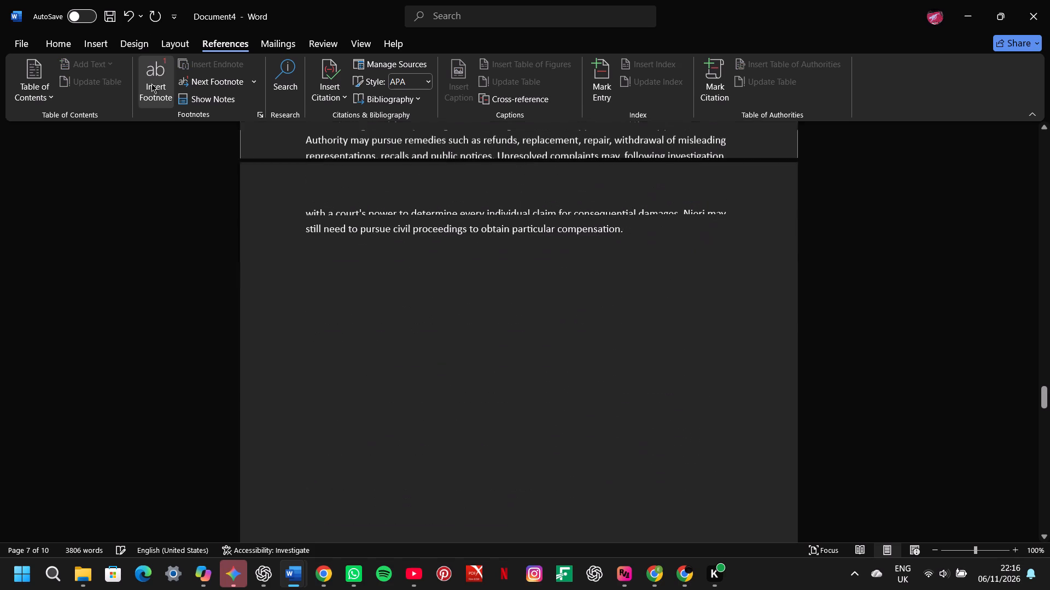
key(ctrl+v)
key(space)
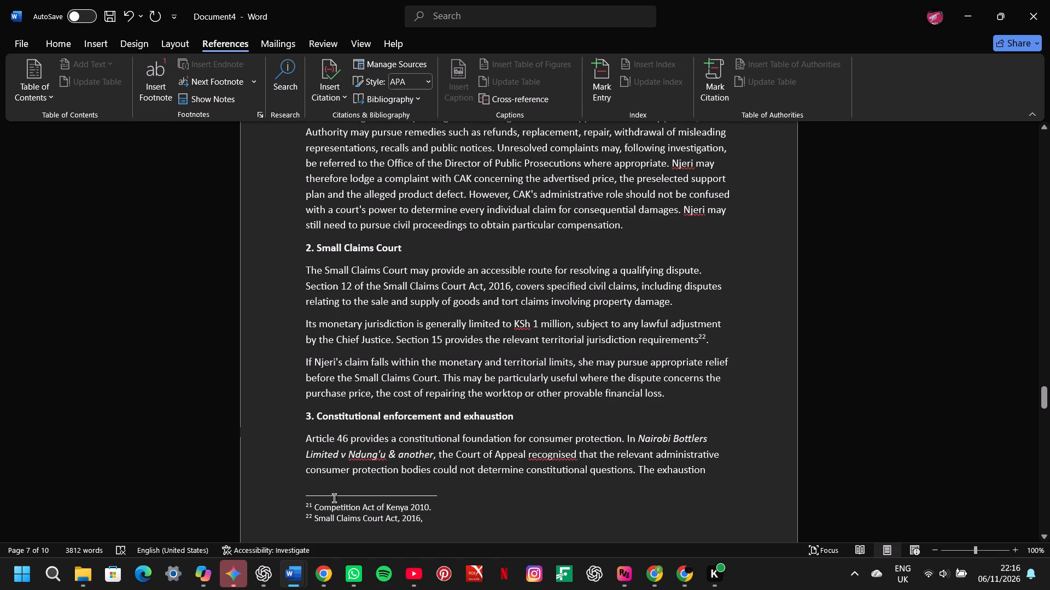
Search the web for the copied "Small Claims Court Act, 2016," in a new Chrome tab.
click(322, 579)
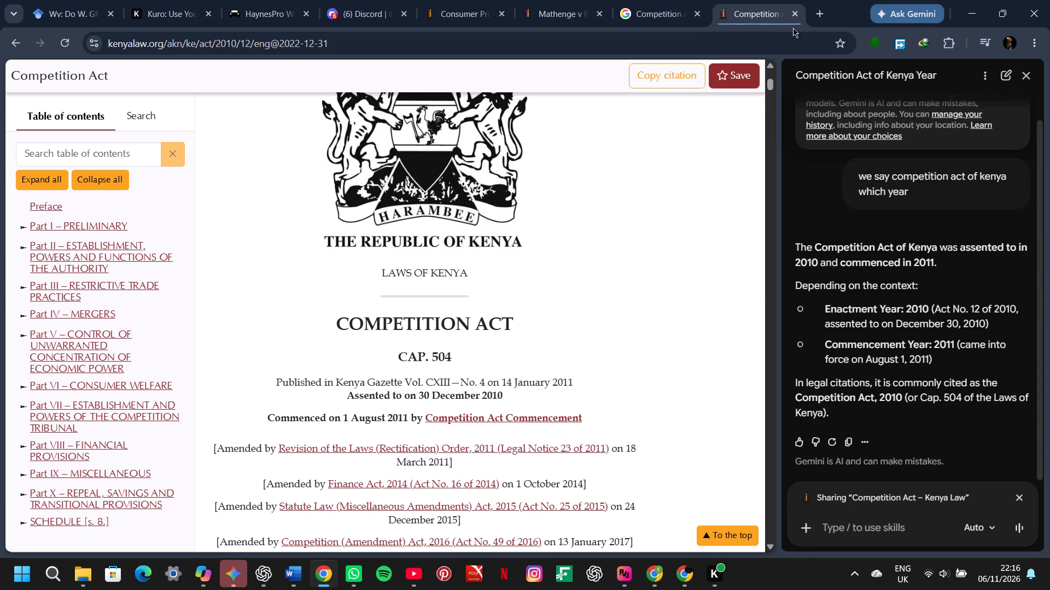
click(821, 8)
key(ctrl+v)
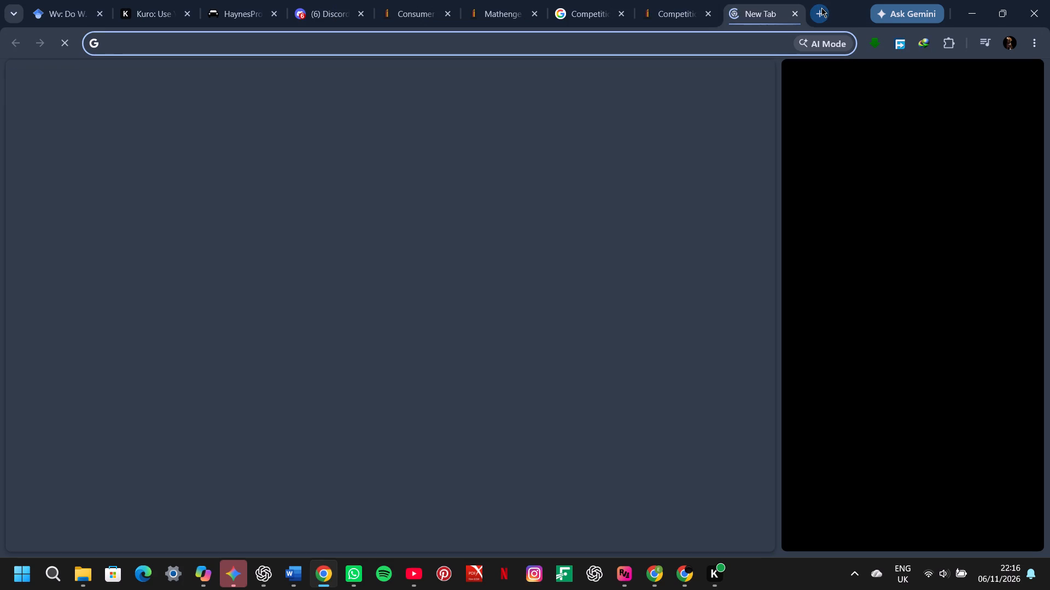
key(Return)
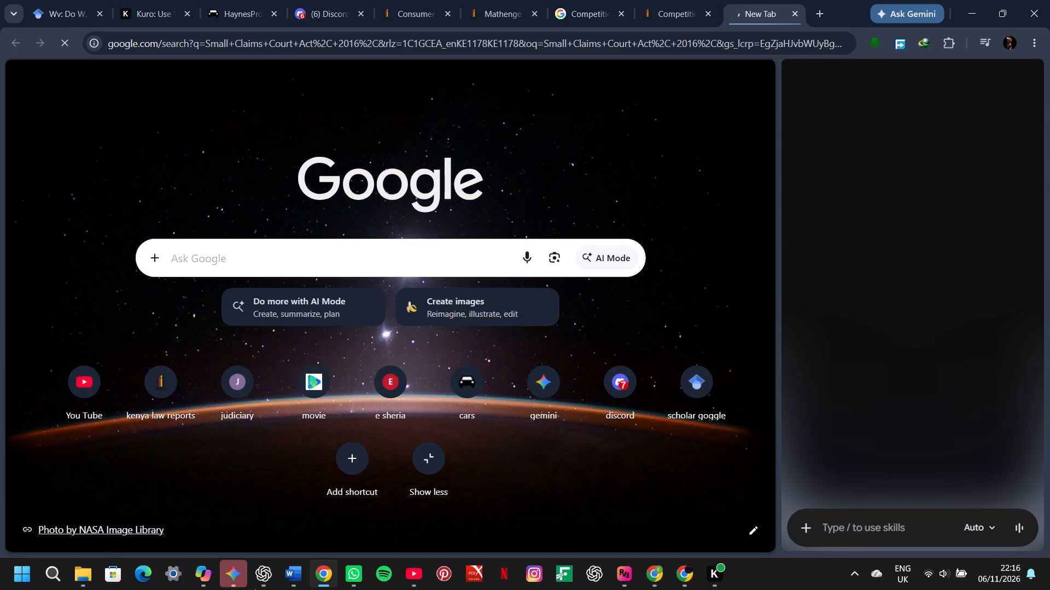
In the Word essay Document4, merge the "Its monetary jurisdiction" and "If Njeri's claim" paragraphs into the first Small Claims Court paragraph.
click(309, 571)
click(298, 572)
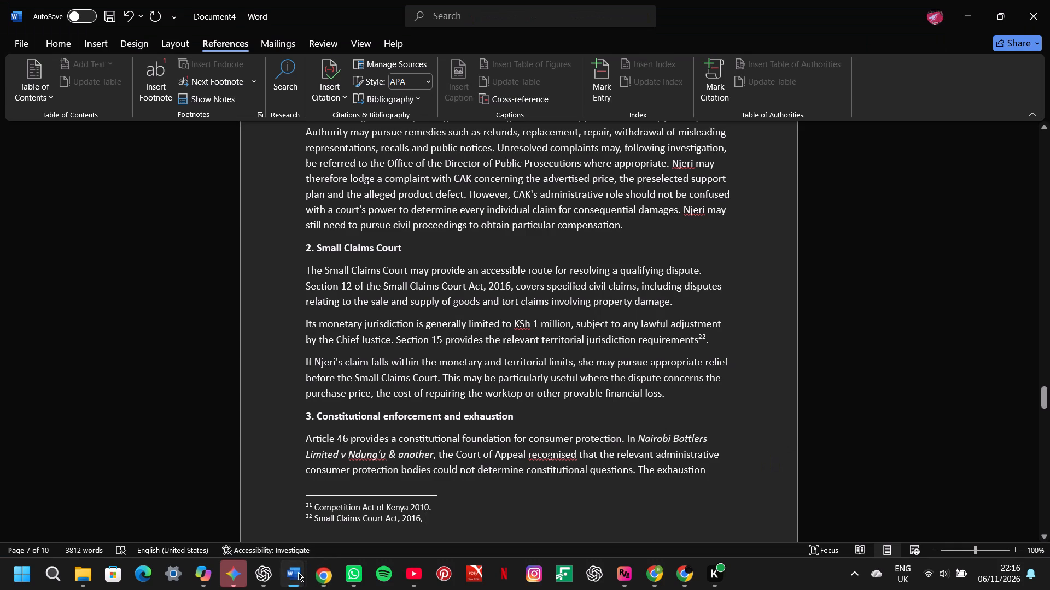
click(290, 323)
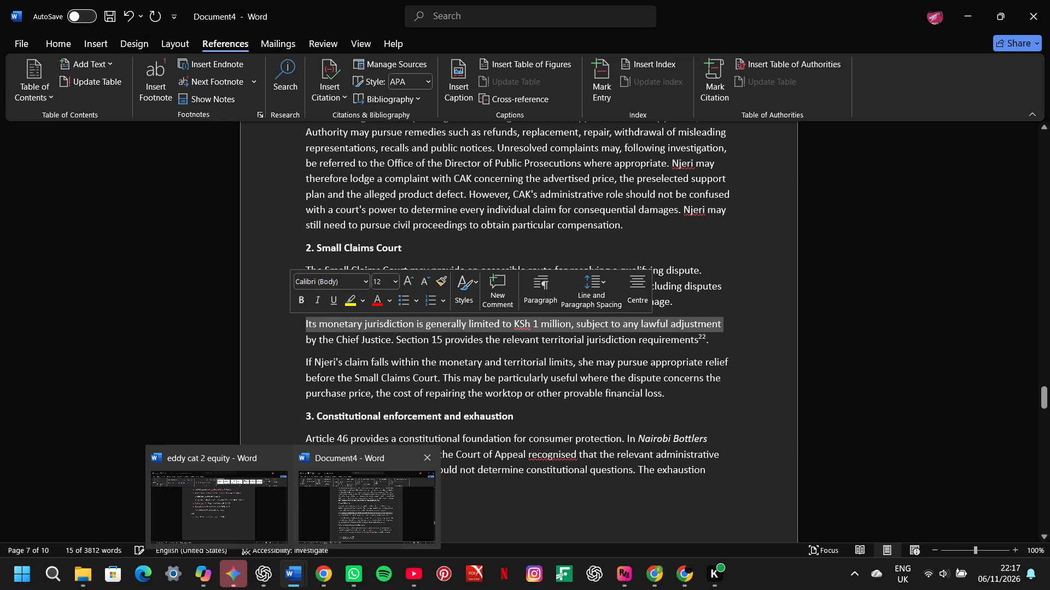
click(282, 327)
click(218, 314)
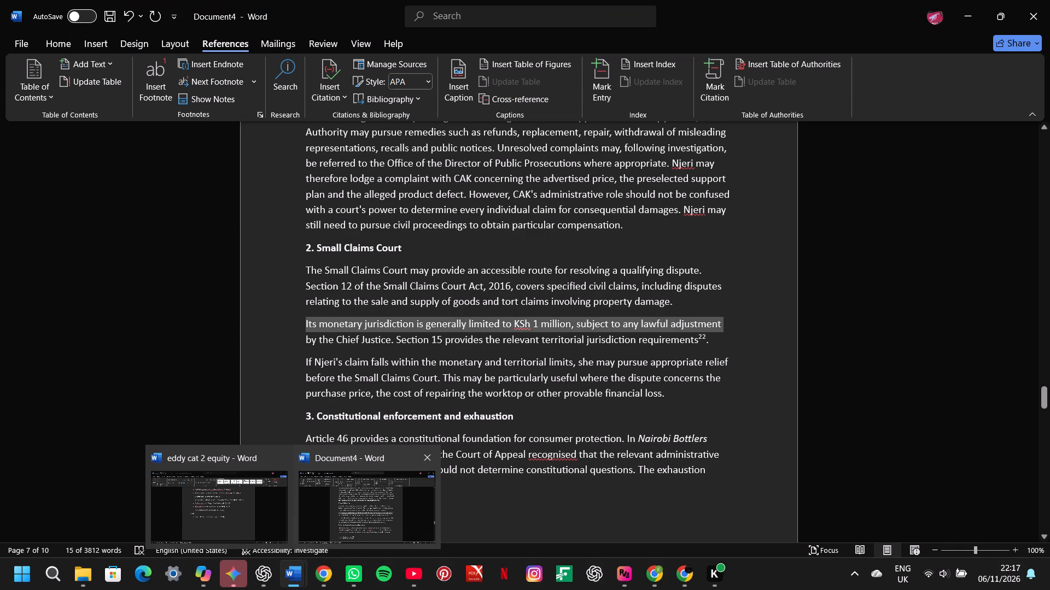
click(293, 322)
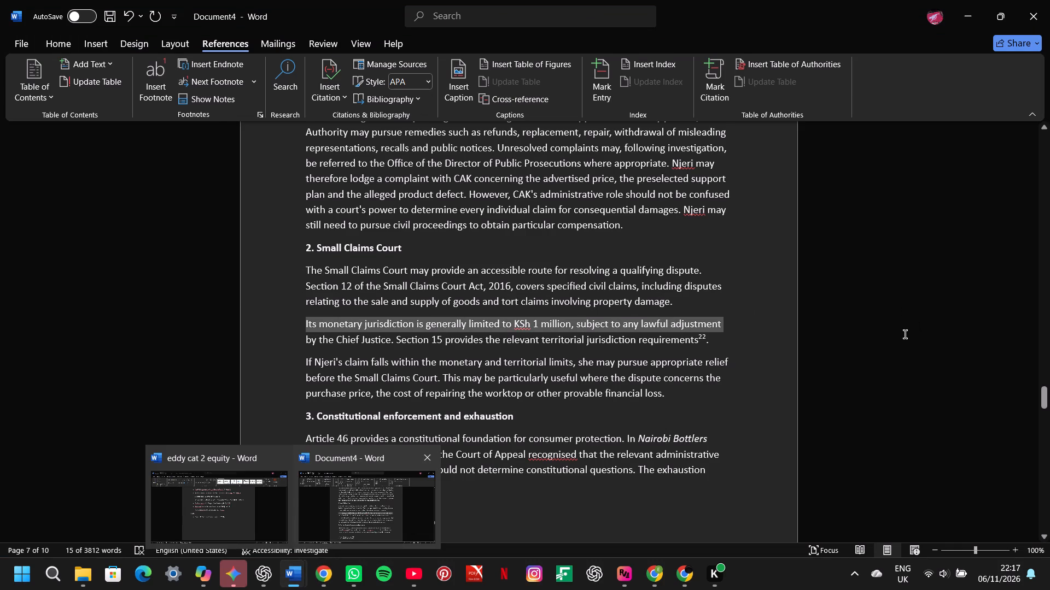
click(905, 334)
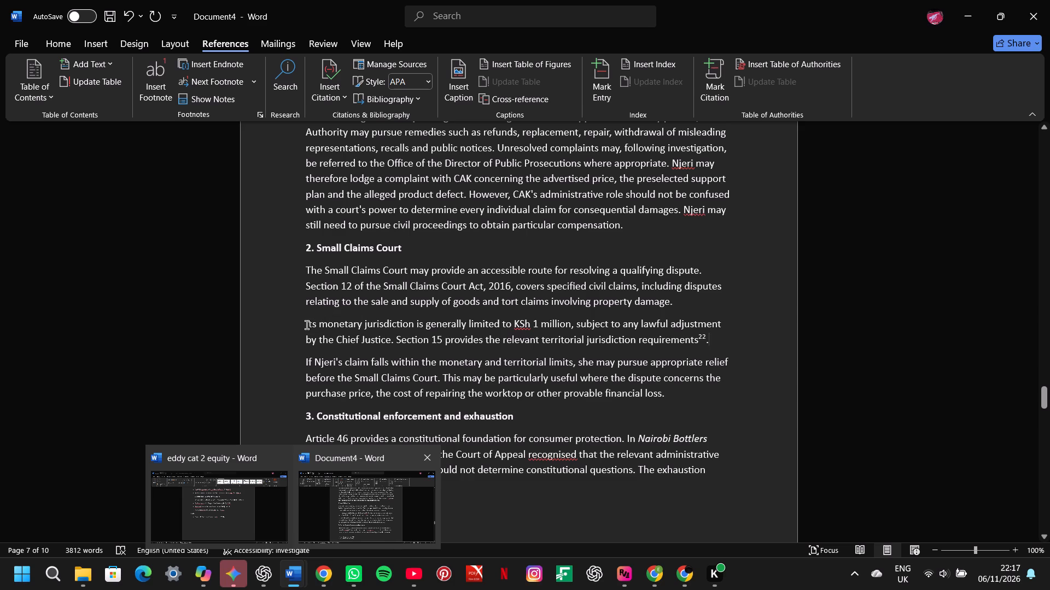
click(307, 325)
key(BackSpace)
key(space)
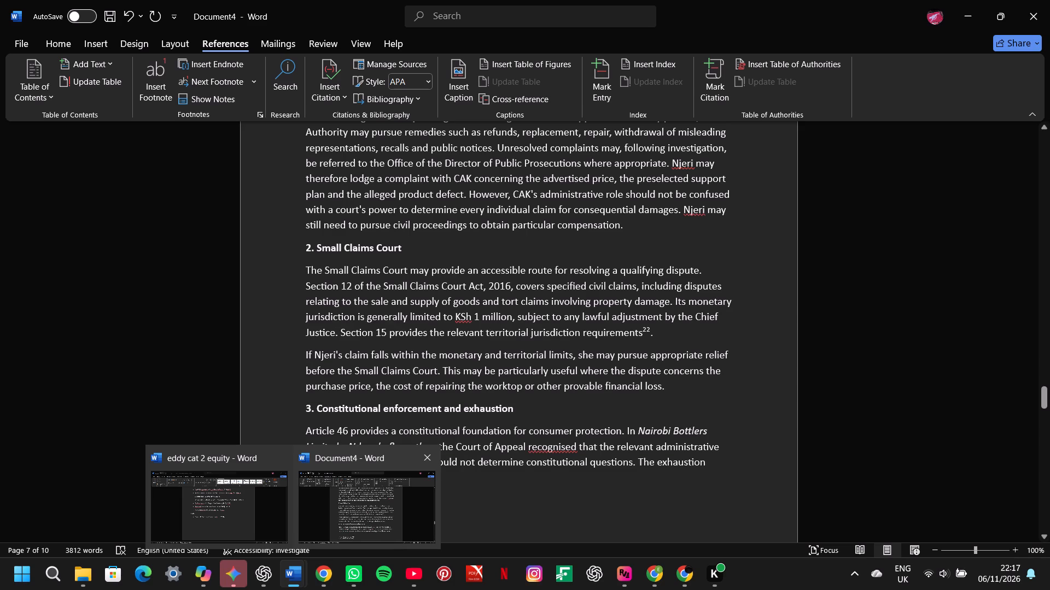
click(306, 353)
key(BackSpace)
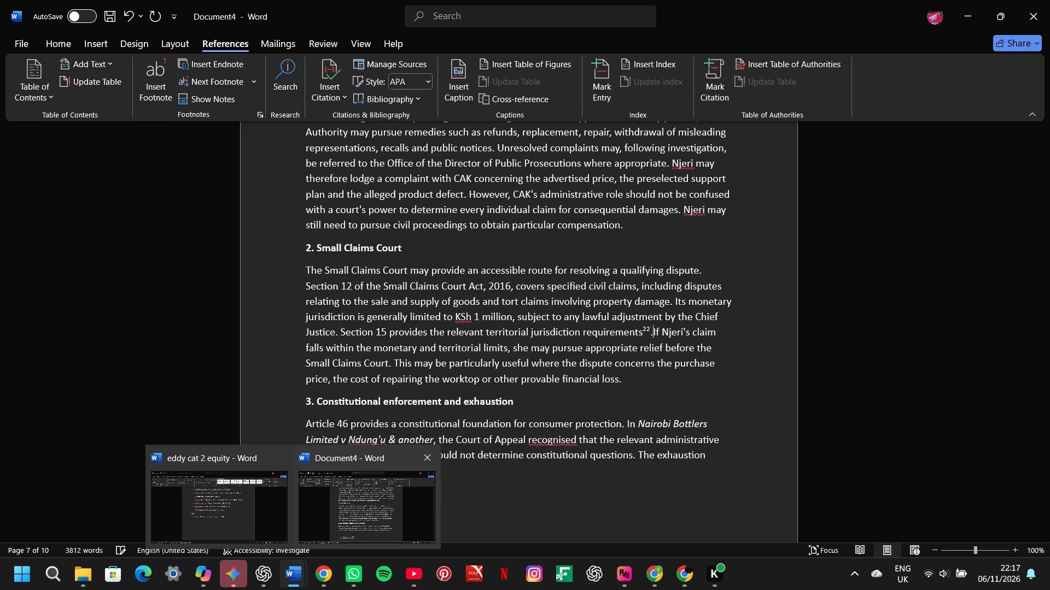
key(space)
Copy the full Nairobi Bottlers Ltd v Ndung'u & another citation from footnote 13, including its date.
scroll(309, 402, down, 1)
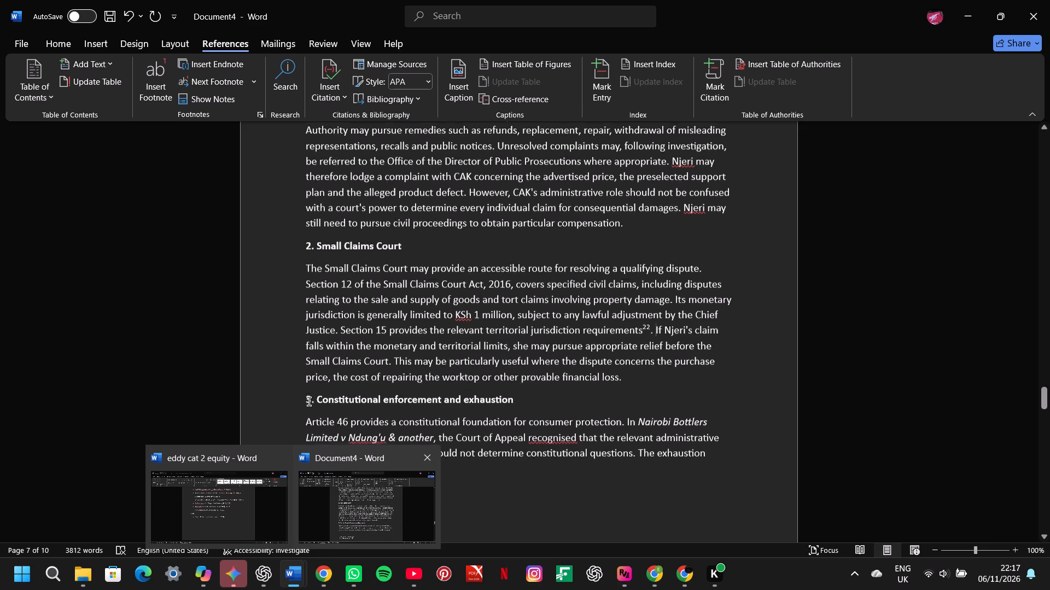
scroll(309, 402, down, 1)
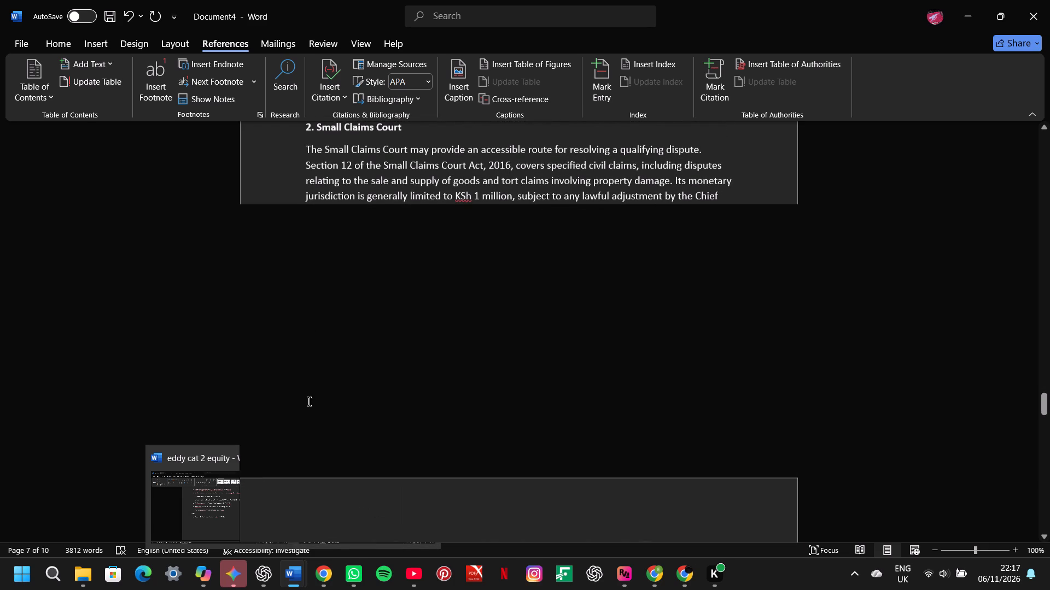
scroll(309, 402, down, 1)
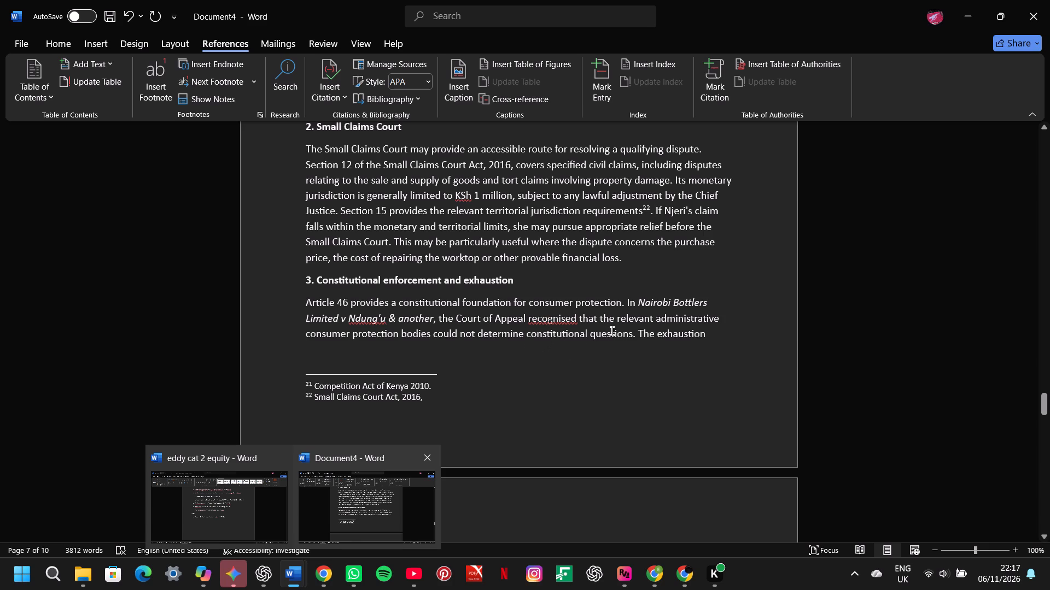
drag(638, 304, 668, 304)
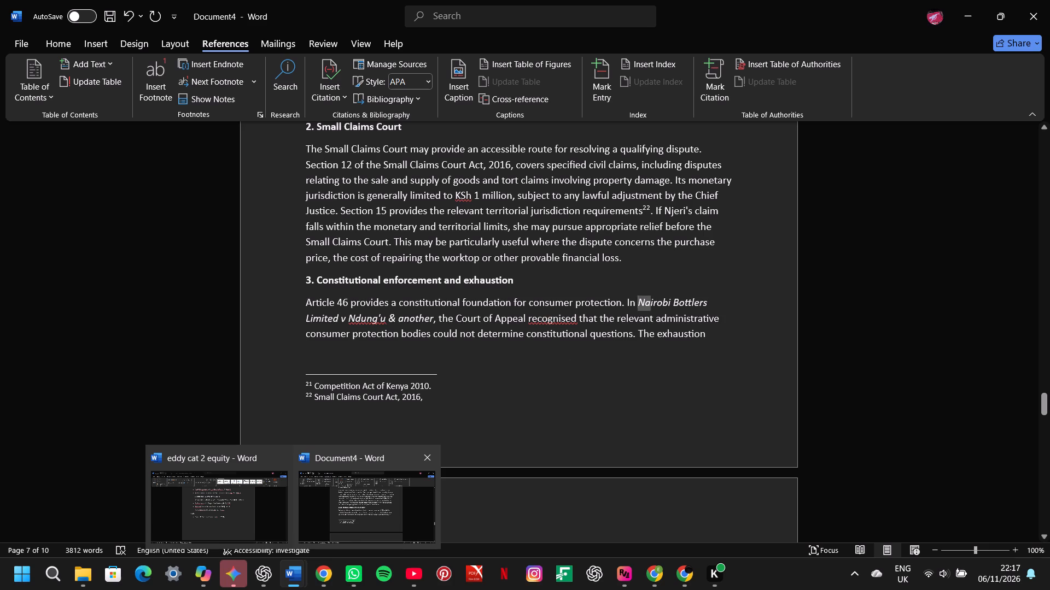
drag(668, 304, 592, 408)
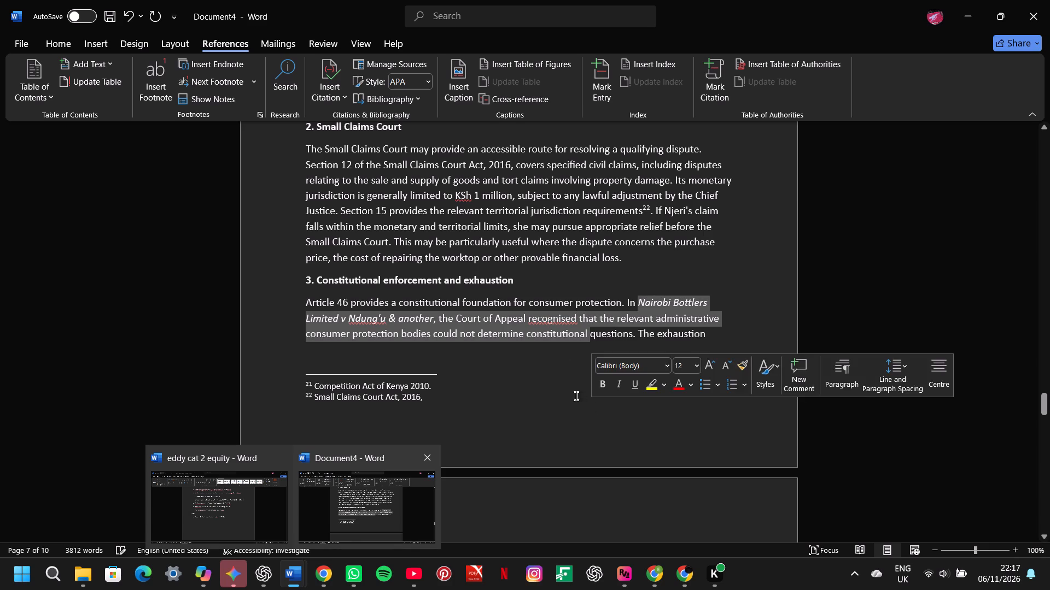
click(550, 393)
scroll(549, 393, up, 2)
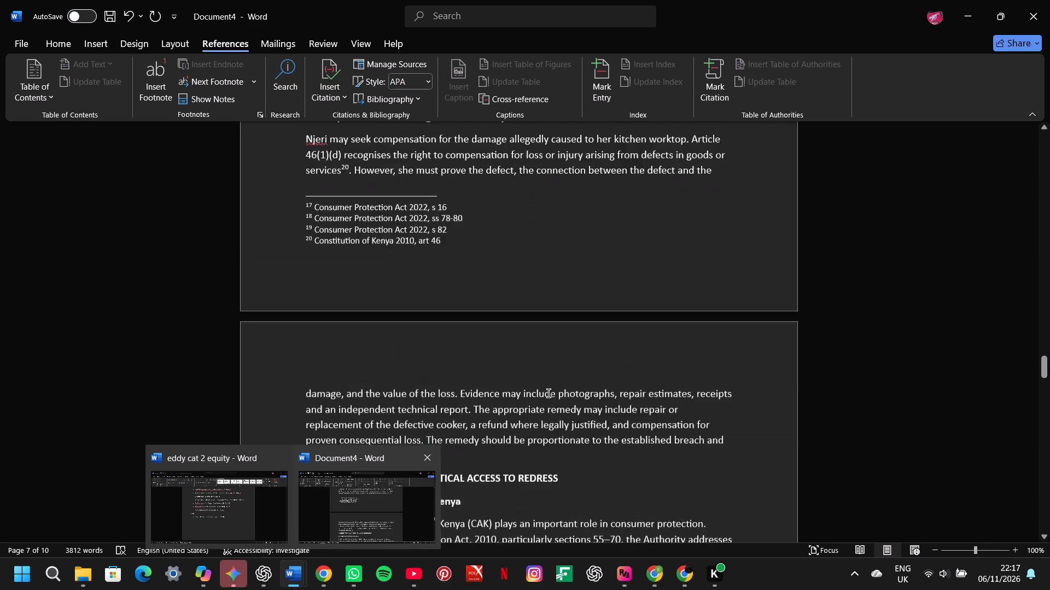
scroll(549, 393, up, 2)
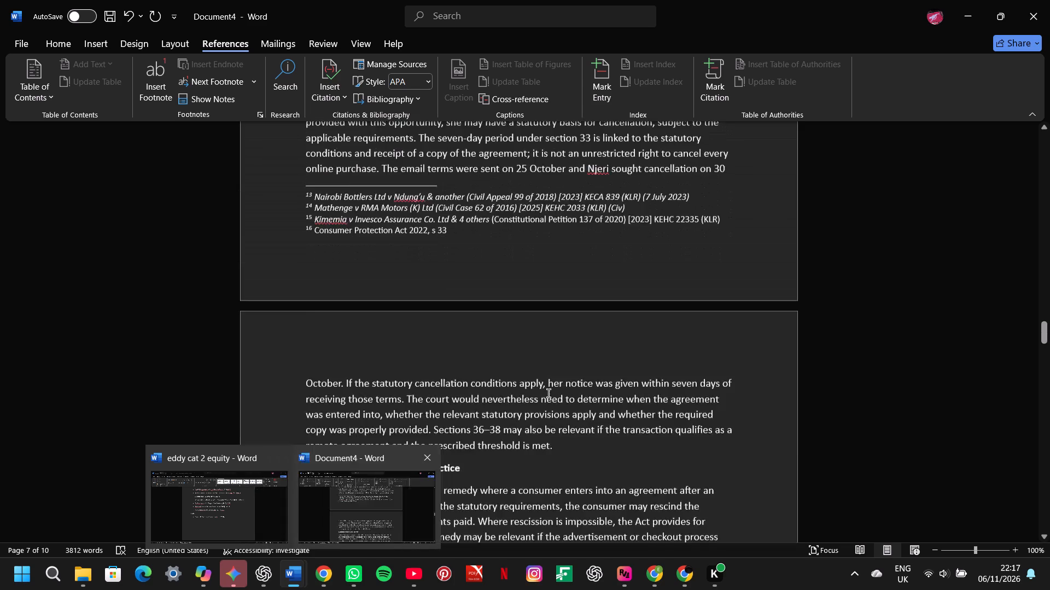
drag(692, 337, 497, 340)
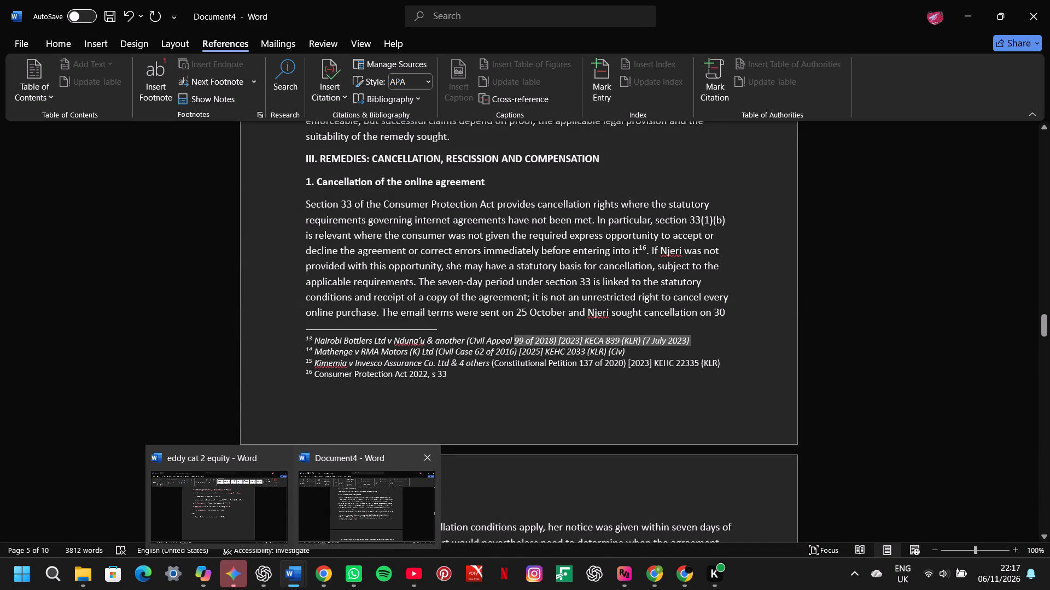
drag(497, 340, 313, 342)
key(ctrl+c)
ctrl+click(313, 342)
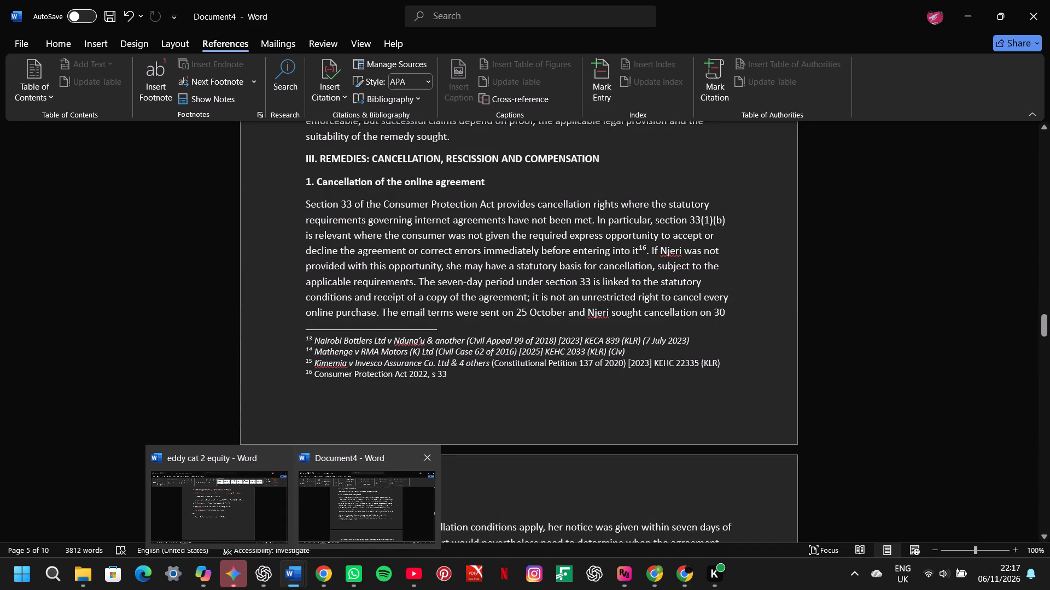
Delete the date "(7 July 2023)" from the end of the Nairobi Bottlers citation in footnote 13.
click(697, 340)
key(BackSpace)
key(BackSpace)
key(BackSpace)
key(BackSpace)
key(BackSpace)
key(BackSpace)
key(BackSpace)
key(BackSpace)
key(BackSpace)
key(BackSpace)
key(BackSpace)
key(BackSpace)
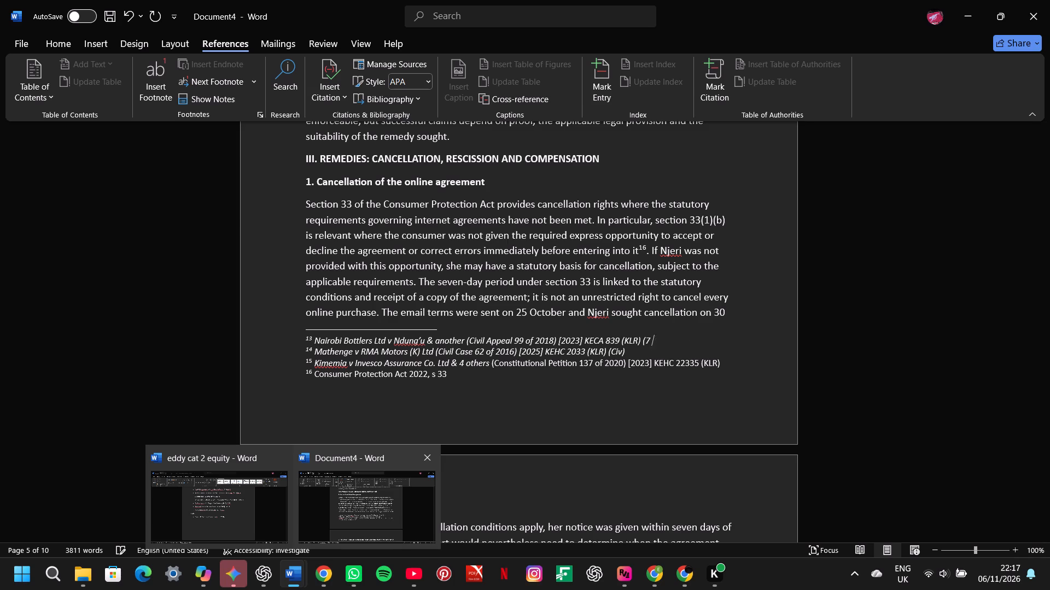
key(BackSpace)
key(BackSpace)
Add a footnote after "constitutional questions" in the Constitutional enforcement and exhaustion section, using the copied Nairobi Bottlers citation.
scroll(697, 340, down, 1)
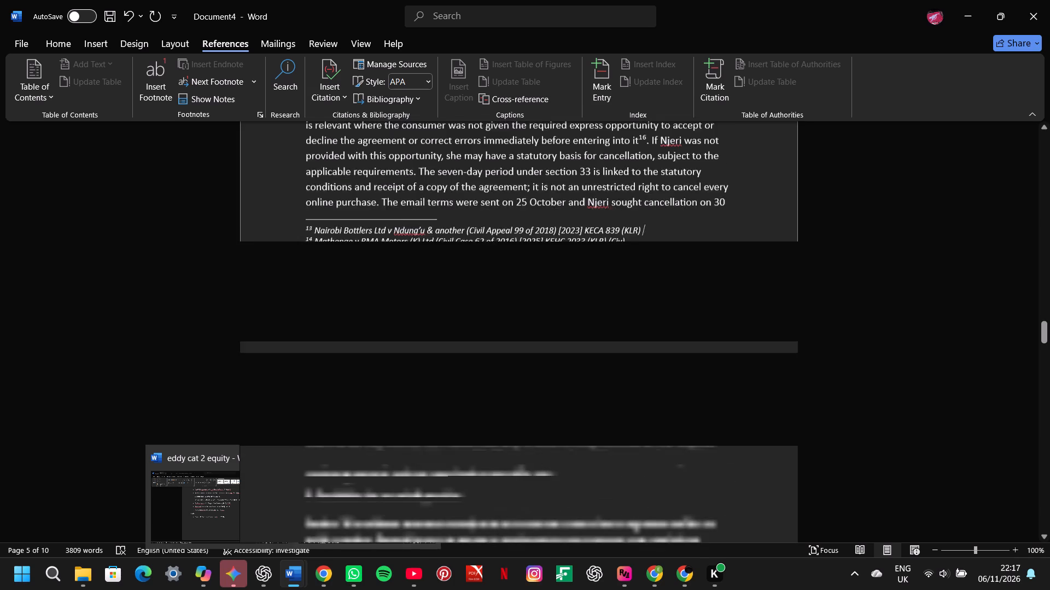
scroll(697, 340, down, 1)
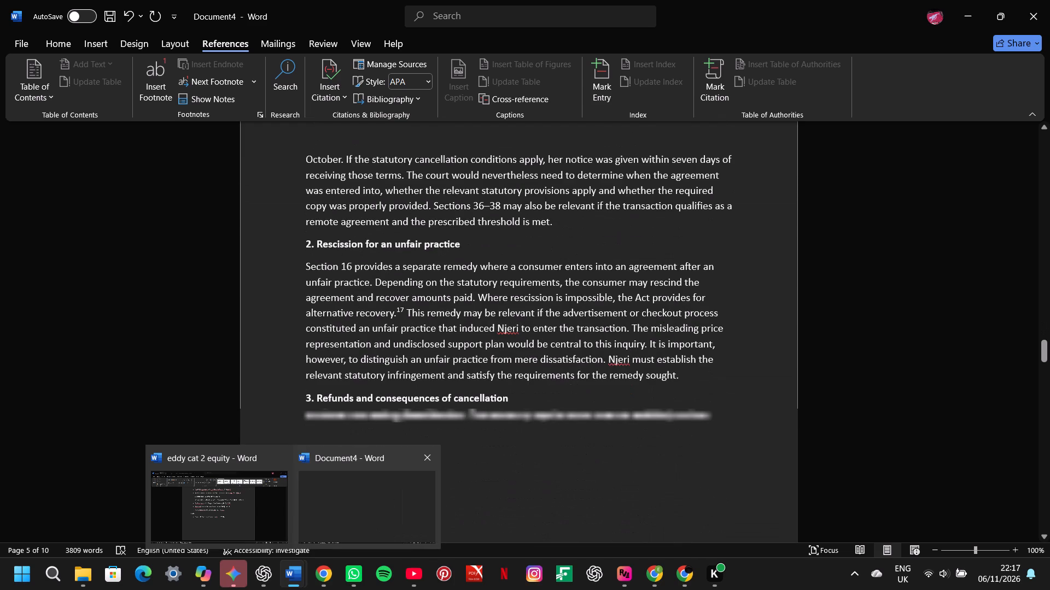
scroll(697, 340, down, 1)
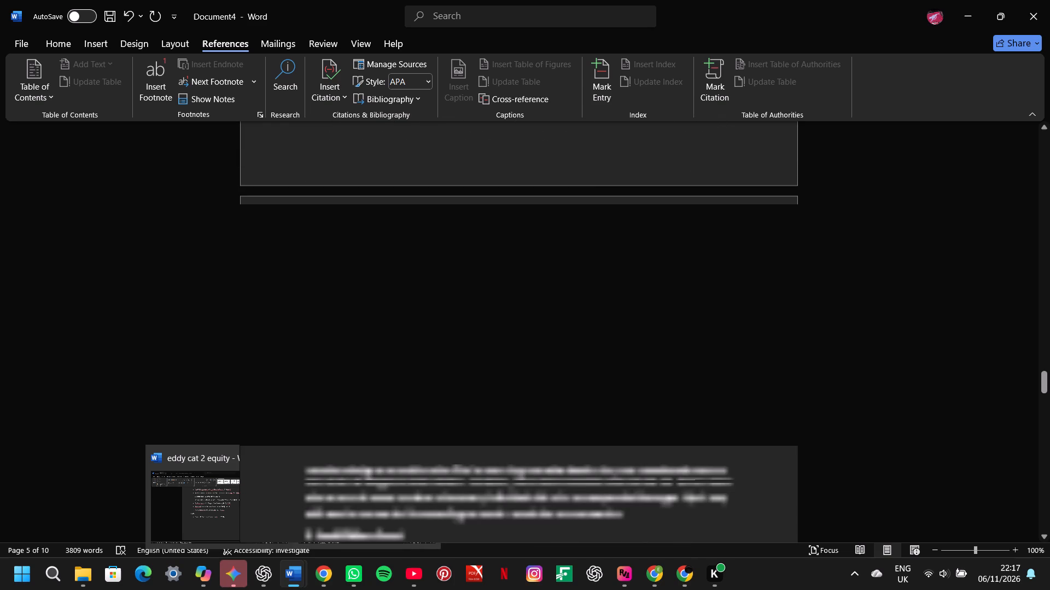
scroll(697, 340, down, 3)
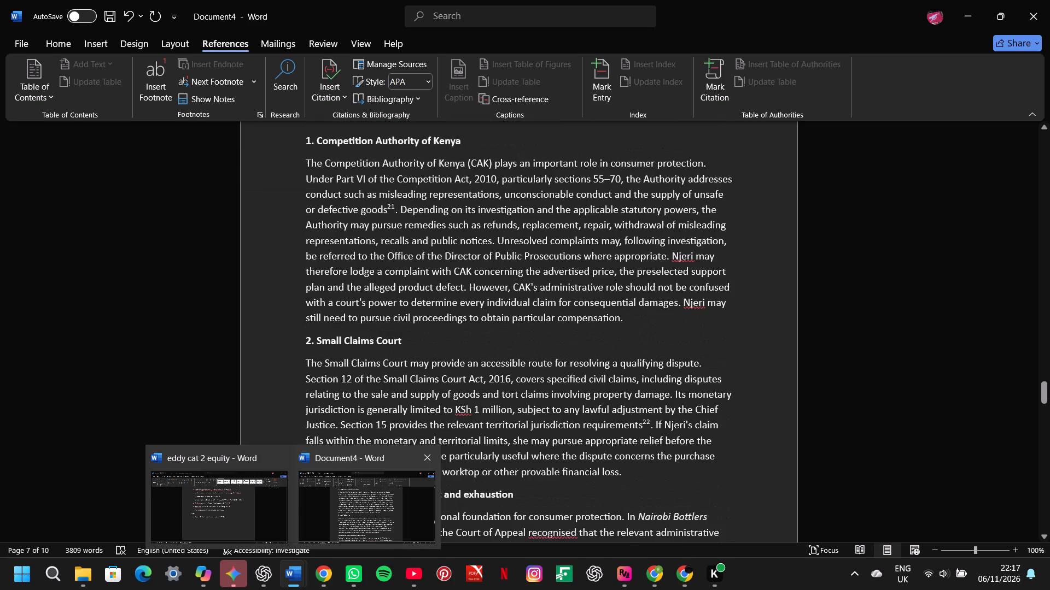
scroll(697, 340, down, 1)
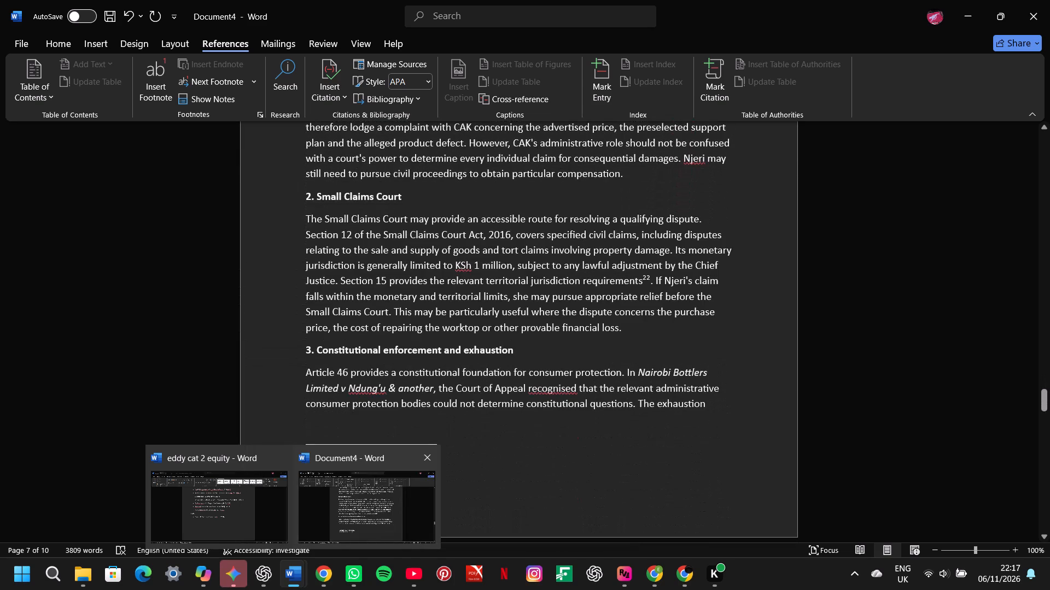
scroll(507, 385, down, 1)
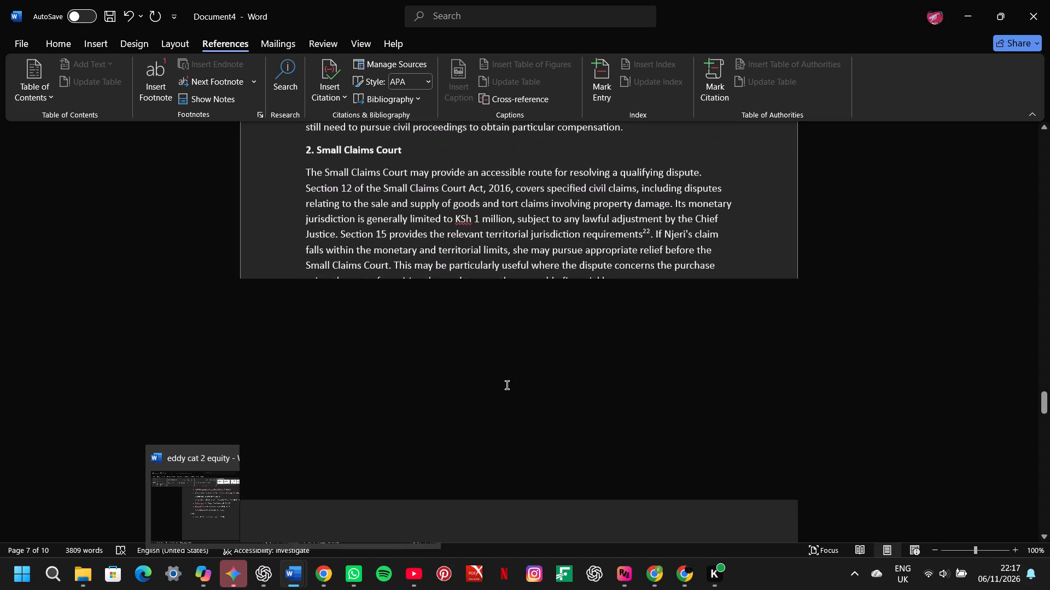
scroll(507, 385, down, 1)
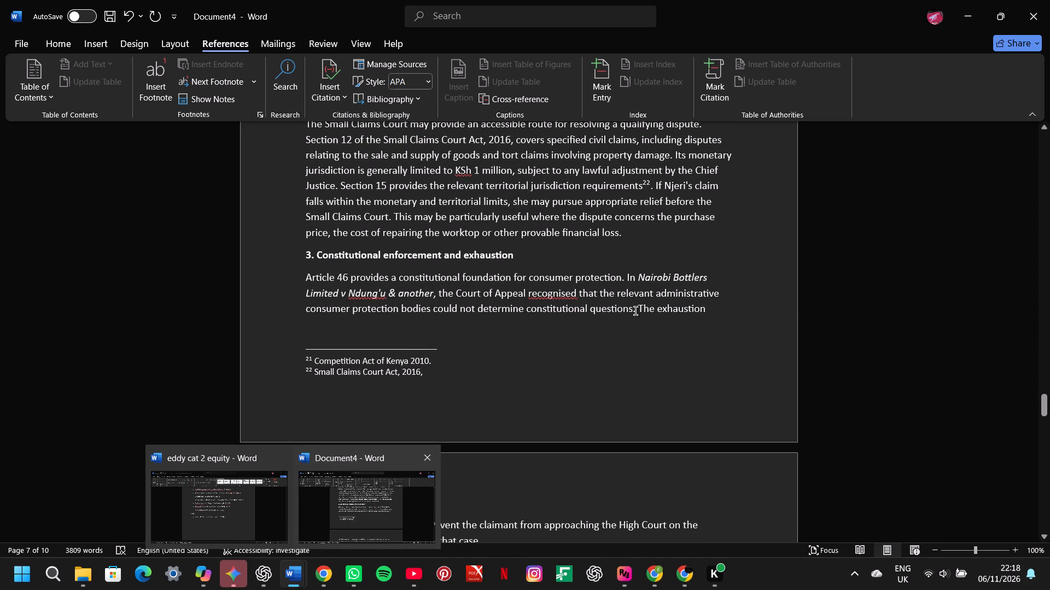
click(635, 311)
key(Left)
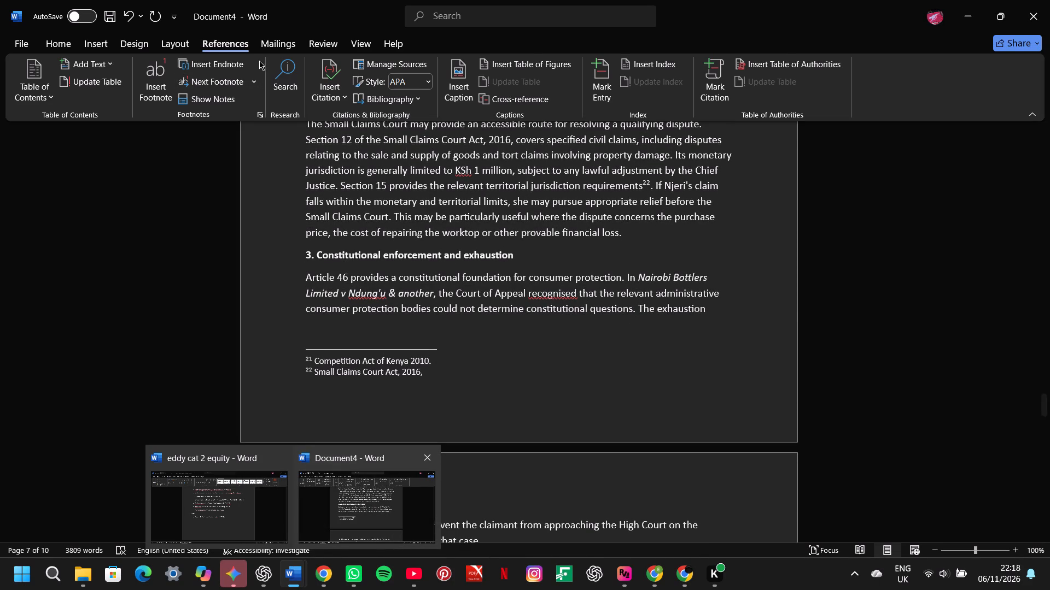
click(159, 95)
key(ctrl+v)
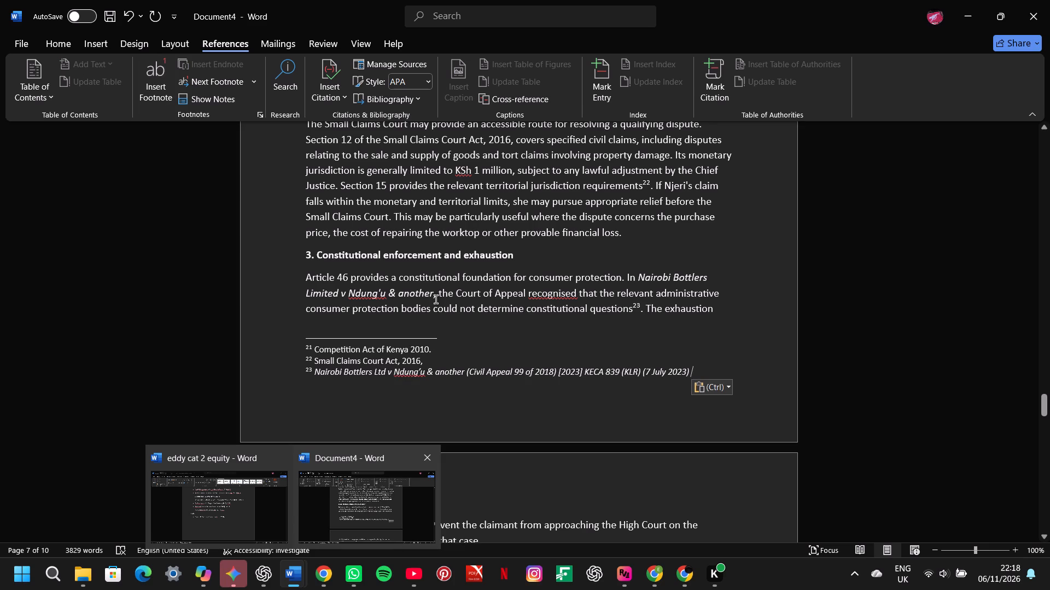
Add a footnote after "constitutional issues raised in that case", using the same copied Nairobi Bottlers citation.
scroll(547, 324, down, 1)
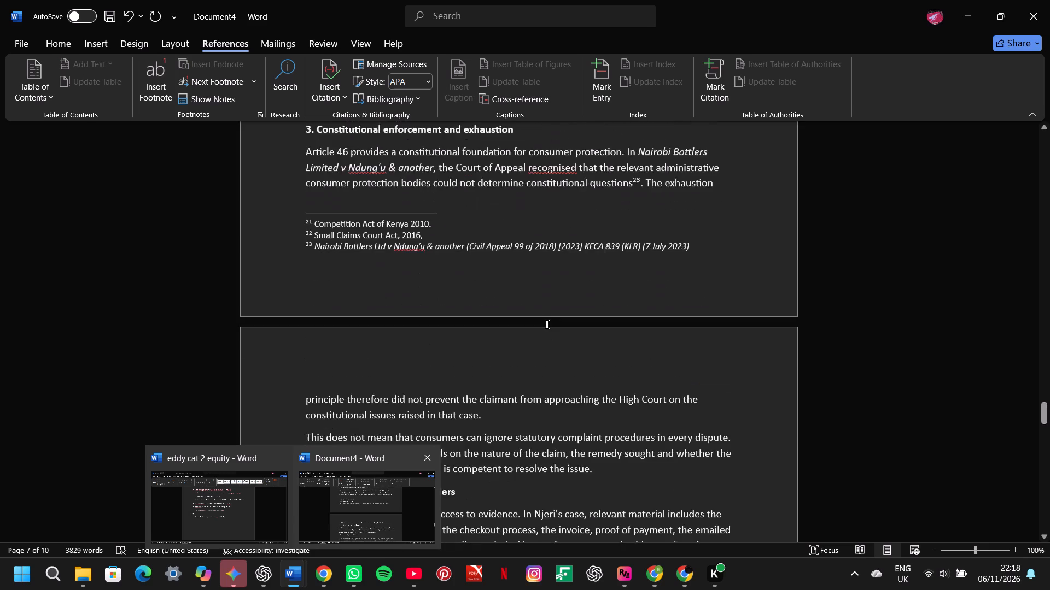
scroll(547, 324, down, 1)
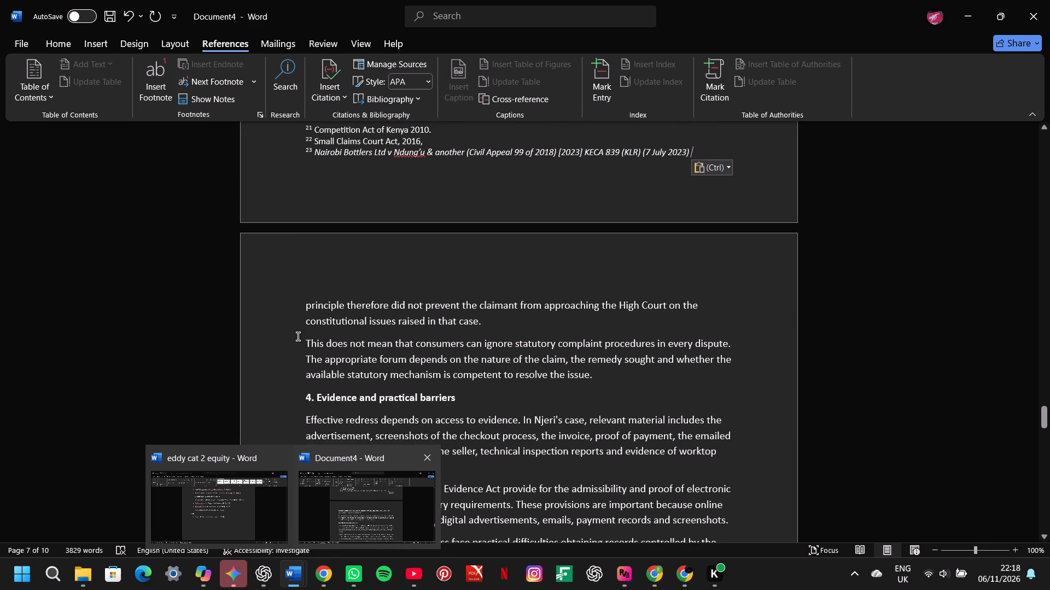
click(479, 324)
click(157, 77)
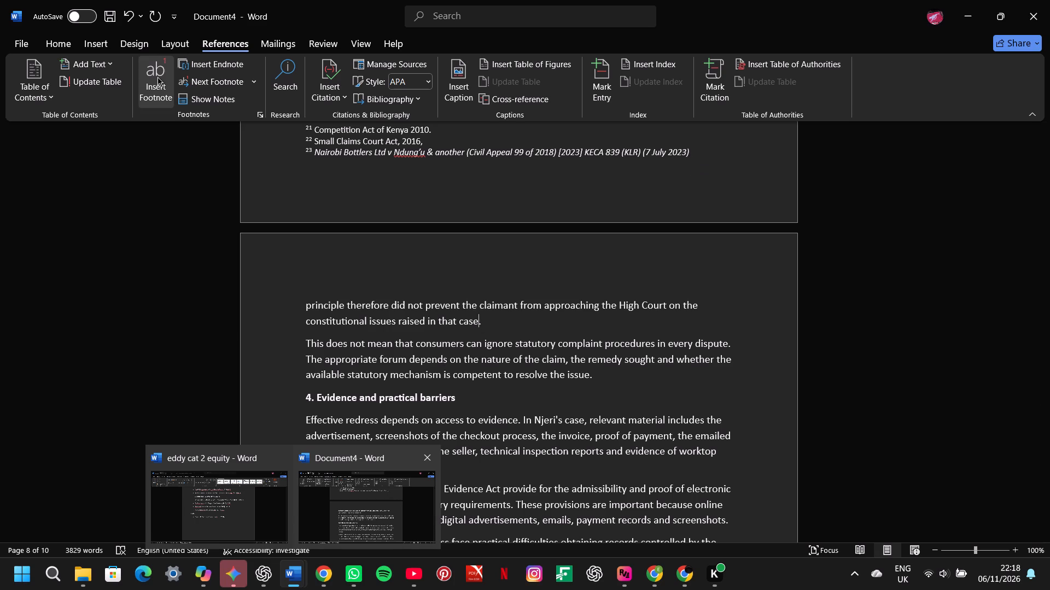
key(ctrl+v)
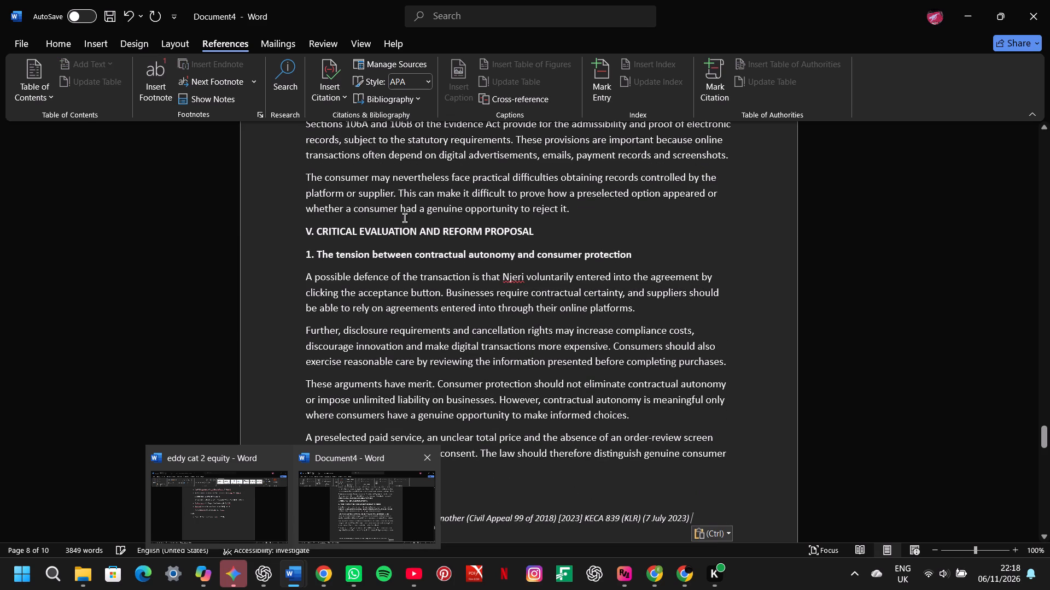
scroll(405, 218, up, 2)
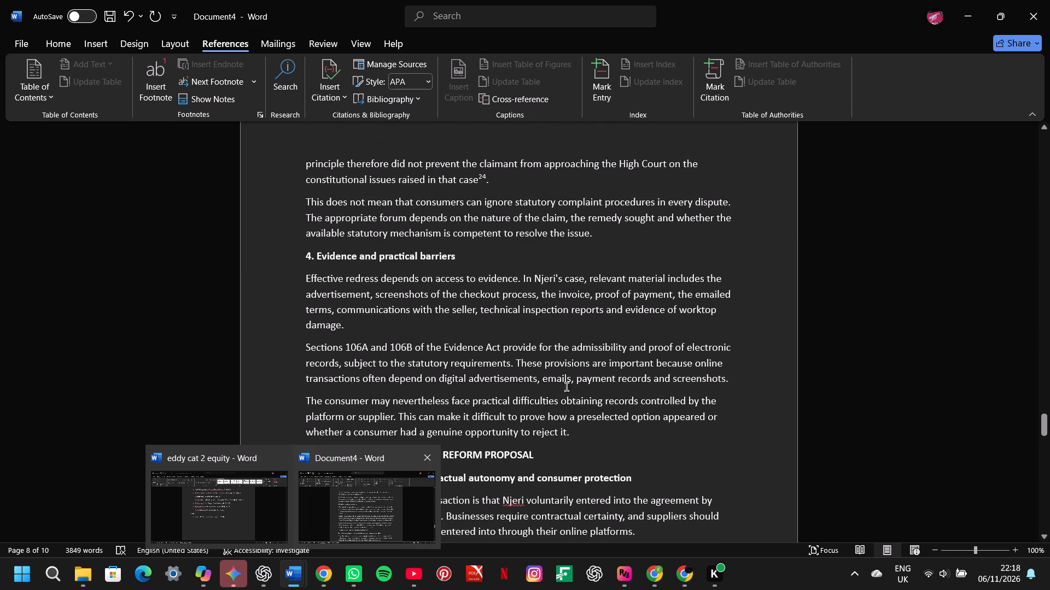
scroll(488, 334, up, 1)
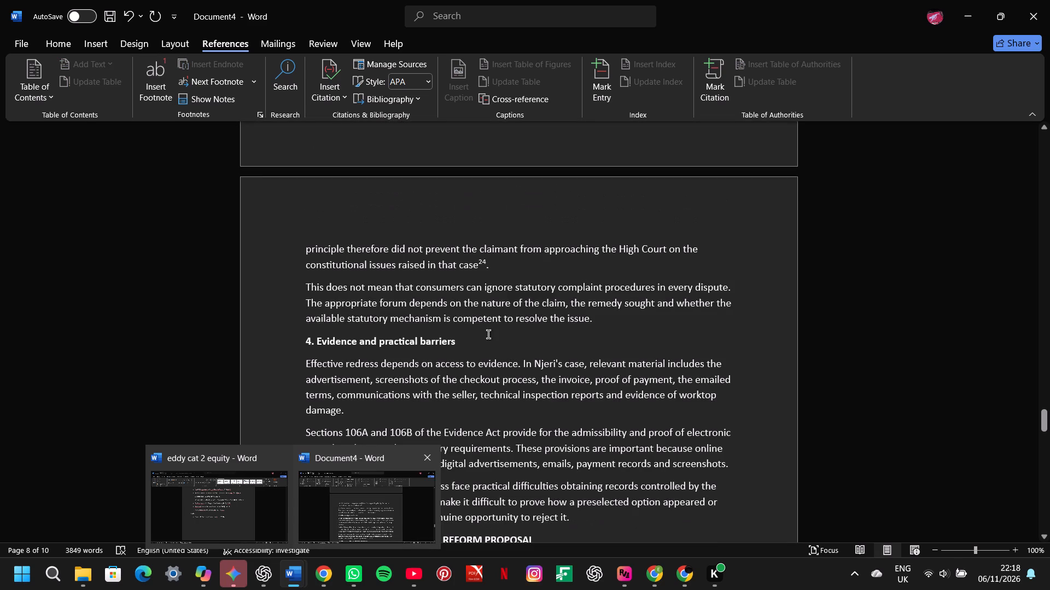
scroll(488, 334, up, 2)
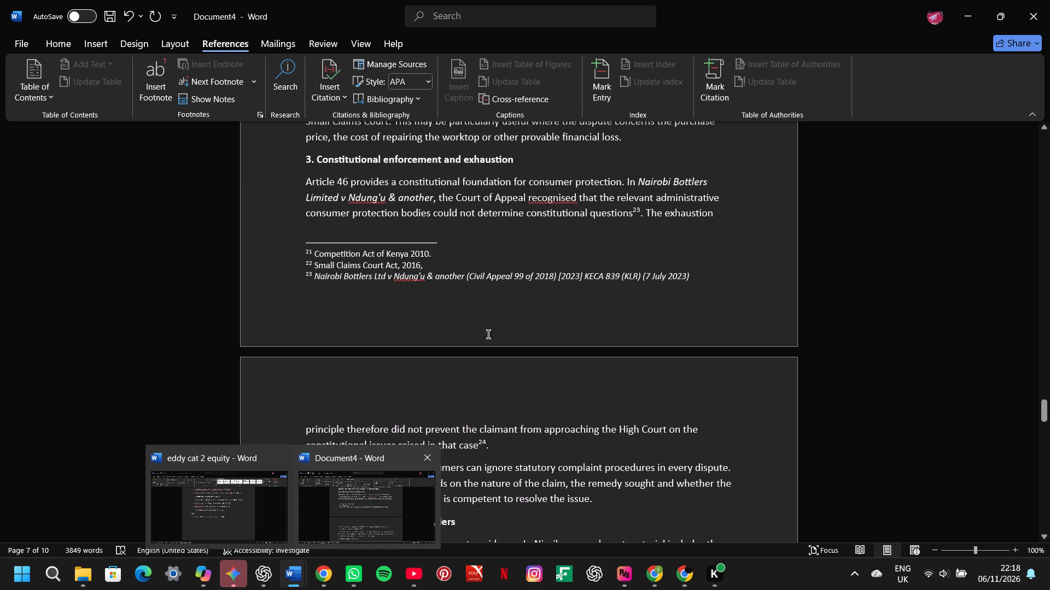
Delete the footnote reference after "constitutional questions" in the Constitutional enforcement and exhaustion section.
scroll(488, 334, up, 3)
click(640, 212)
key(Delete)
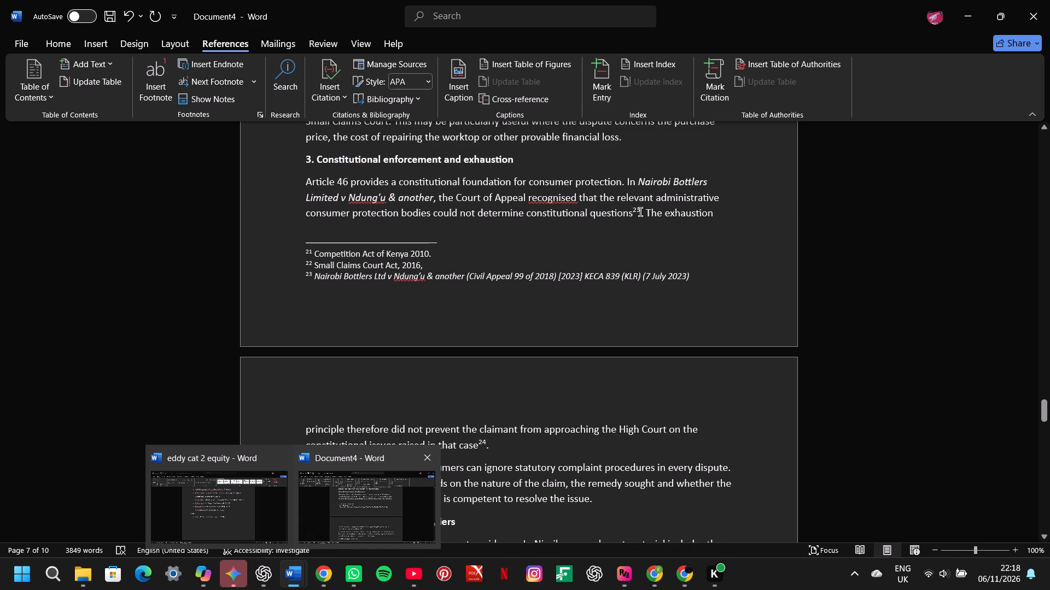
key(Delete)
Replace the footnote after "constitutional issues raised in that case" with a new footnote containing the copied Nairobi Bottlers citation.
scroll(640, 212, down, 1)
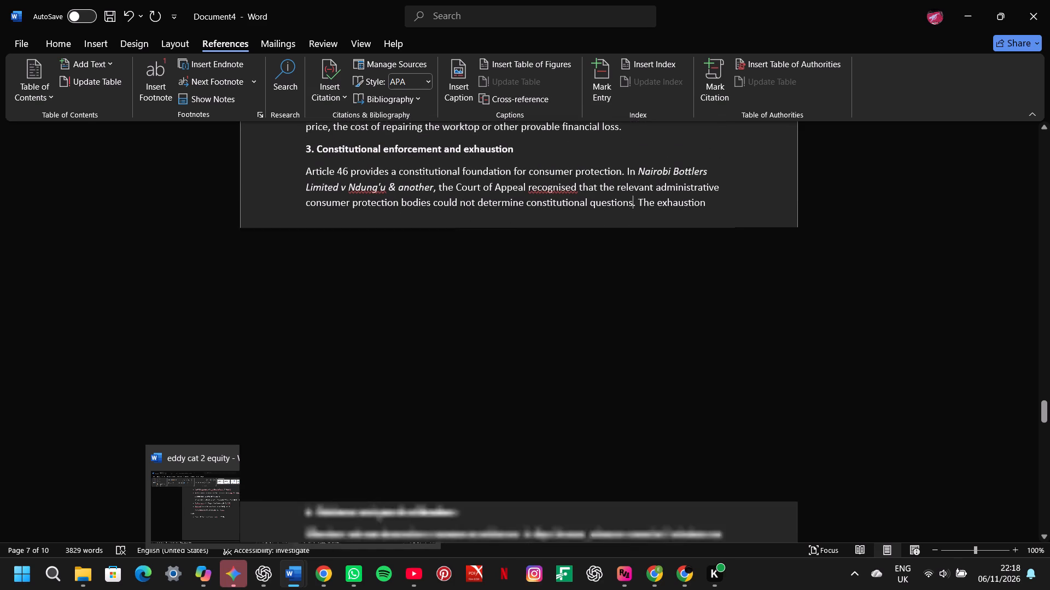
scroll(640, 212, down, 2)
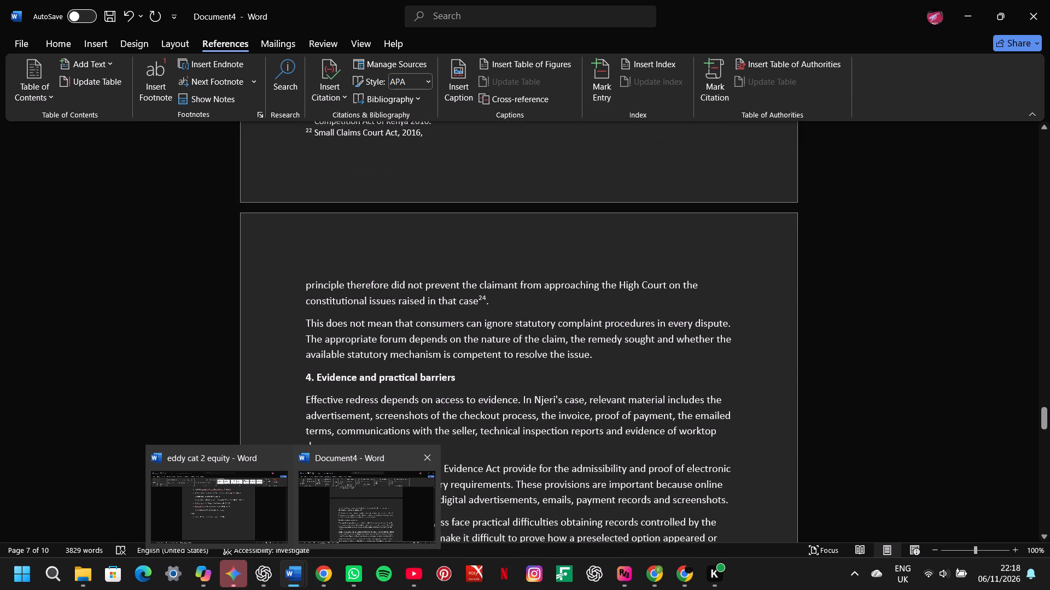
scroll(492, 306, down, 1)
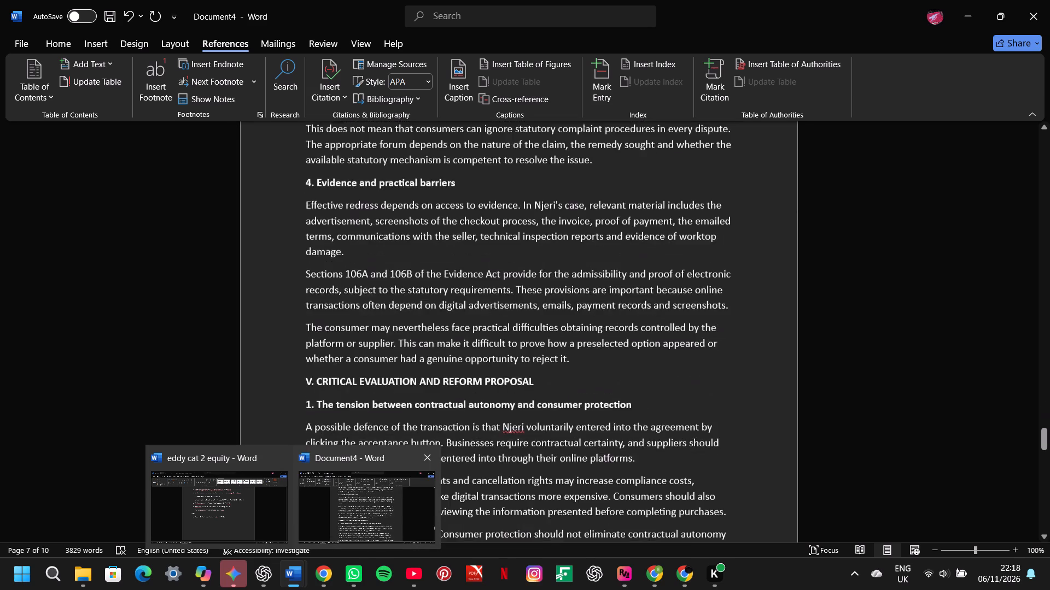
scroll(492, 306, down, 1)
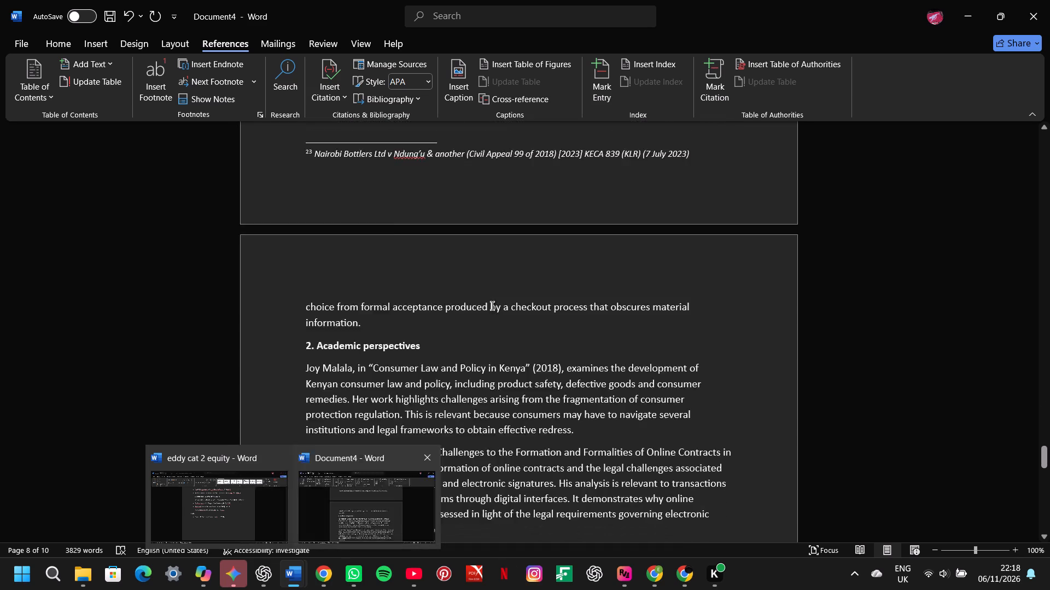
scroll(492, 306, up, 2)
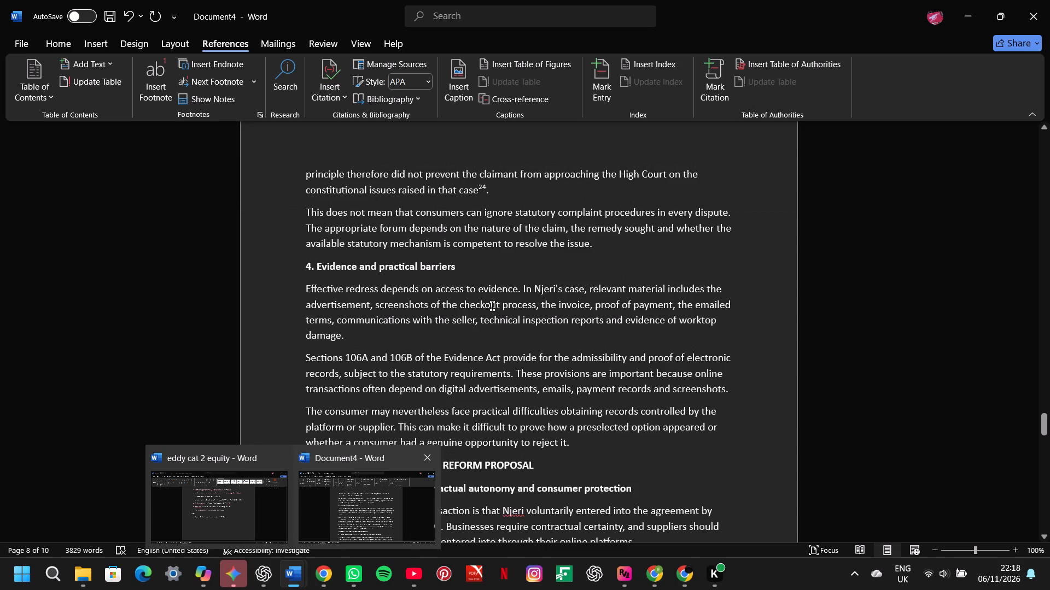
scroll(492, 306, up, 2)
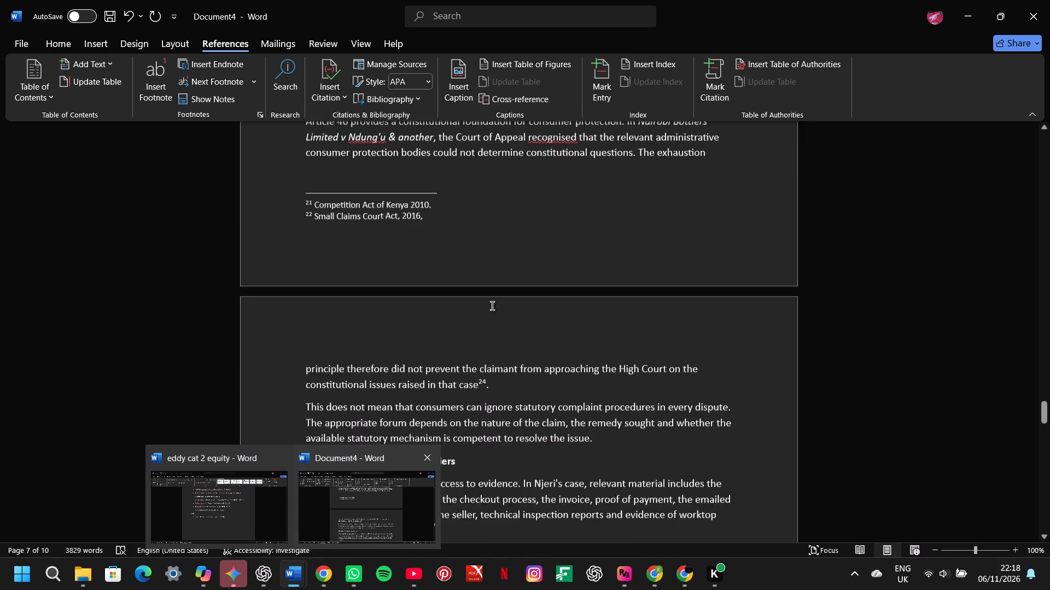
scroll(492, 306, up, 2)
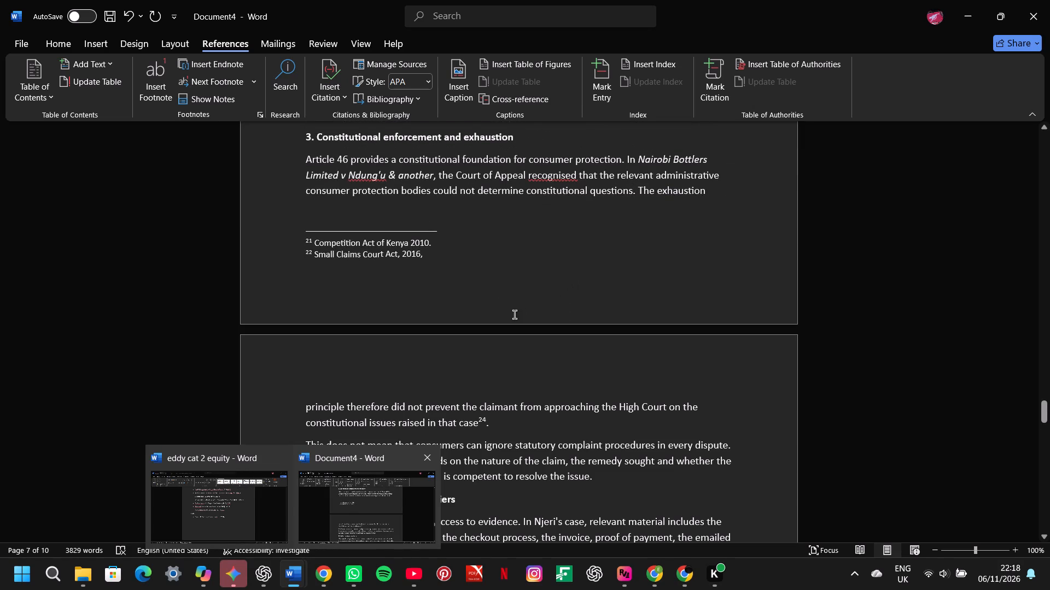
scroll(515, 315, down, 1)
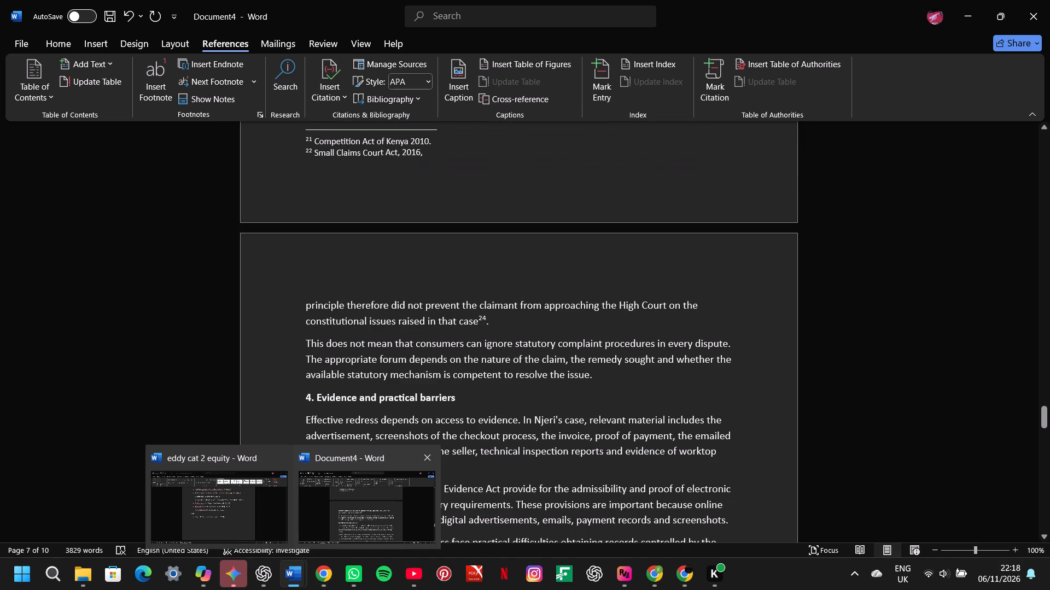
click(483, 318)
key(Delete)
key(Delete)
click(161, 85)
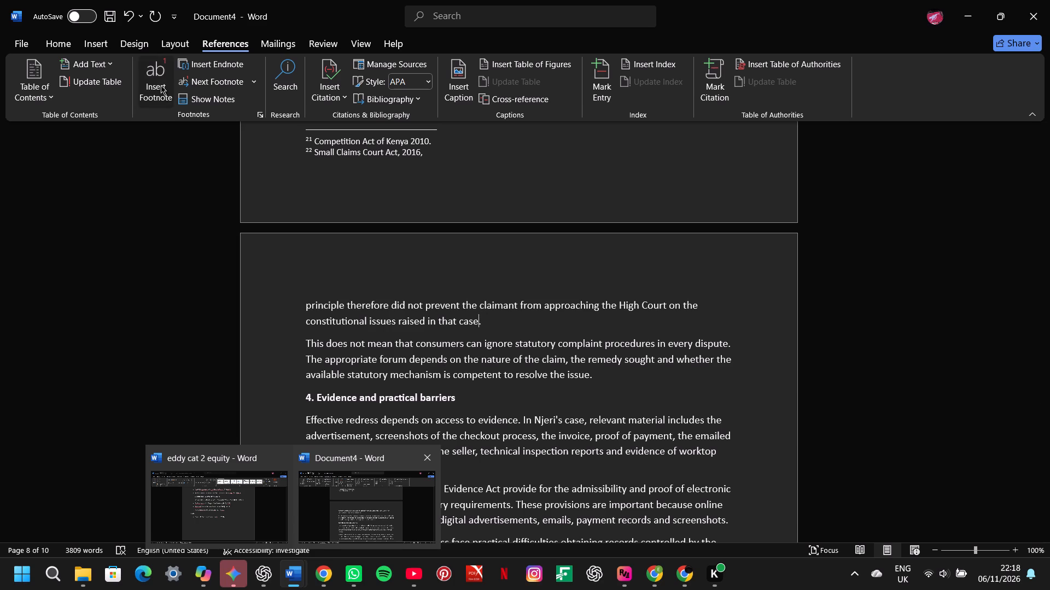
key(ctrl+v)
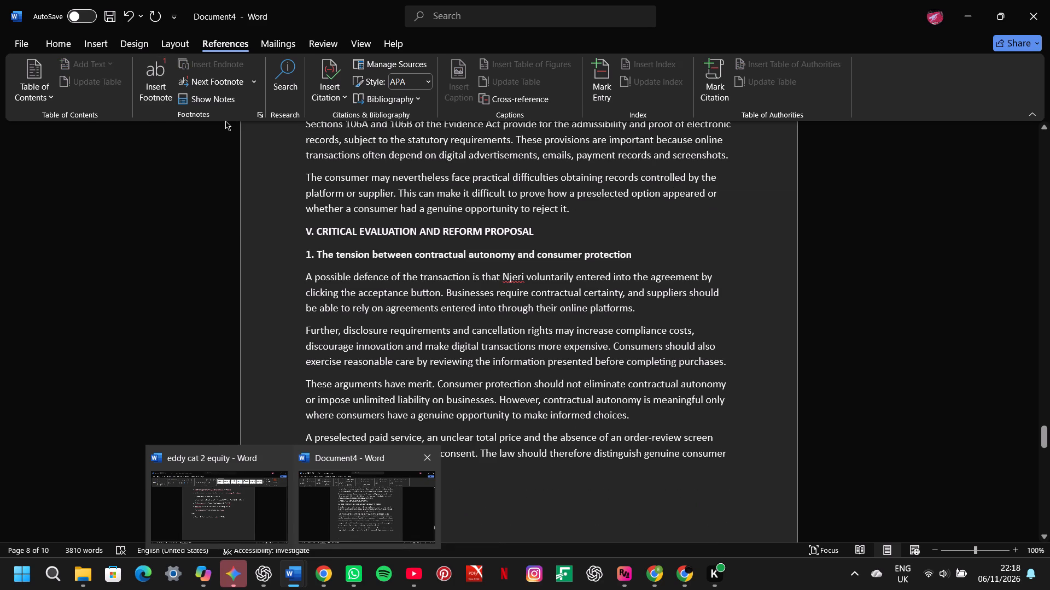
Merge the paragraph beginning "This does not mean that consumers" into the preceding paragraph, separated by a space.
scroll(460, 288, up, 1)
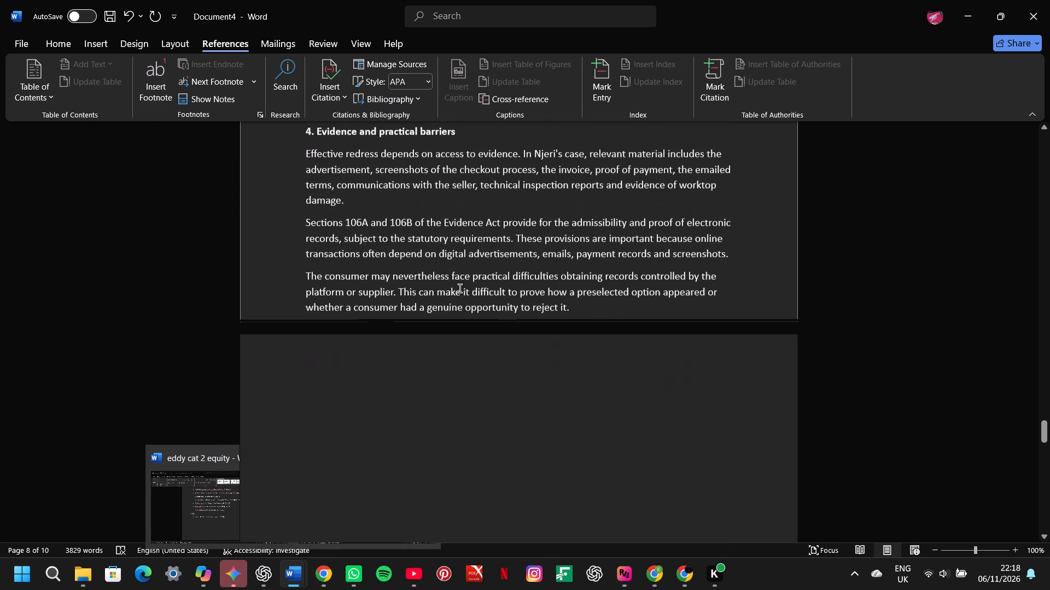
scroll(460, 288, up, 3)
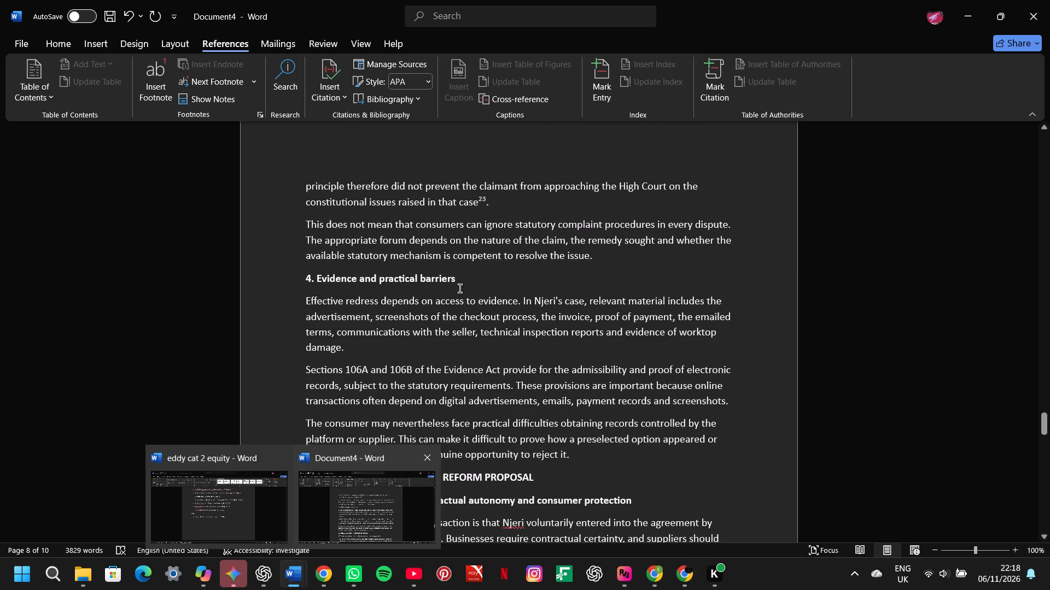
click(305, 222)
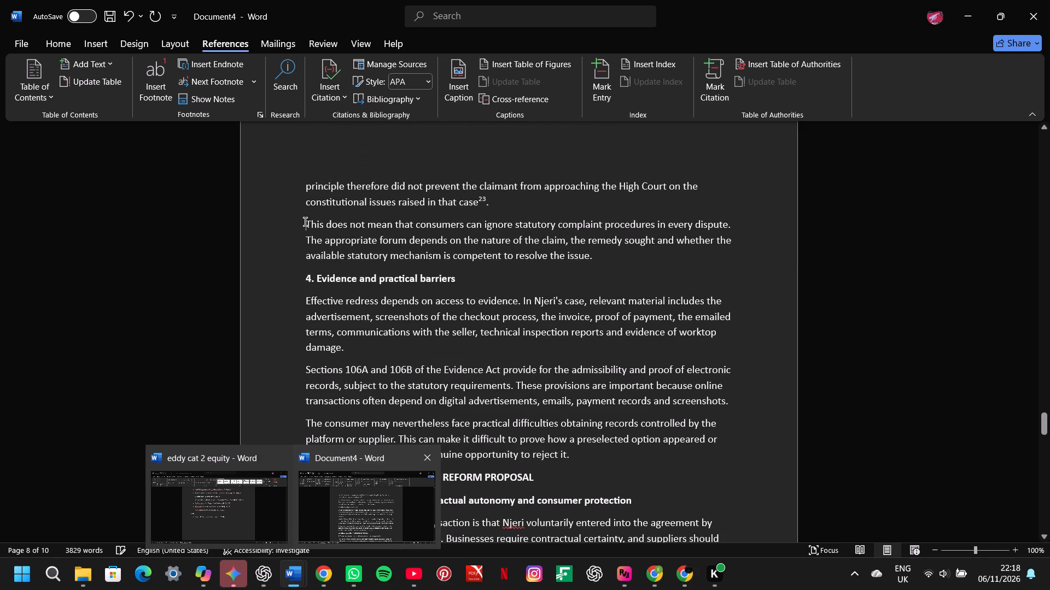
key(BackSpace)
key(space)
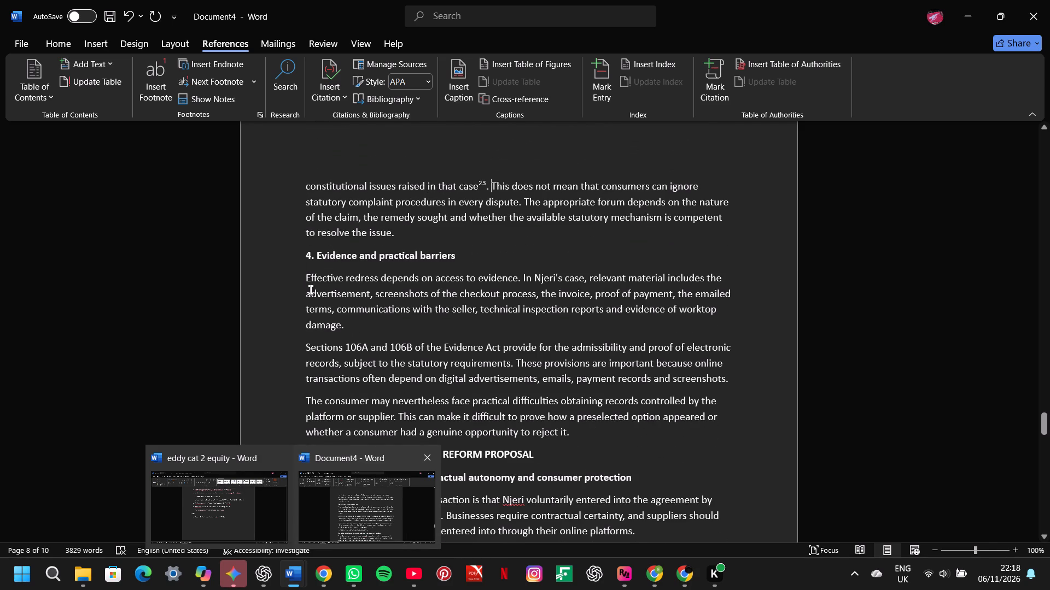
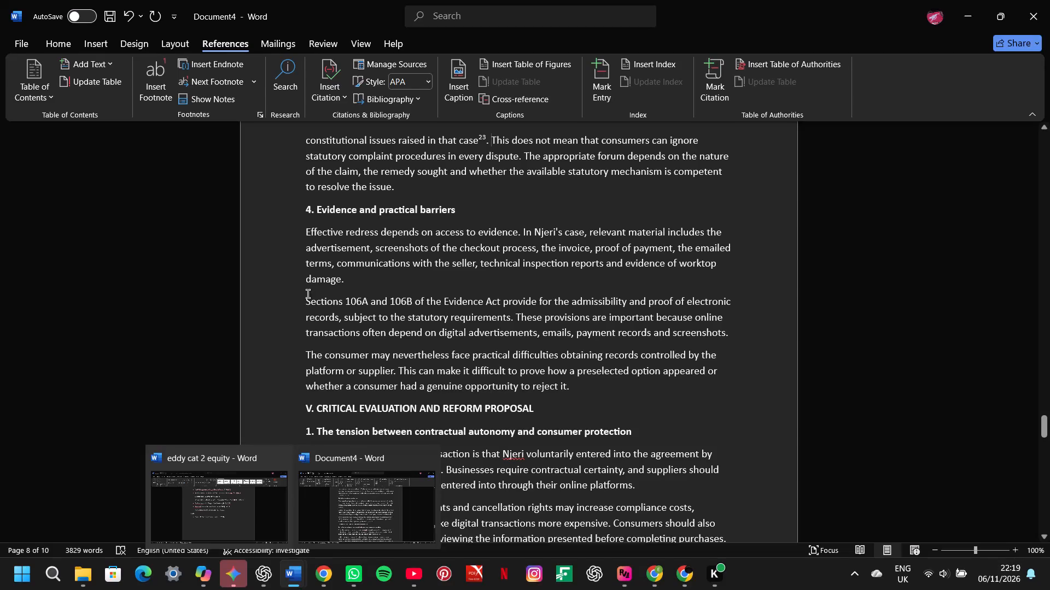
Merge the paragraph beginning "Sections 106A and 106B of the Evidence Act" into the preceding paragraph, separated by a space.
click(305, 300)
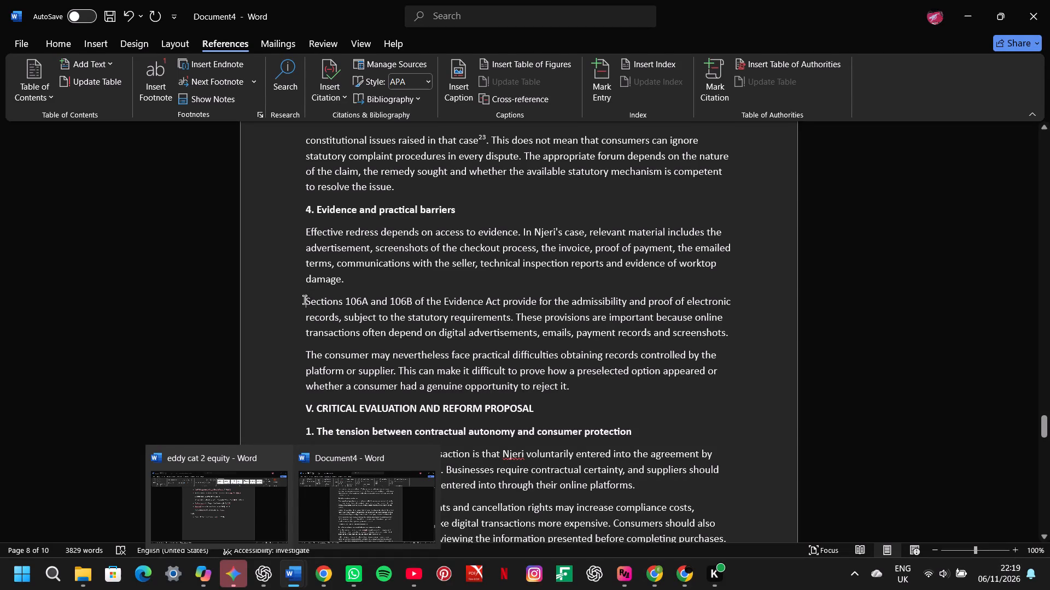
key(BackSpace)
key(space)
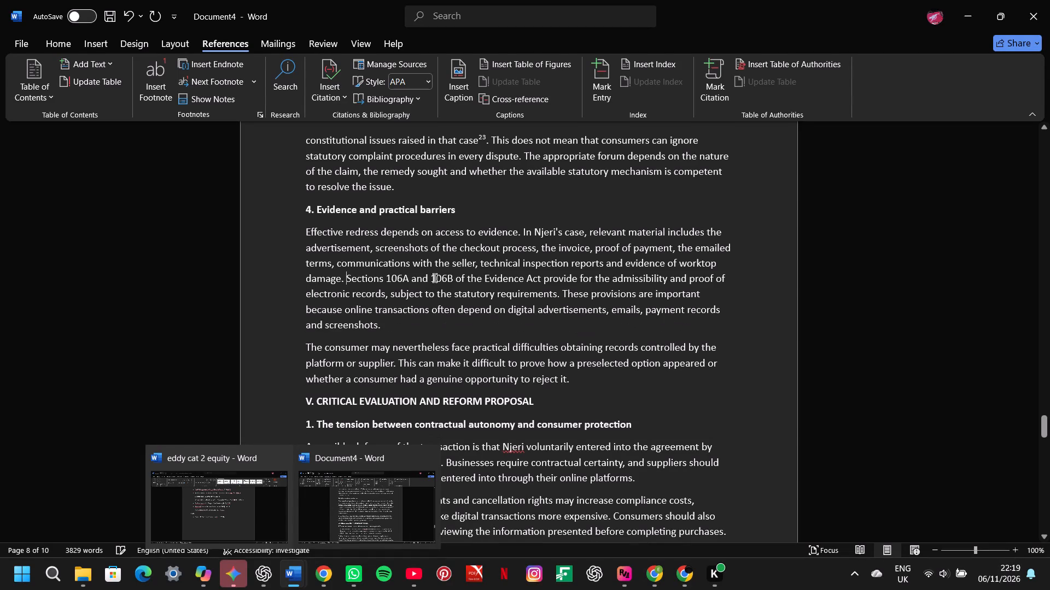
drag(542, 281, 542, 280)
drag(542, 280, 483, 277)
key(ctrl+c)
ctrl+click(483, 277)
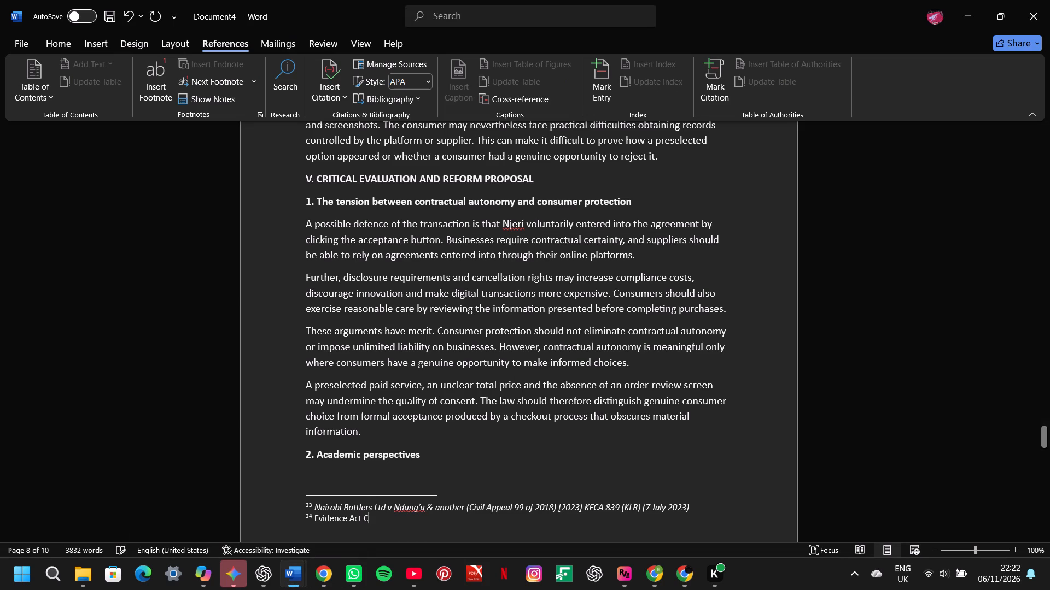
text(ap 8)
key(0)
key(ctrl+0)
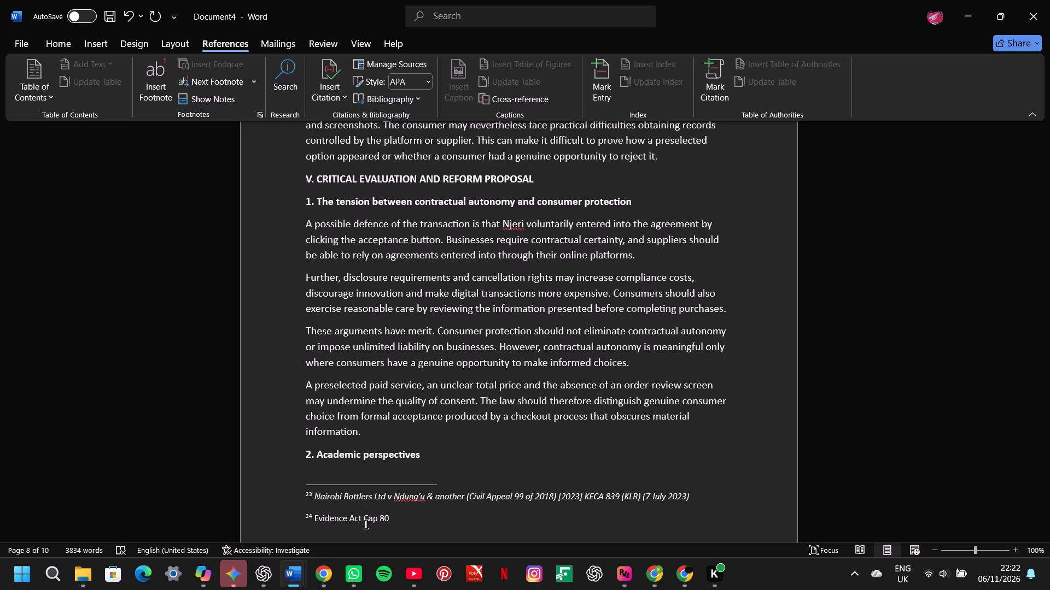
key(shift+underscore)
key(shift+BackSpace)
key(shift+parenright)
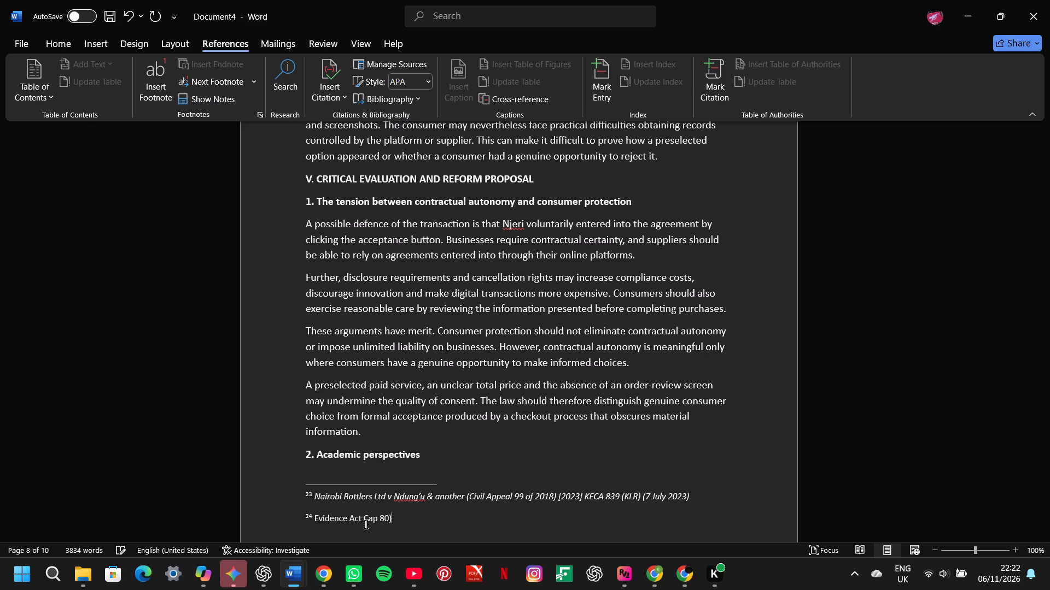
click(364, 519)
key(shift+parenright)
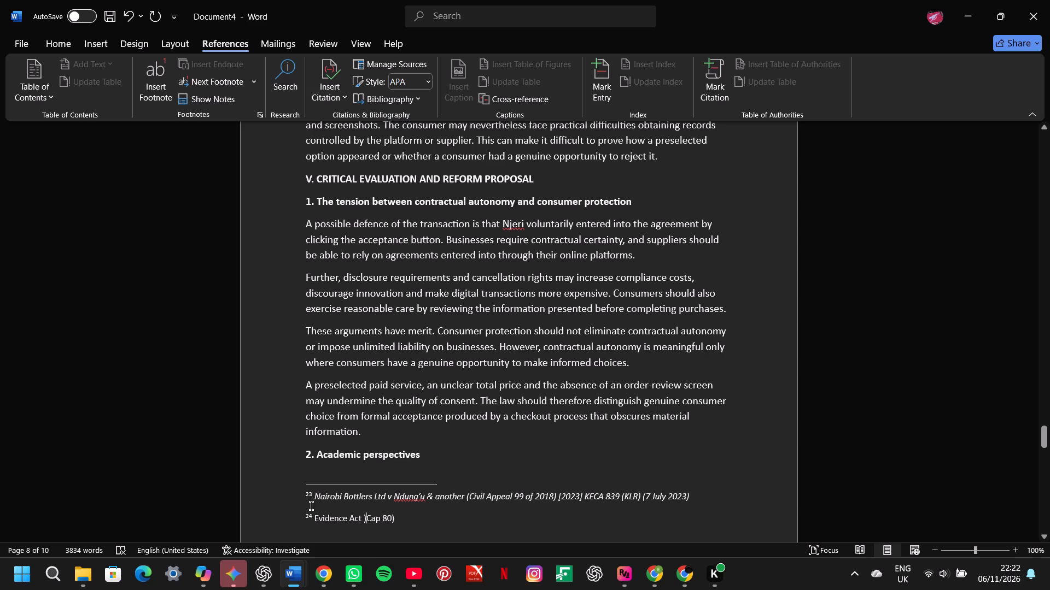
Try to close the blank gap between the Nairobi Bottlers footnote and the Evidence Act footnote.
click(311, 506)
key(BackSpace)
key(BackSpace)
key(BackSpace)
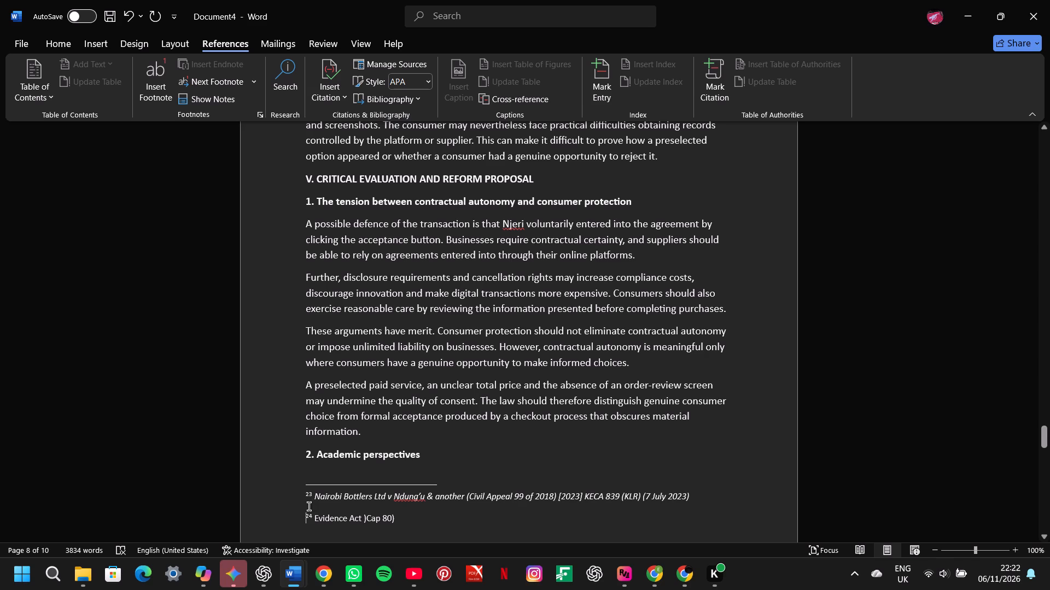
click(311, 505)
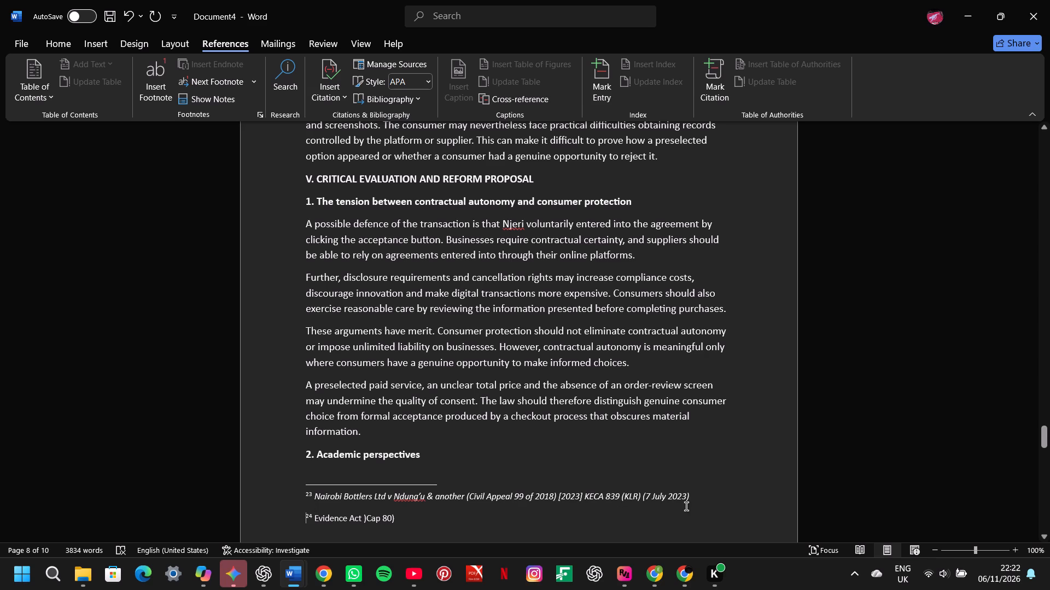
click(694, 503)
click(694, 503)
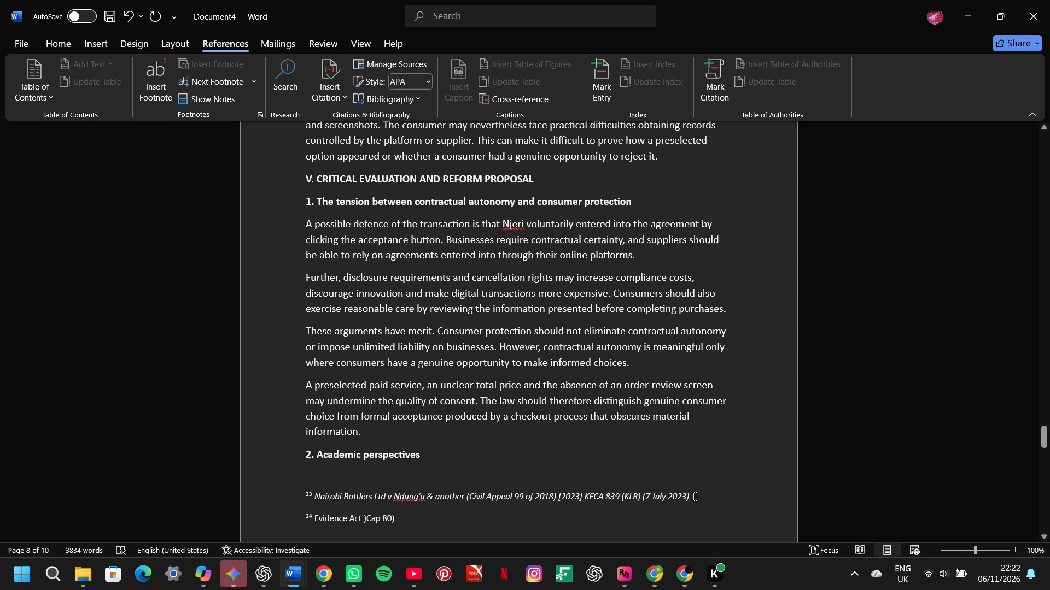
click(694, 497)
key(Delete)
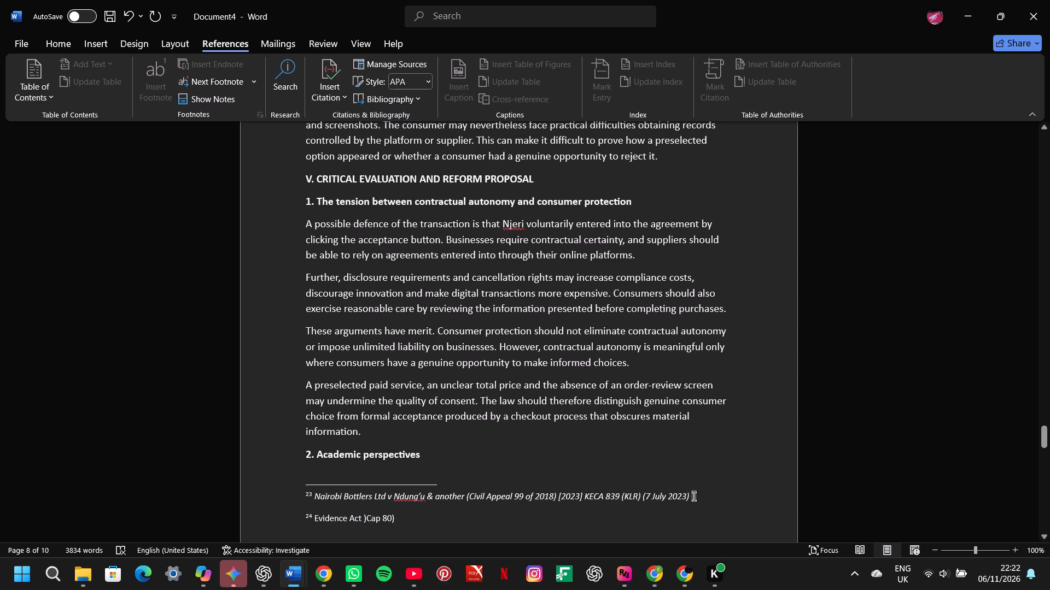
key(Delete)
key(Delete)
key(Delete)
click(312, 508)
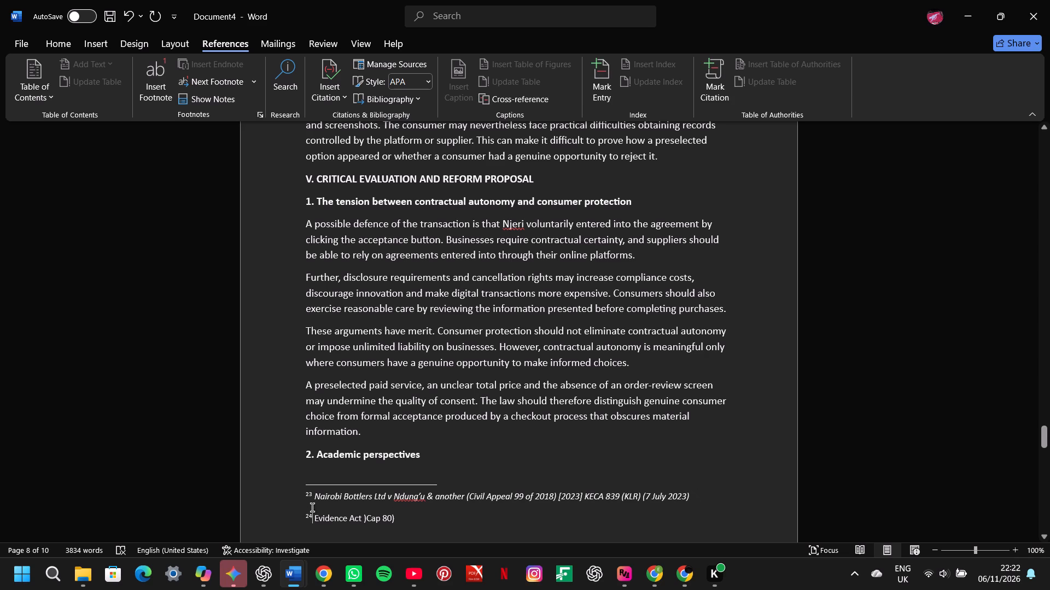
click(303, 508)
Merge the four paragraphs under "The tension between contractual autonomy and consumer protection" into one, with spaces between the joined sentences.
scroll(386, 457, up, 1)
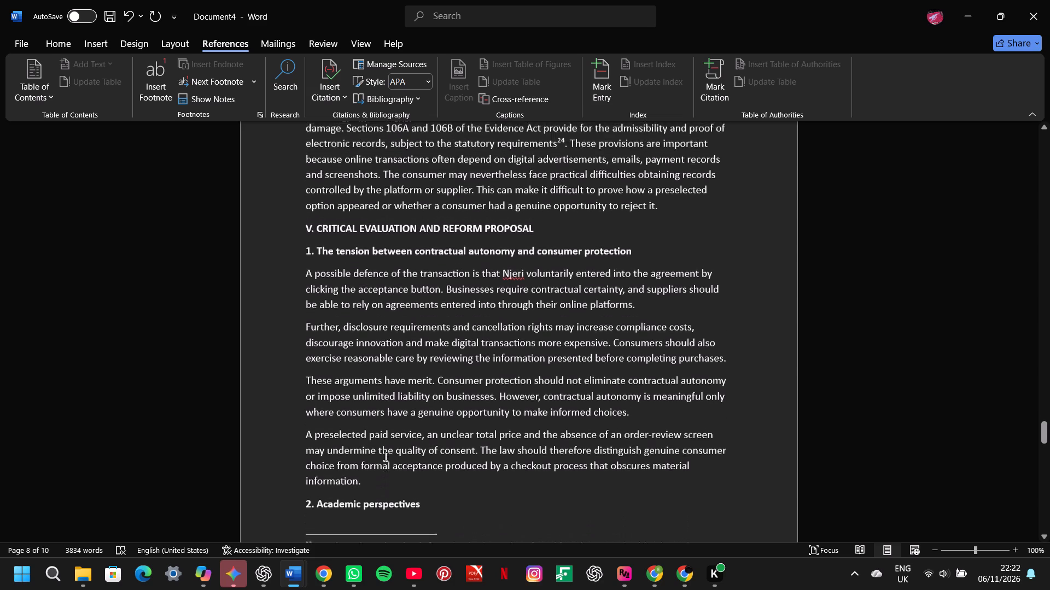
scroll(386, 457, up, 1)
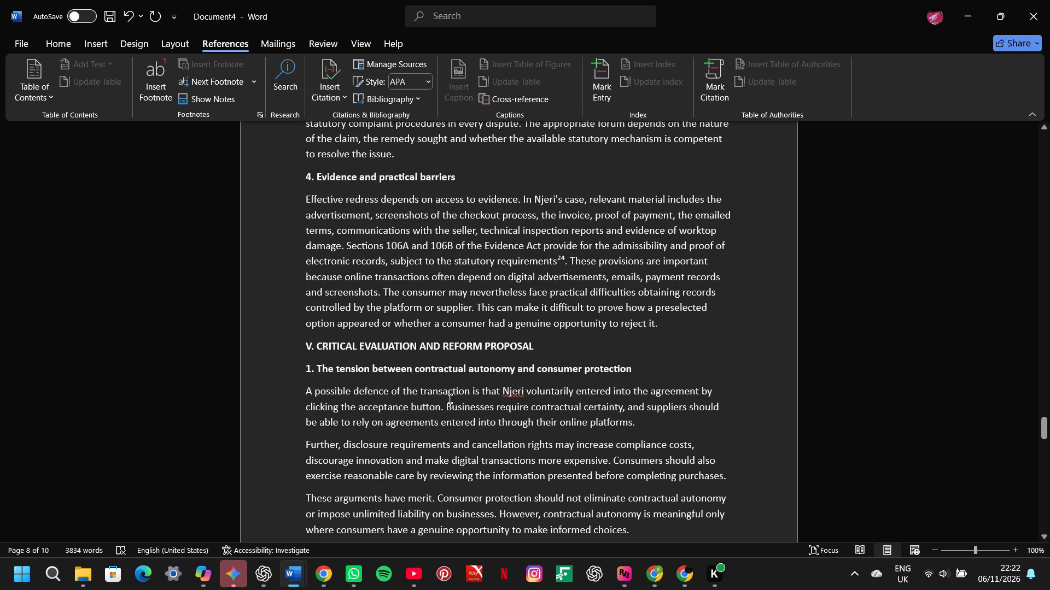
click(301, 446)
key(BackSpace)
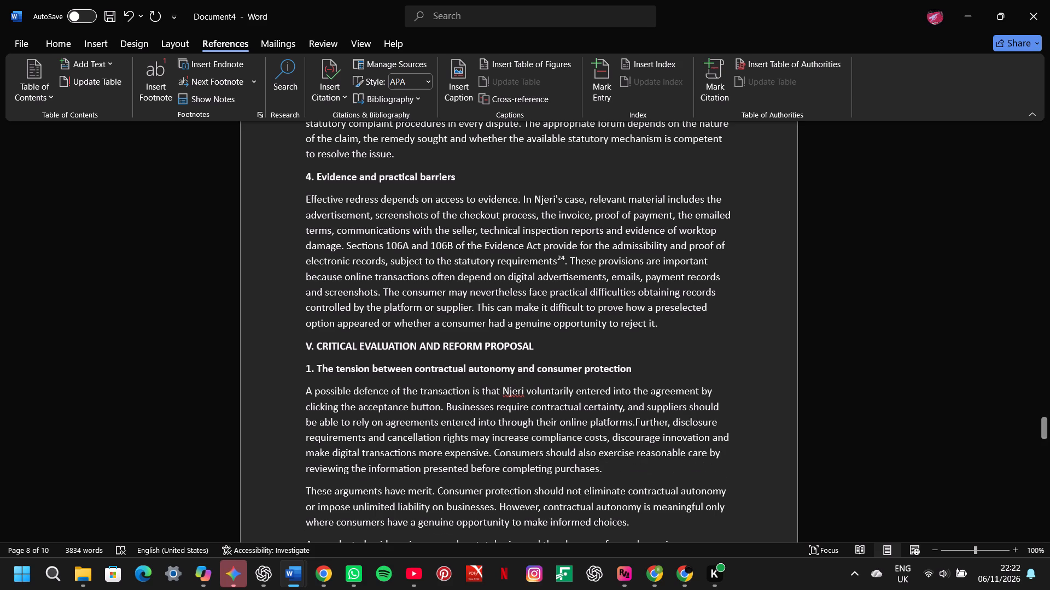
click(301, 445)
key(space)
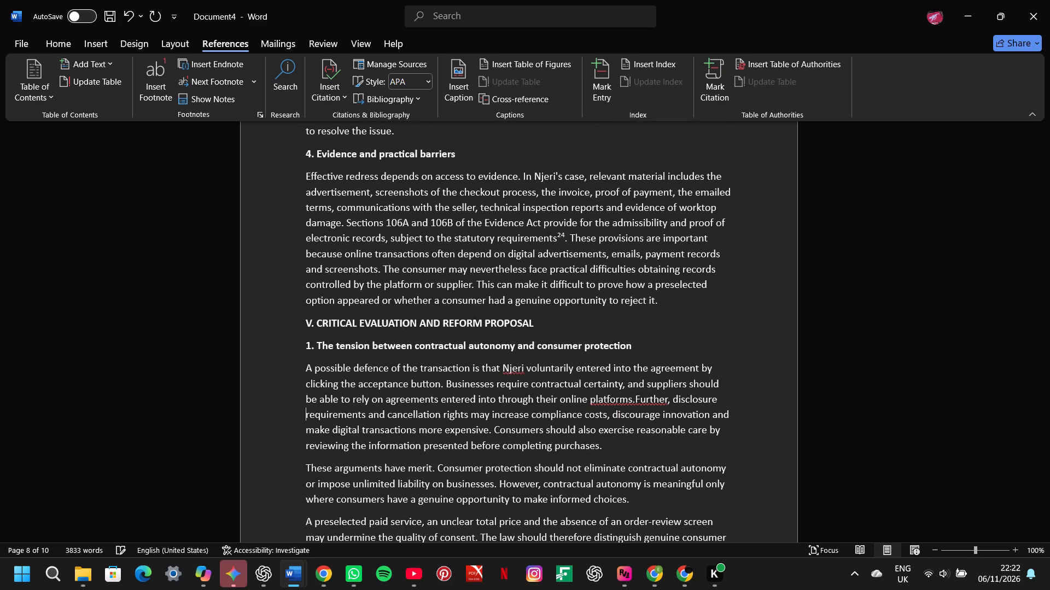
click(635, 400)
key(space)
click(306, 468)
key(BackSpace)
key(space)
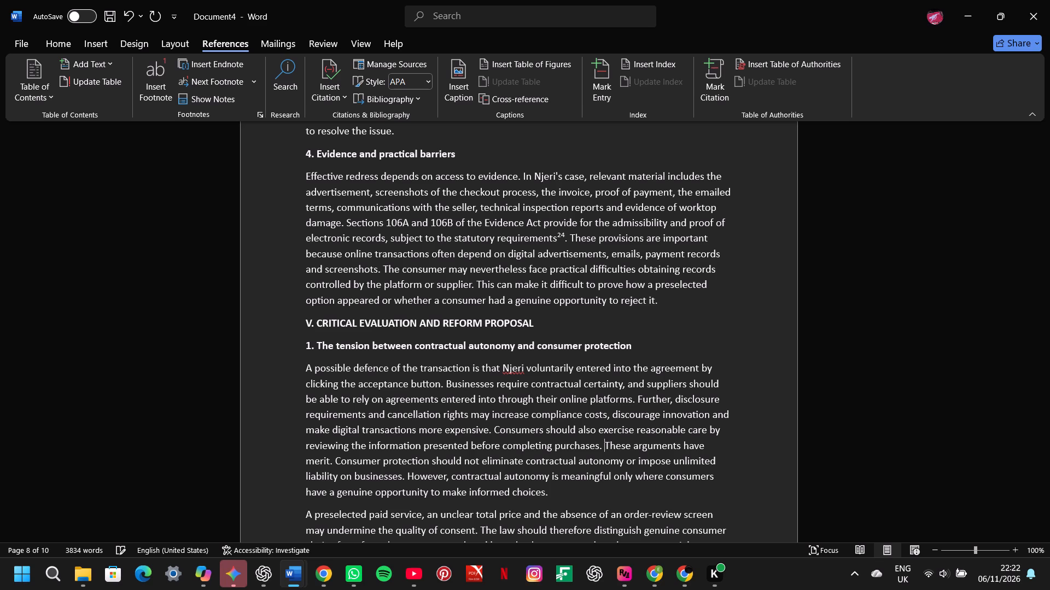
click(302, 512)
key(BackSpace)
key(space)
Copy the text "Consumer Law and Policy in Kenya” (2018" from the first sentence under "Academic perspectives".
scroll(302, 512, down, 1)
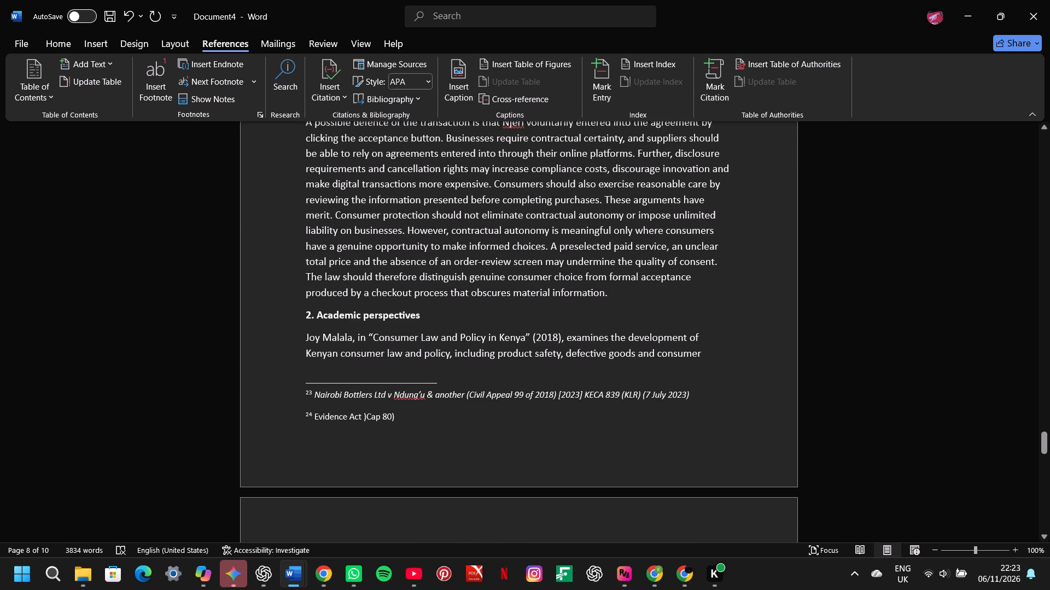
scroll(302, 512, down, 2)
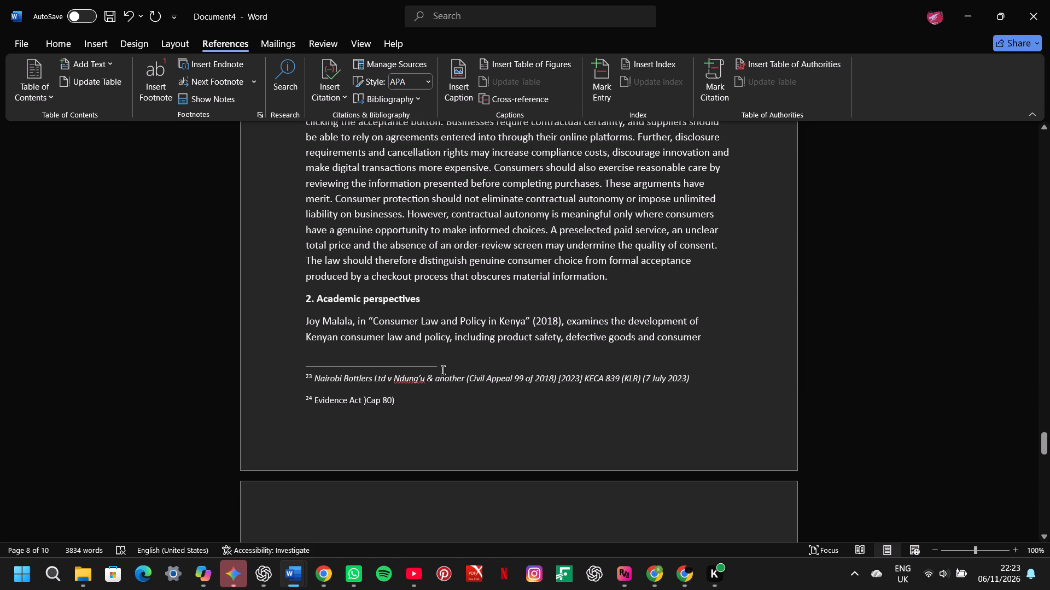
drag(375, 321, 547, 323)
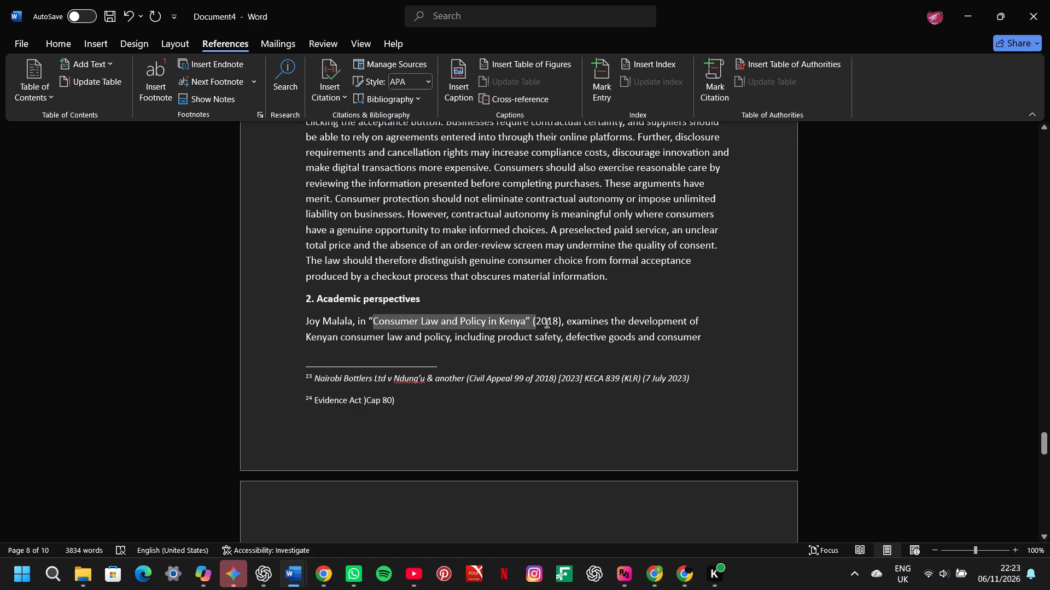
drag(547, 323, 559, 323)
drag(559, 323, 559, 321)
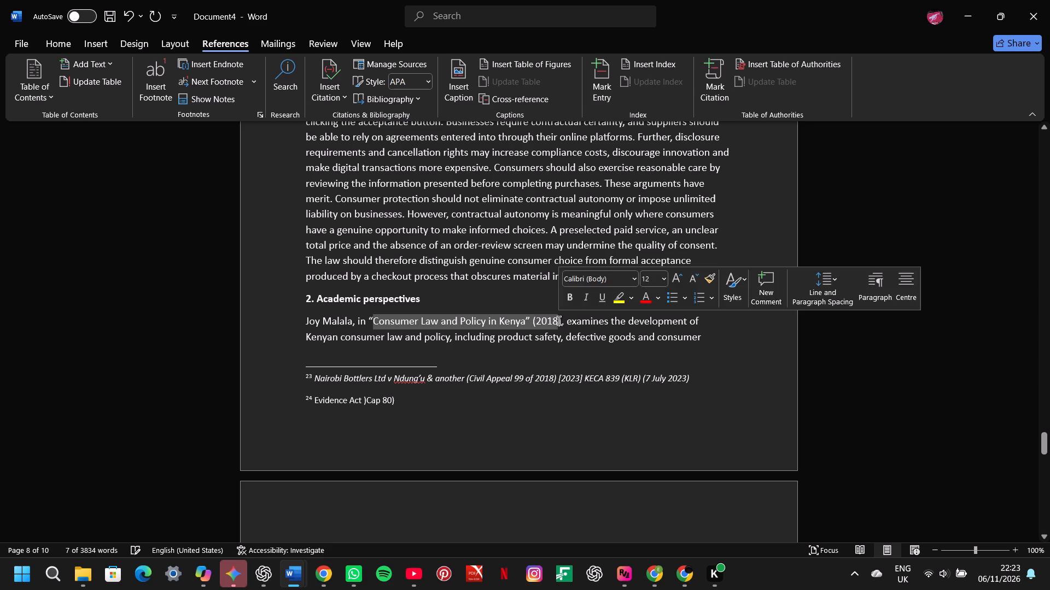
key(ctrl+c)
click(326, 571)
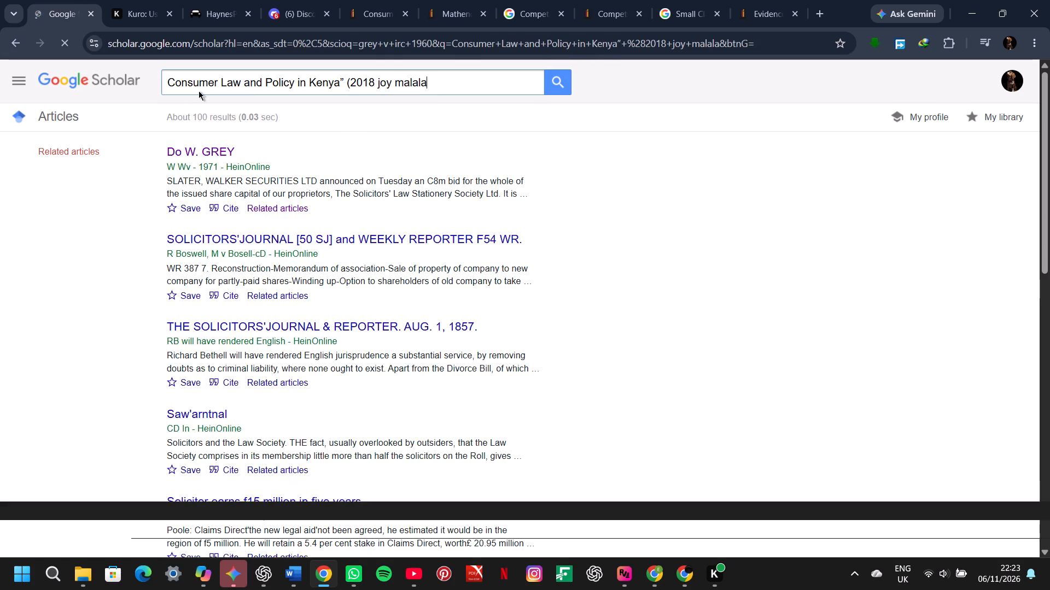
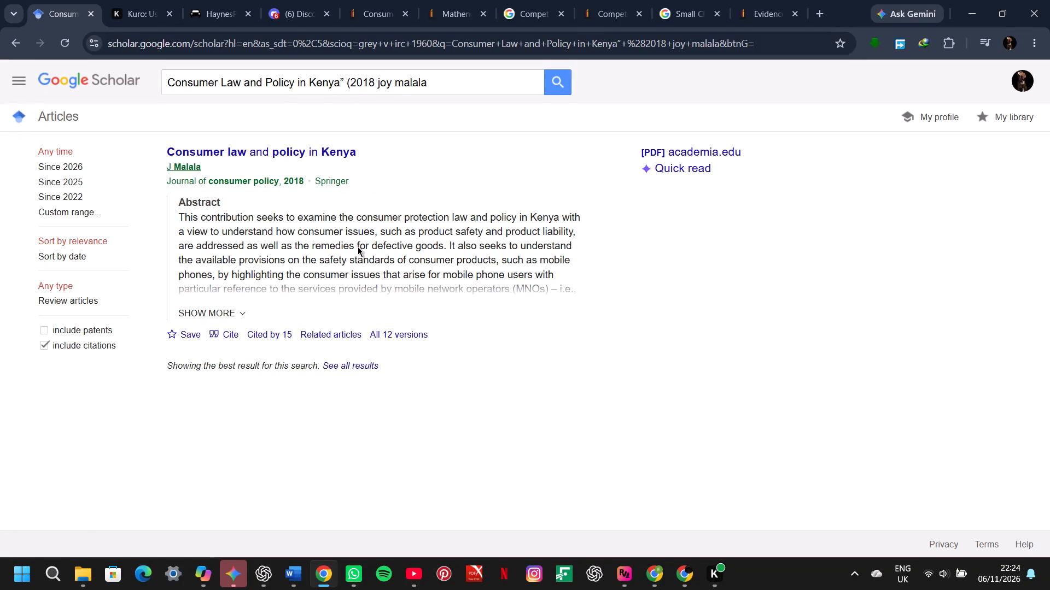
Open the citation formats for J Malala's article "Consumer law and policy in Kenya".
click(225, 331)
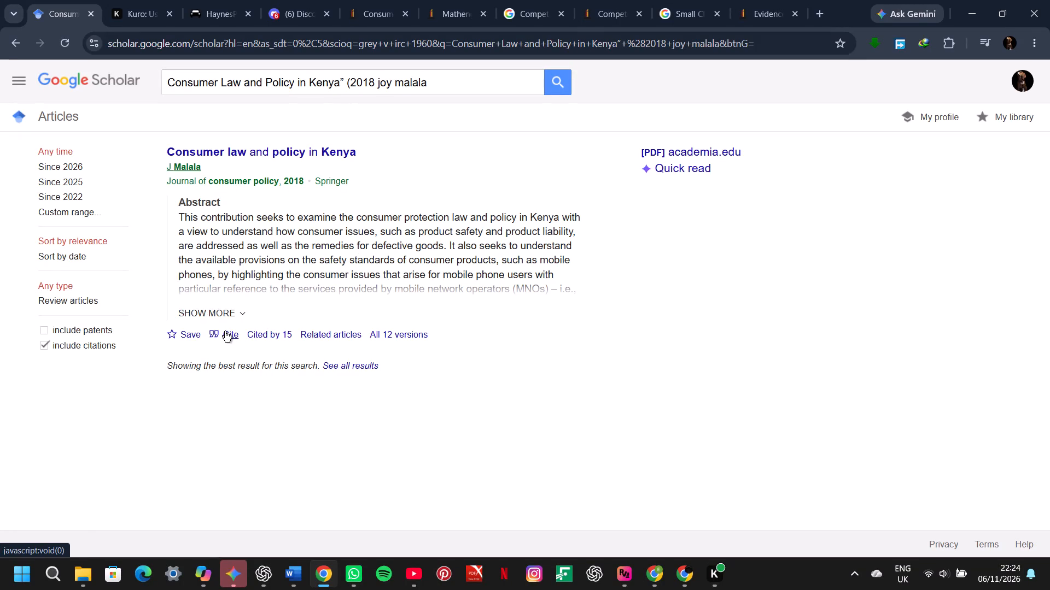
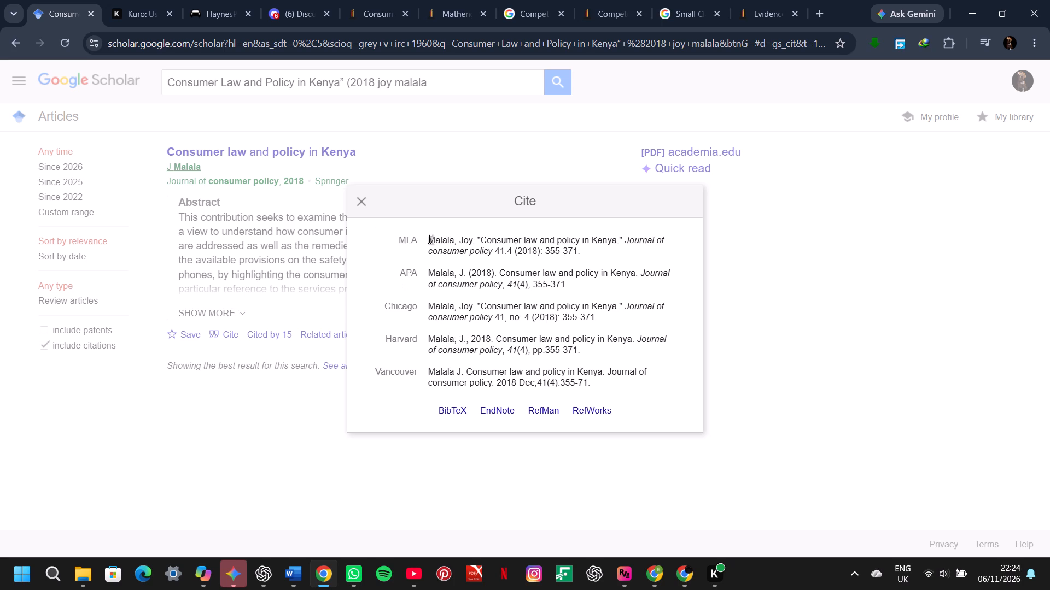
Copy the MLA citation of Malala's "Consumer law and policy in Kenya".
drag(427, 239, 570, 245)
drag(570, 245, 577, 250)
drag(577, 250, 549, 250)
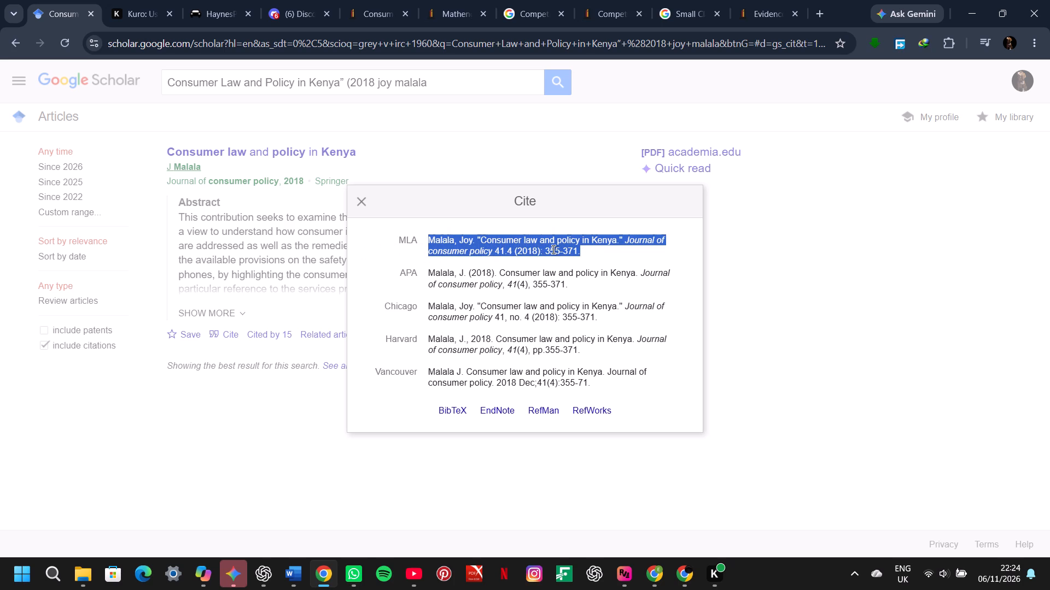
key(ctrl+c)
Search Google separately for "how do i cite the following using oscolar".
click(816, 6)
text(how do i cie the)
key(space)
key(BackSpace)
key(BackSpace)
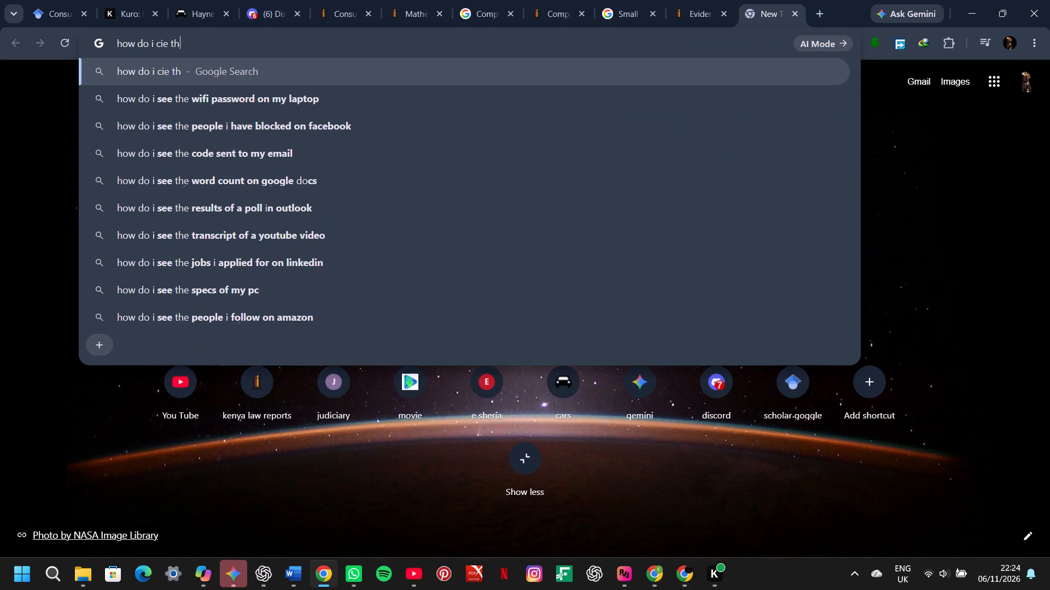
key(BackSpace)
key(BackSpace)
key(BackSpace)
key(BackSpace)
text(te the folo)
key(BackSpace)
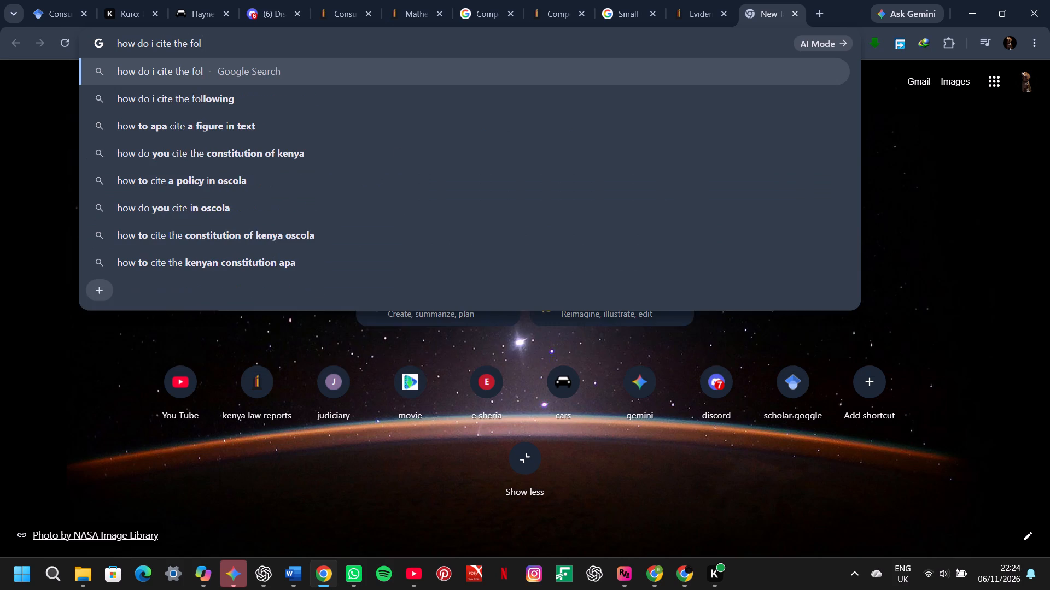
text(lo)
text(win)
text(g in)
key(space)
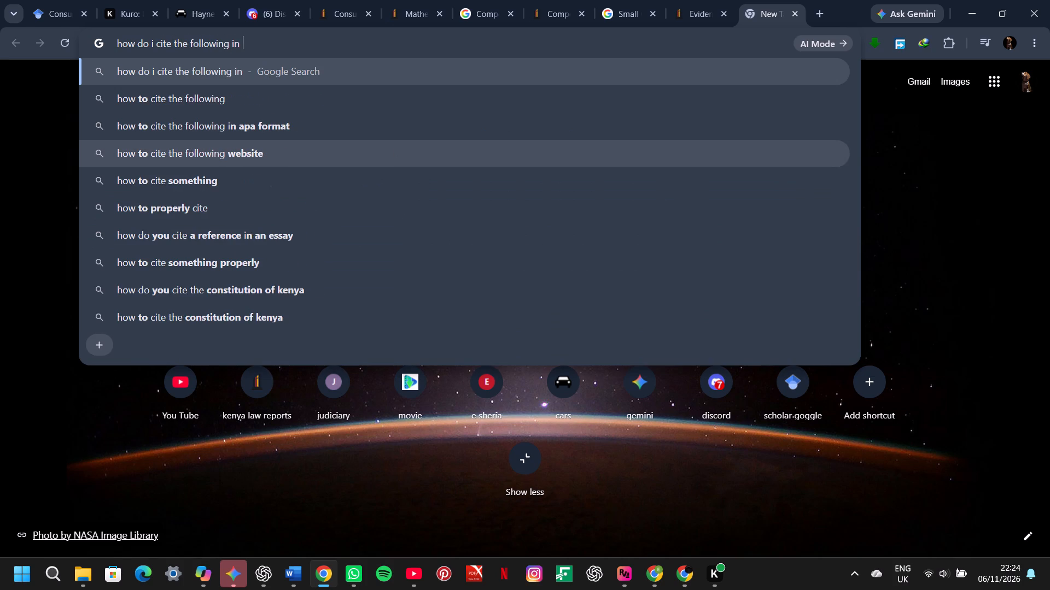
key(BackSpace)
key(BackSpace)
key(BackSpace)
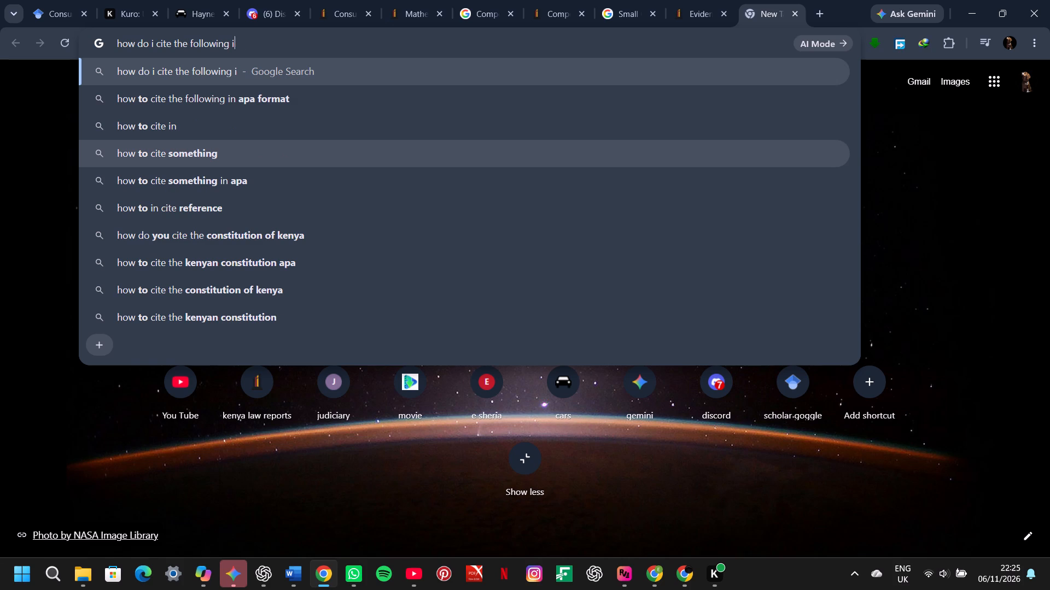
text(using scola)
key(space)
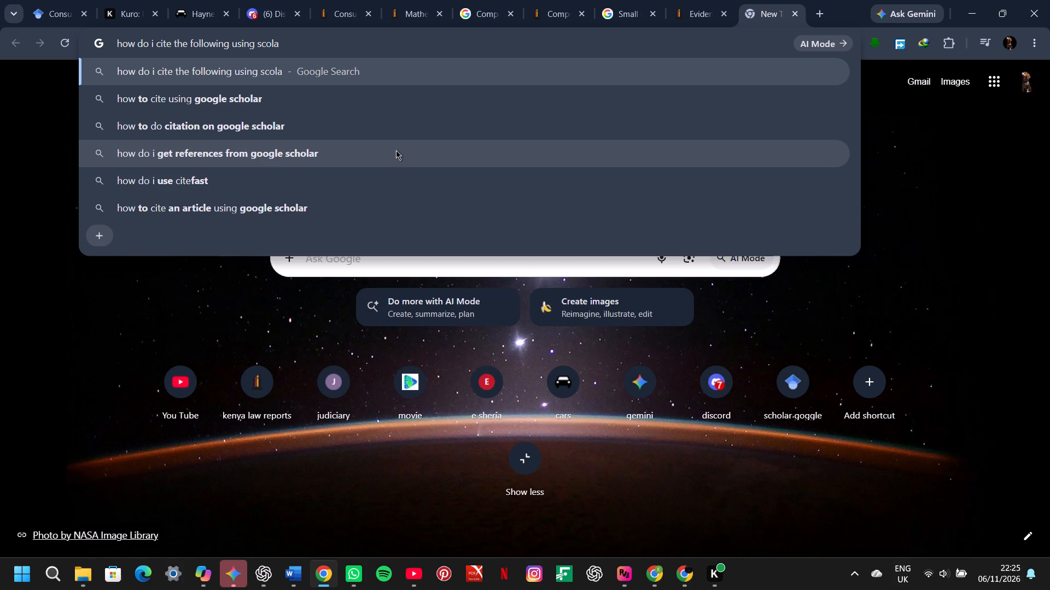
key(BackSpace)
key(BackSpace)
key(BackSpace)
key(BackSpace)
key(BackSpace)
key(BackSpace)
key(o)
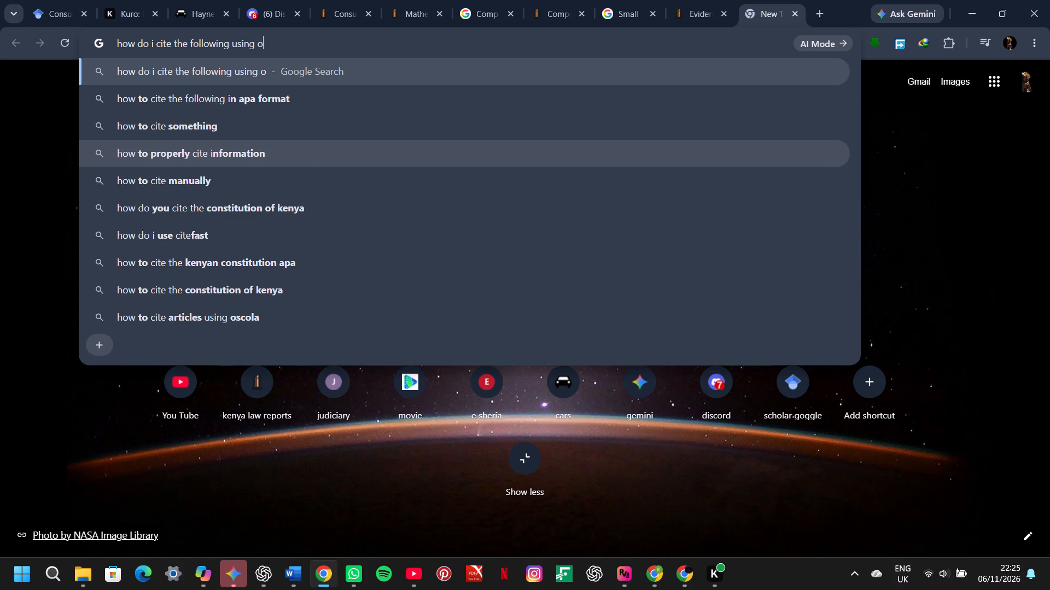
text(scolar)
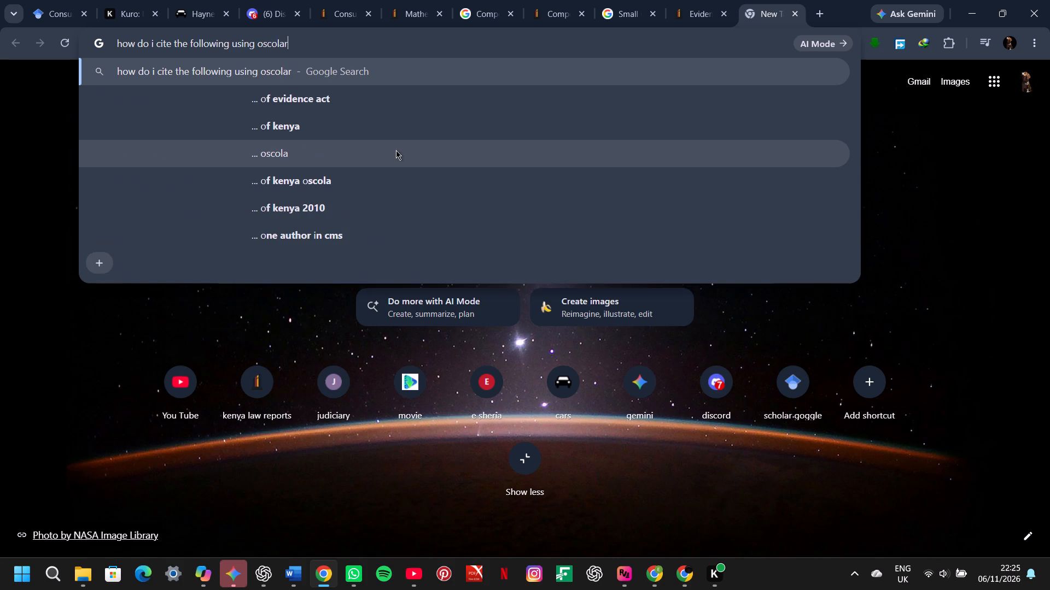
key(space)
key(shift+Return)
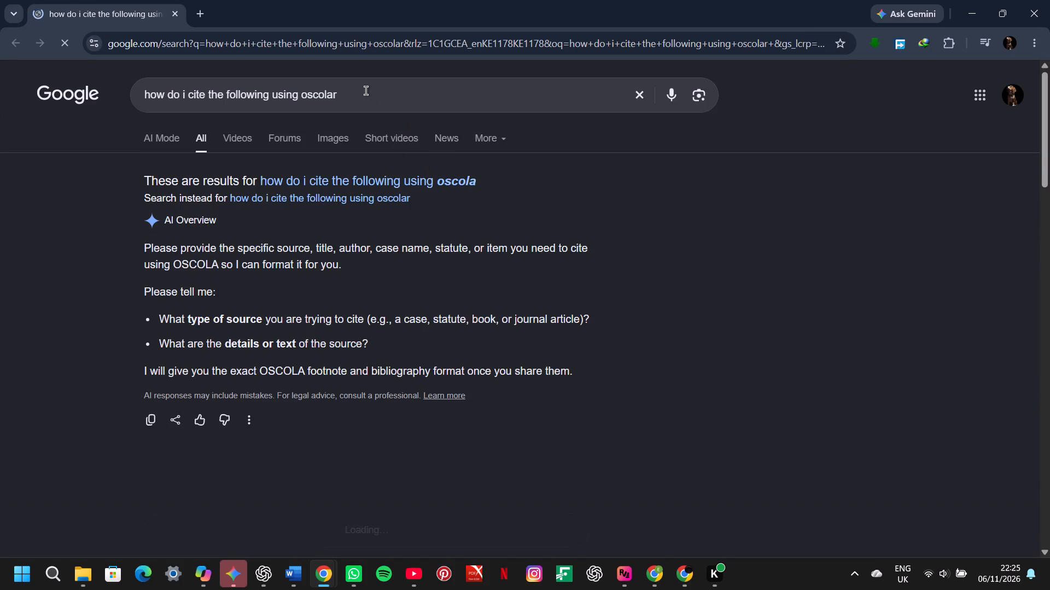
Append the copied Malala citation to the search query and run the search again.
click(366, 91)
key(space)
key(ctrl+v)
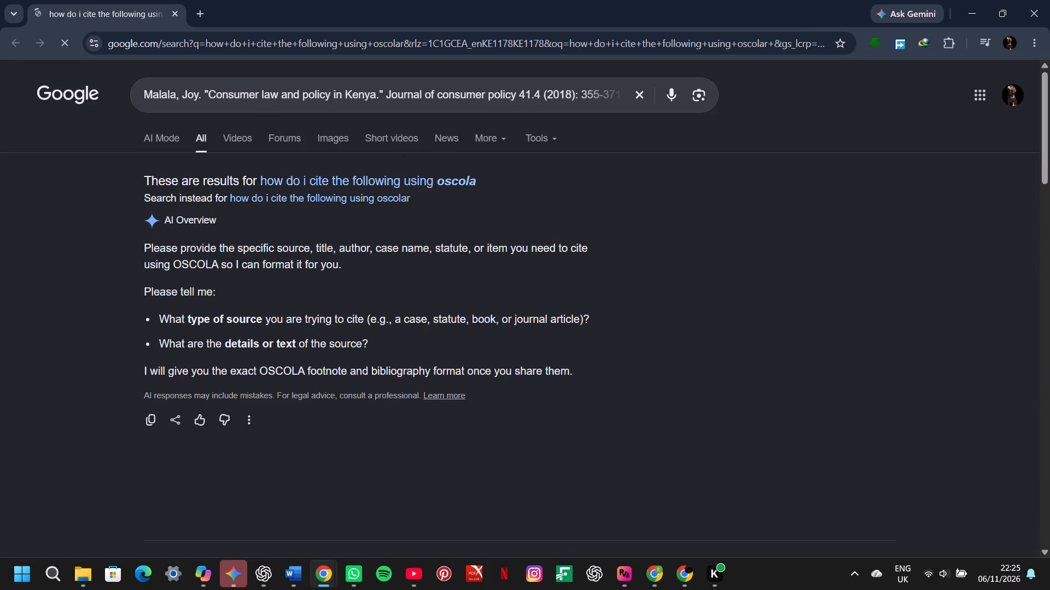
key(Return)
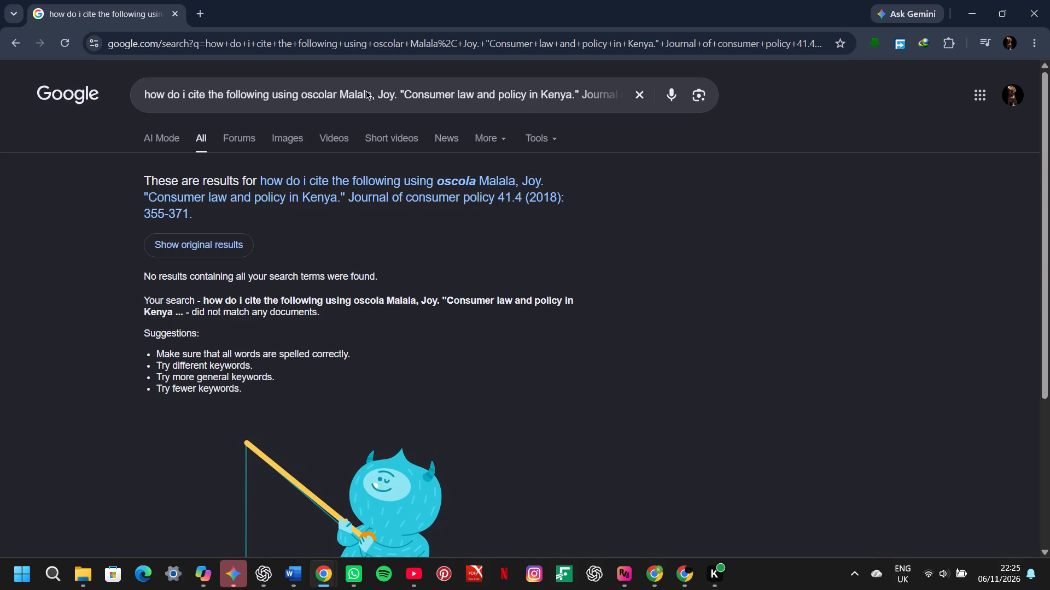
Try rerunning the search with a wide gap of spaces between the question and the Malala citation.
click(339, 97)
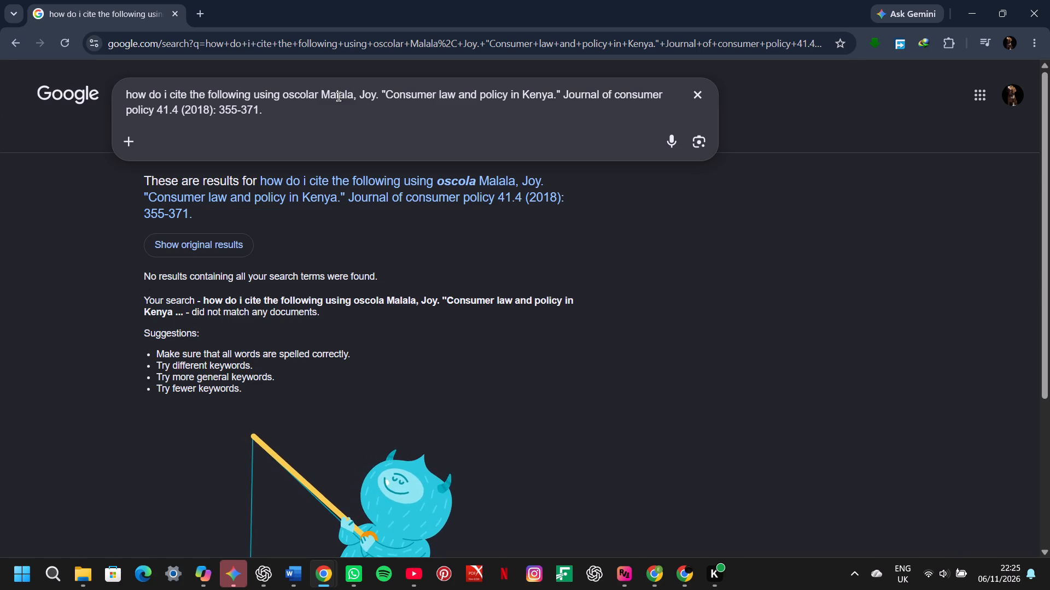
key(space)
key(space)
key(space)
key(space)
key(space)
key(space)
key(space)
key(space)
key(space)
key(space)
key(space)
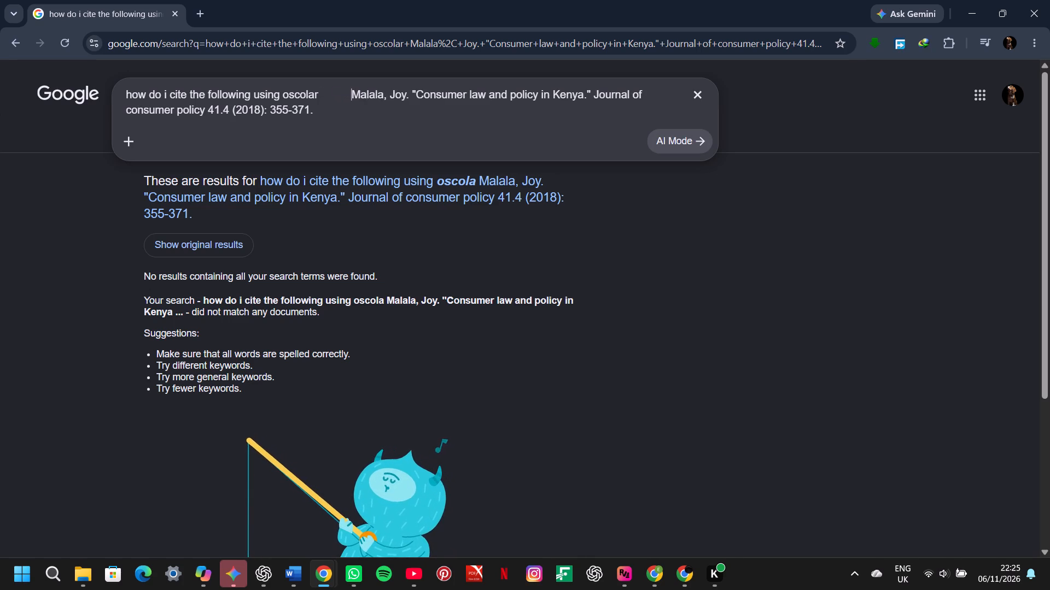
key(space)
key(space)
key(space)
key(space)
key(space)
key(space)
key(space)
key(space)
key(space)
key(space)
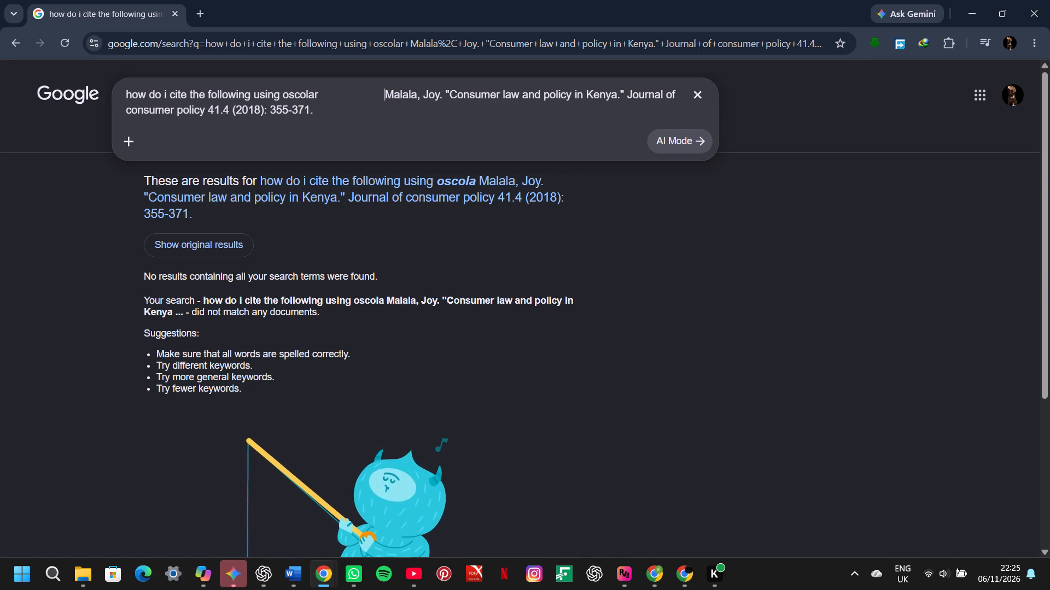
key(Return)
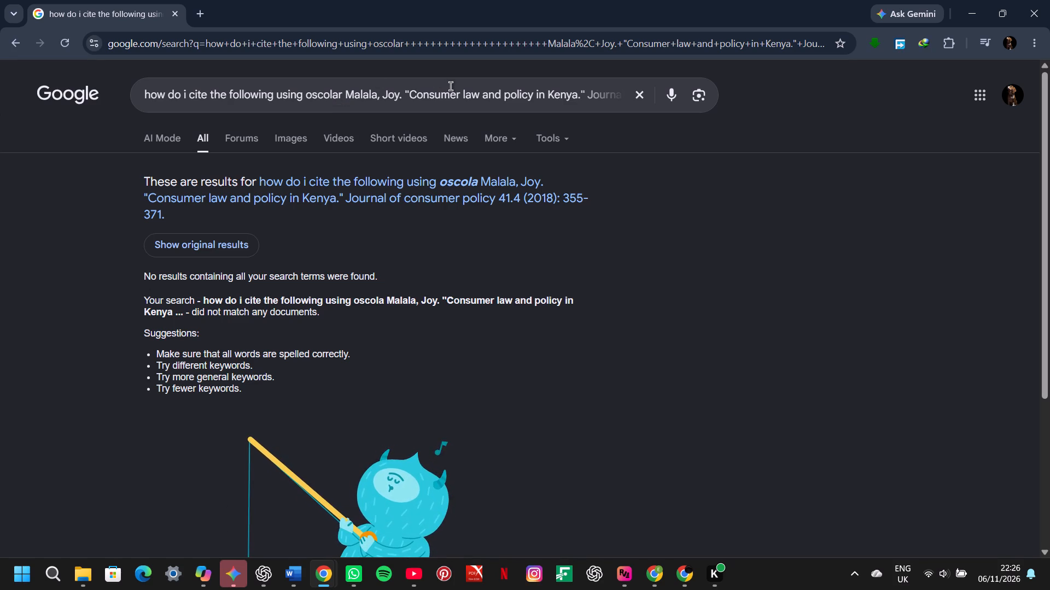
triple_click(434, 99)
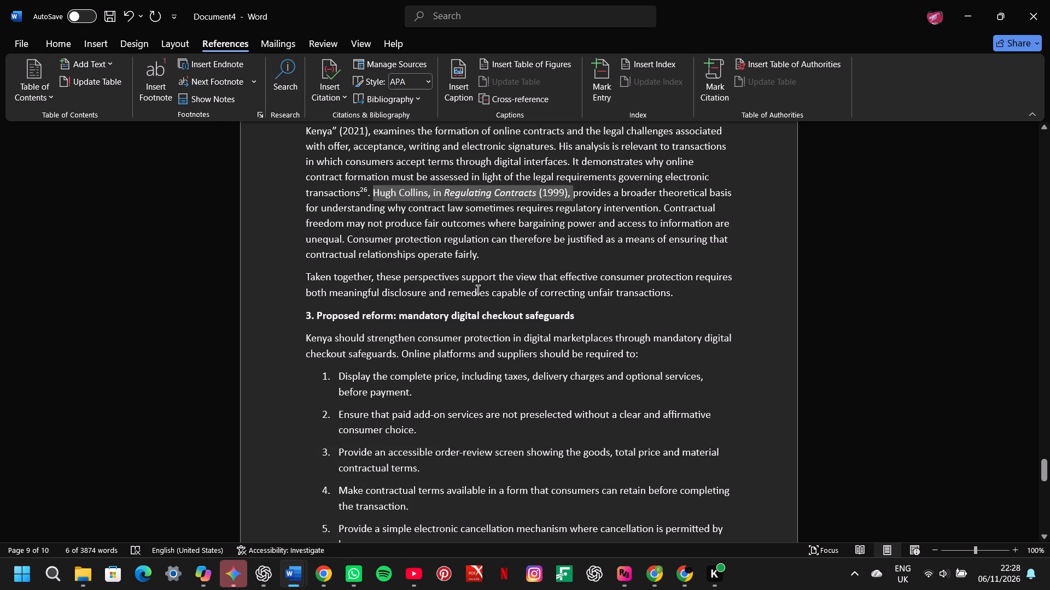
click(476, 257)
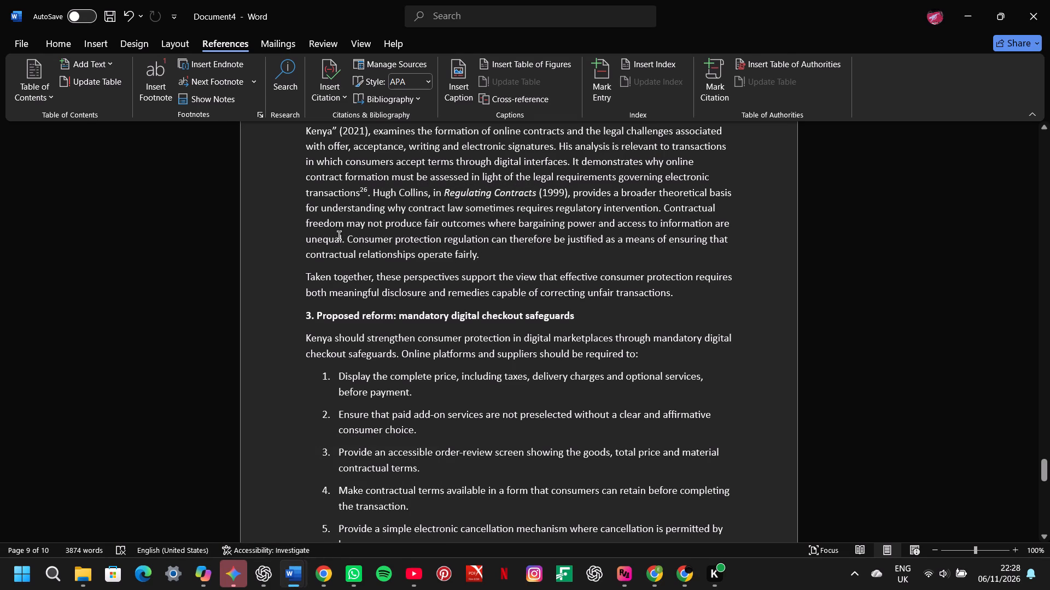
click(342, 241)
click(156, 79)
key(ctrl+v)
key(space)
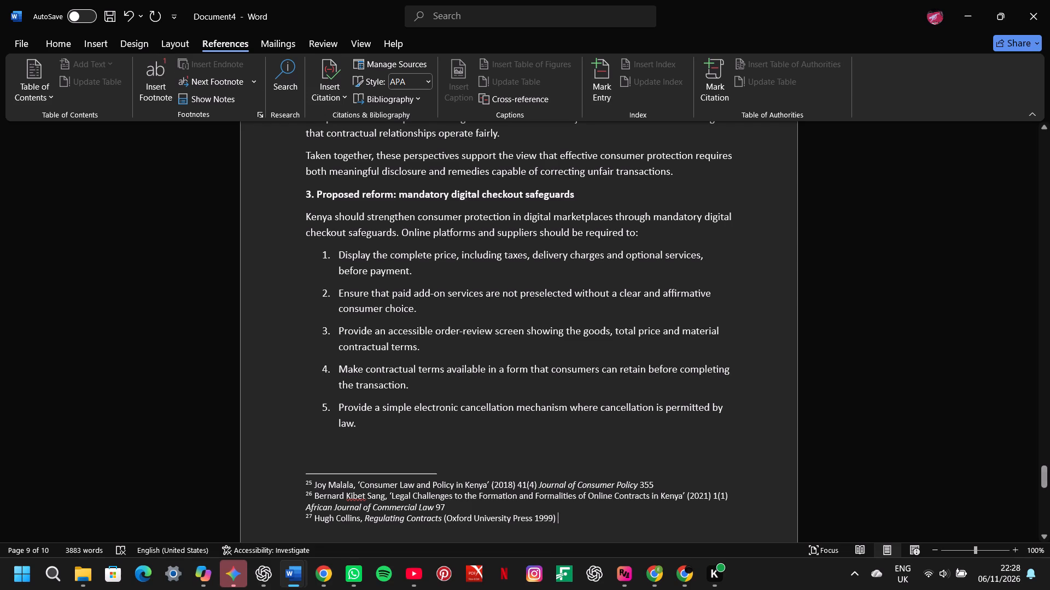
Merge the "Taken together, these perspectives" paragraph into the end of the Collins passage, separated by a space.
scroll(375, 210, up, 1)
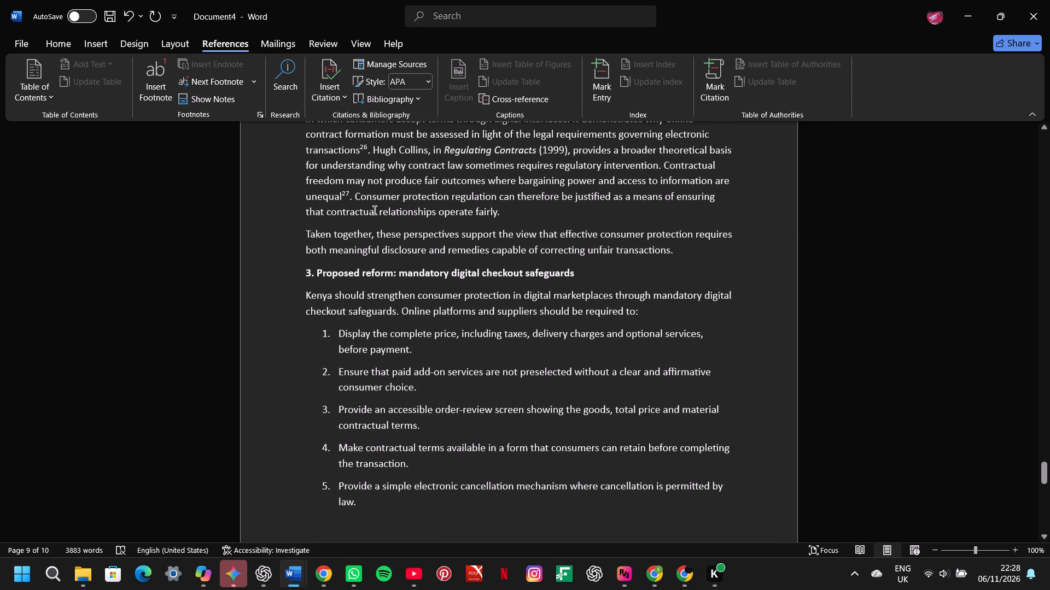
scroll(375, 210, up, 1)
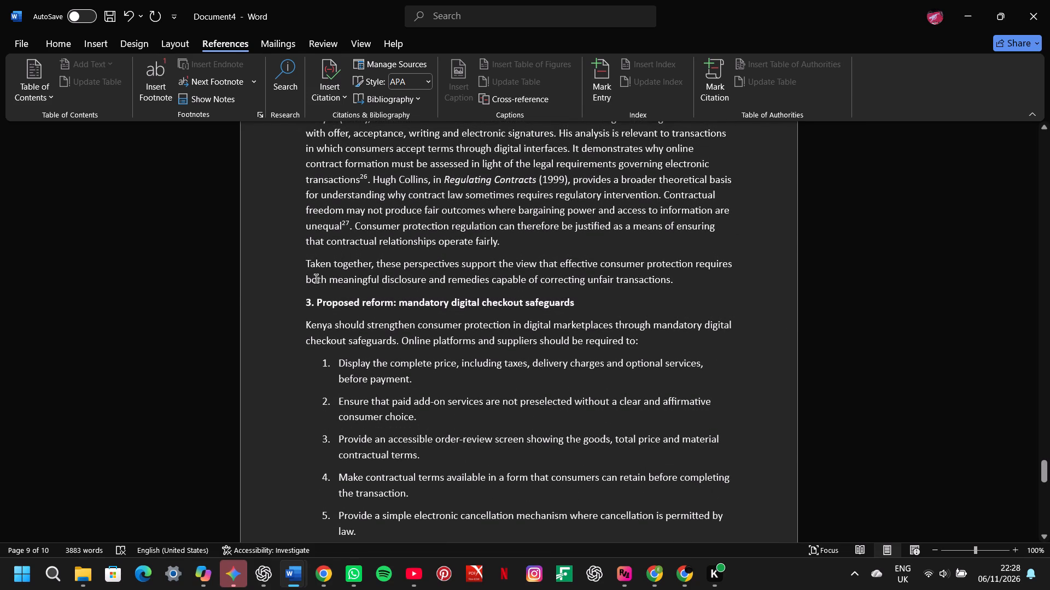
click(305, 269)
key(BackSpace)
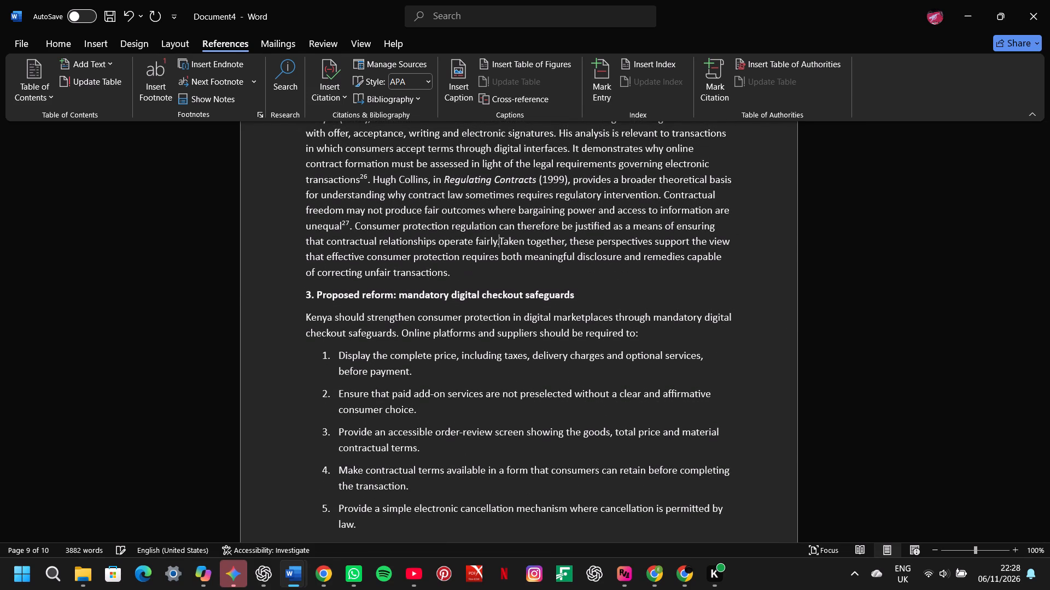
key(space)
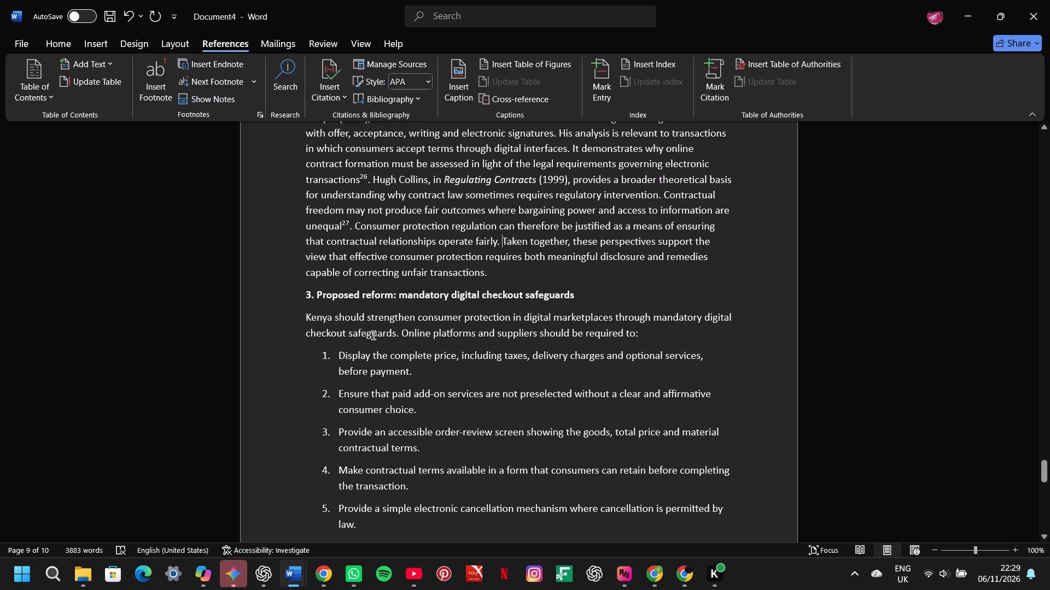
scroll(374, 335, down, 1)
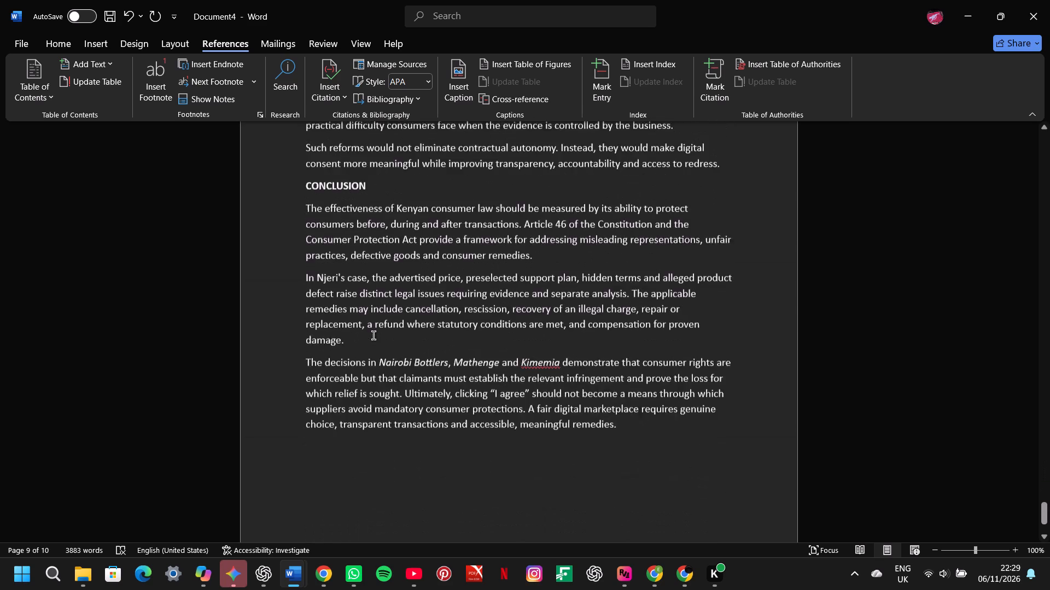
scroll(374, 335, up, 1)
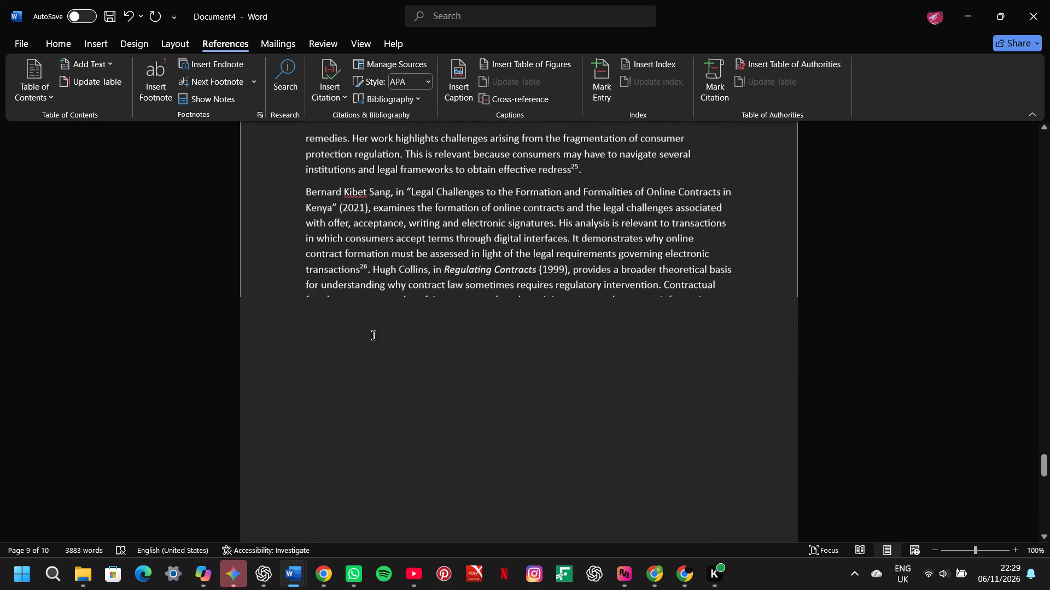
scroll(374, 335, up, 1)
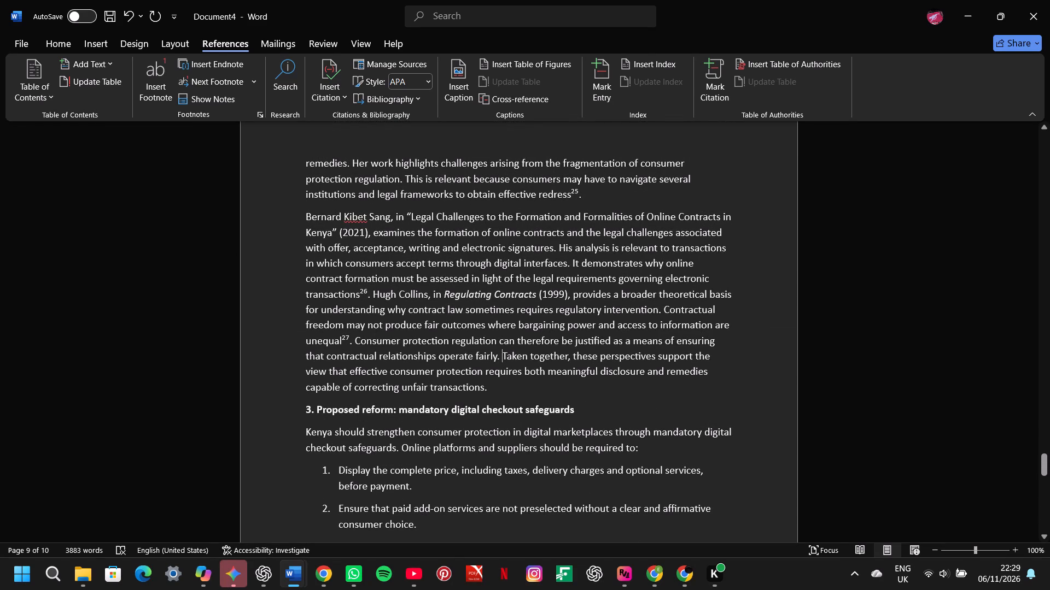
click(301, 216)
key(BackSpace)
key(space)
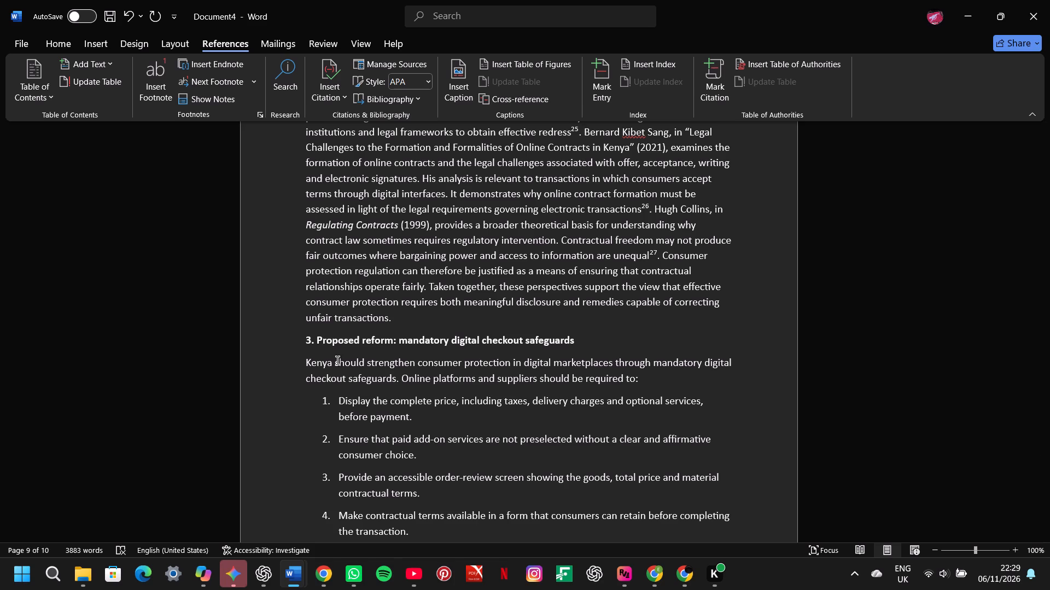
Merge the "A further reform" and "Such reforms" paragraphs into the Competition Authority of Kenya paragraph, with a space at each join.
scroll(337, 361, down, 1)
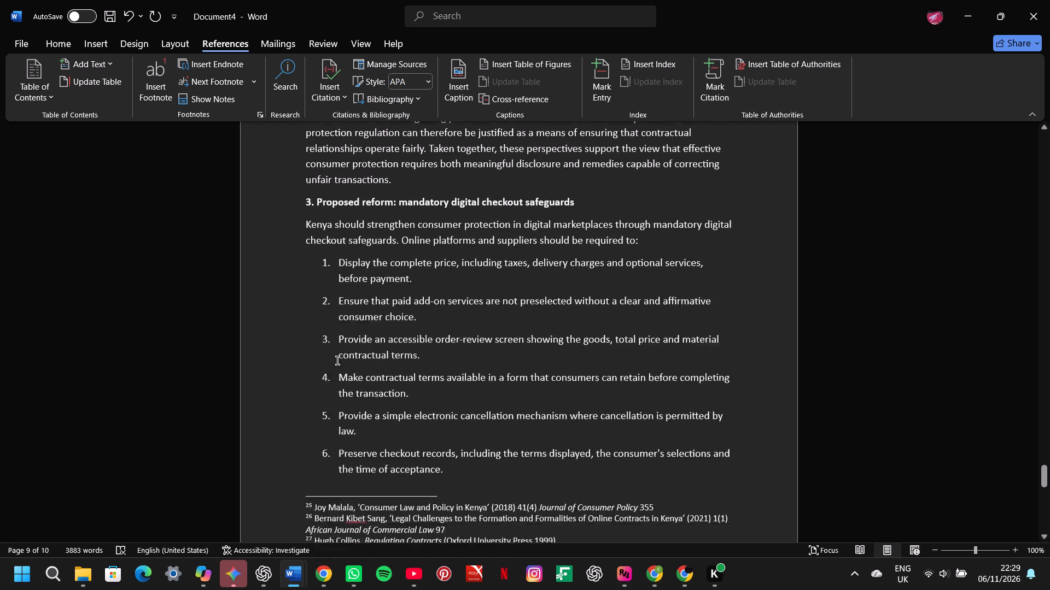
scroll(337, 361, down, 1)
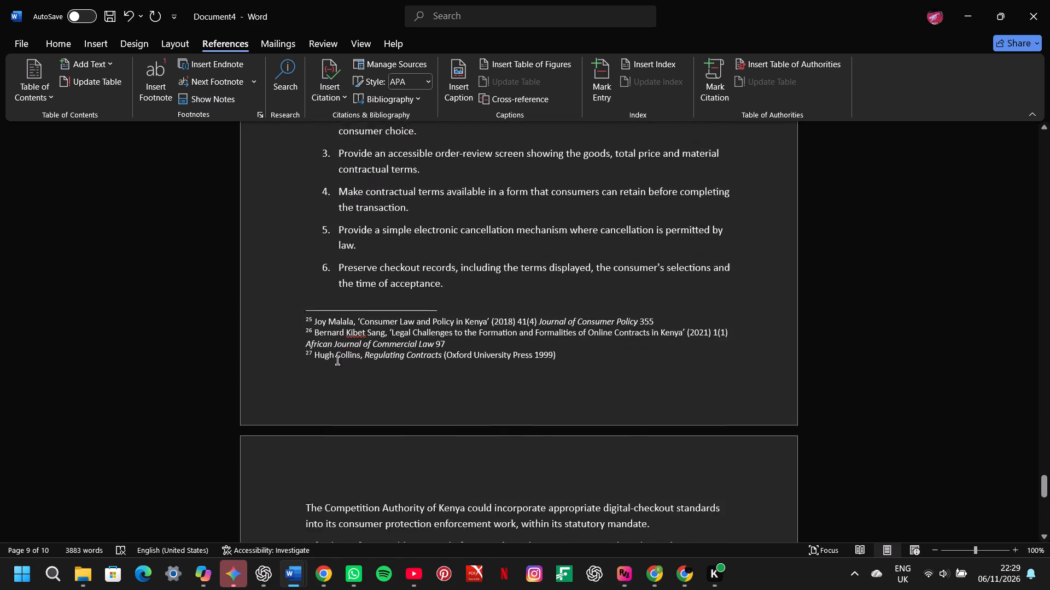
scroll(337, 361, down, 1)
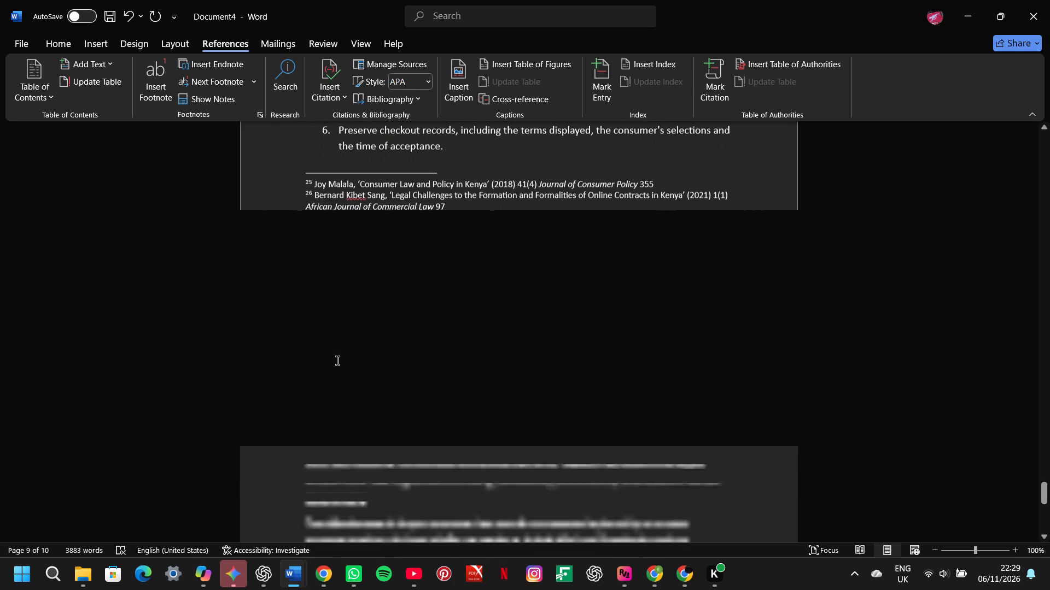
scroll(337, 361, down, 1)
click(304, 406)
key(BackSpace)
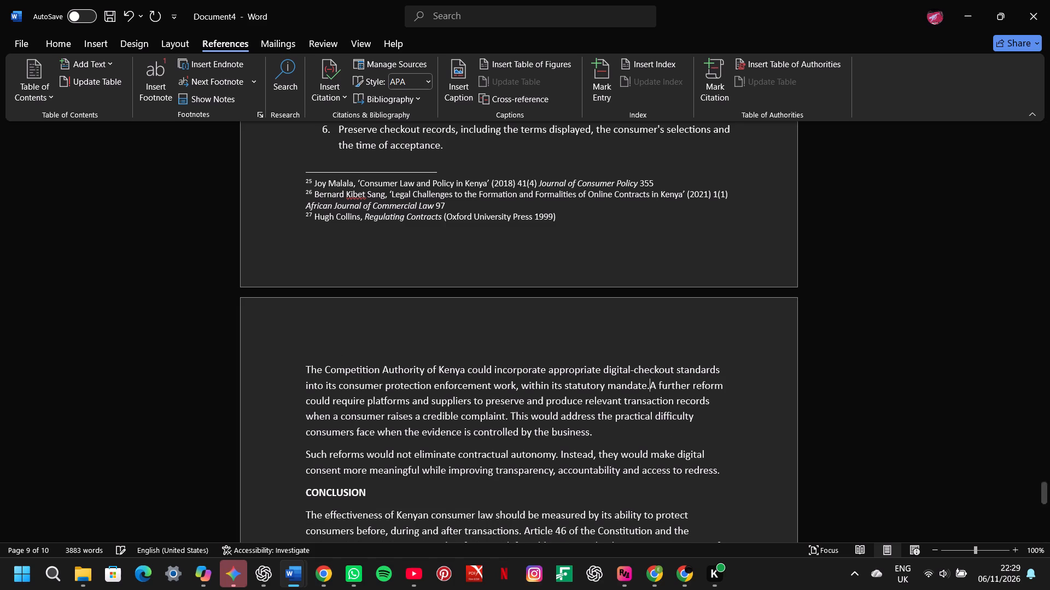
key(space)
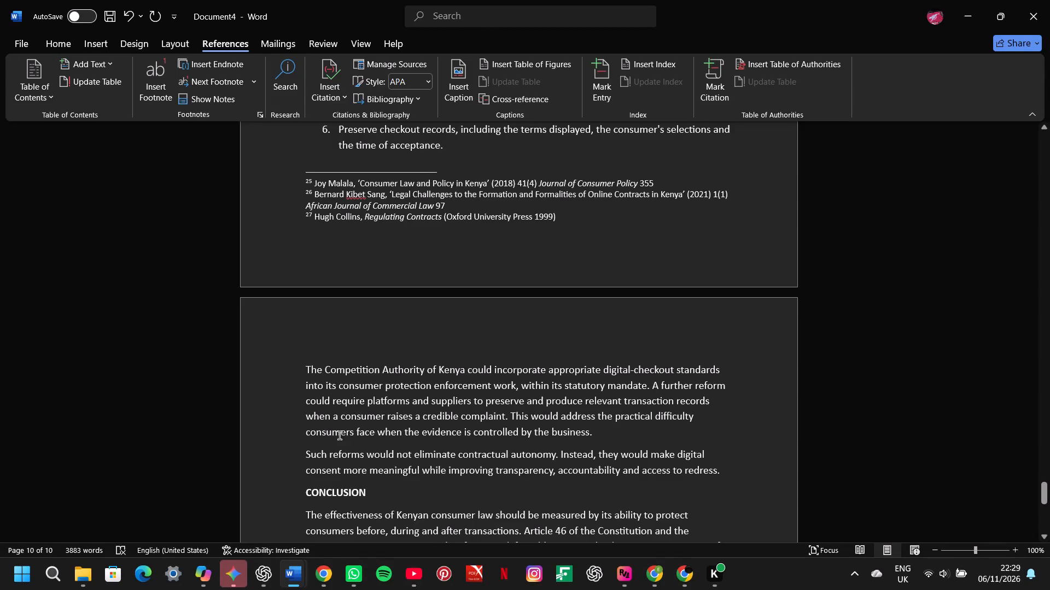
click(306, 458)
key(BackSpace)
key(space)
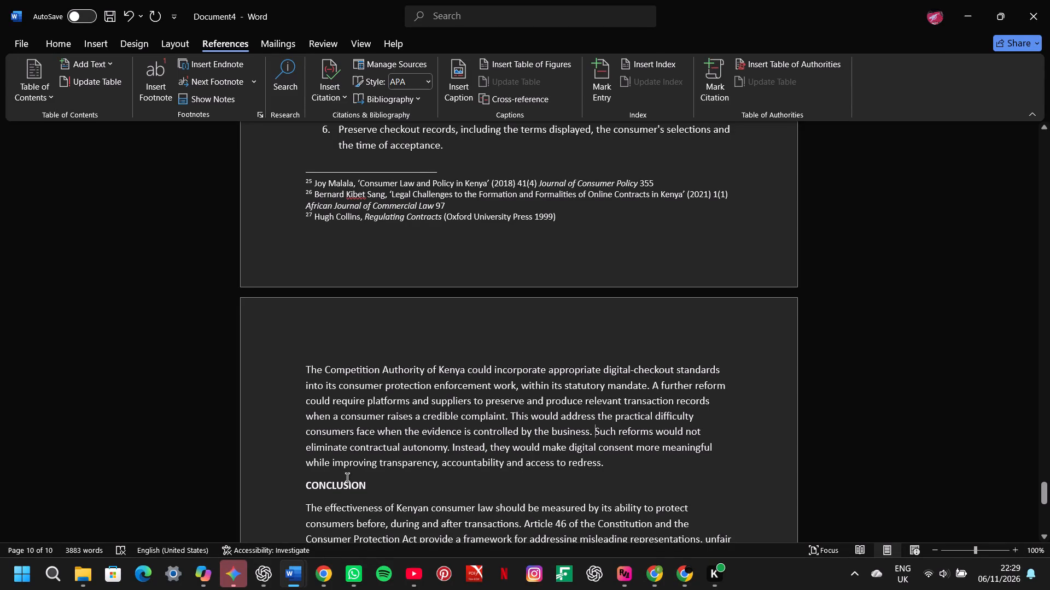
In the conclusion, merge the "The decisions in Nairobi Bottlers" paragraph into the end of the Njeri's case paragraph, separated by a space.
scroll(348, 470, down, 1)
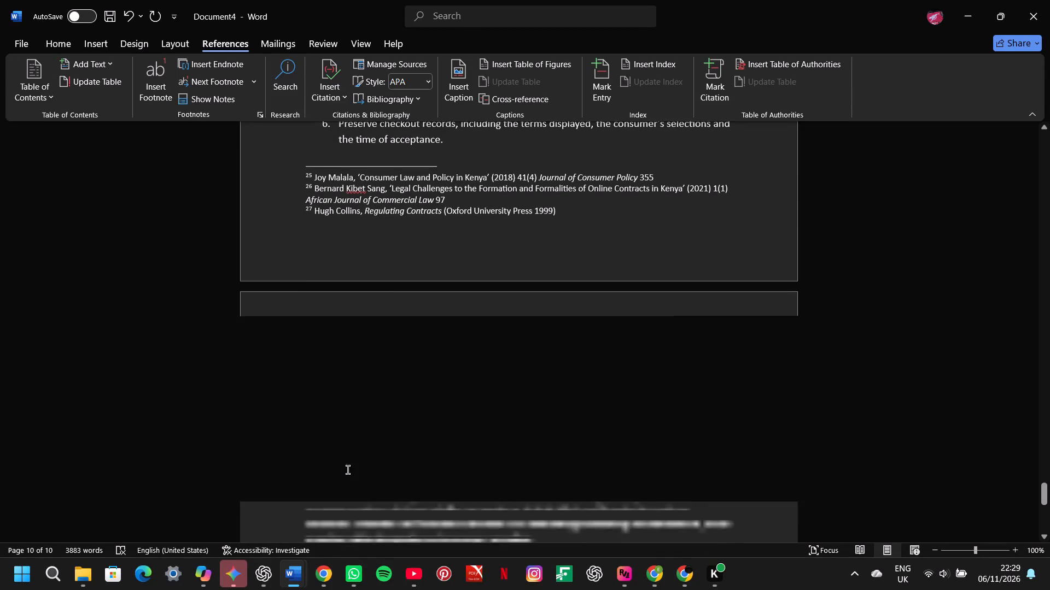
scroll(348, 470, down, 1)
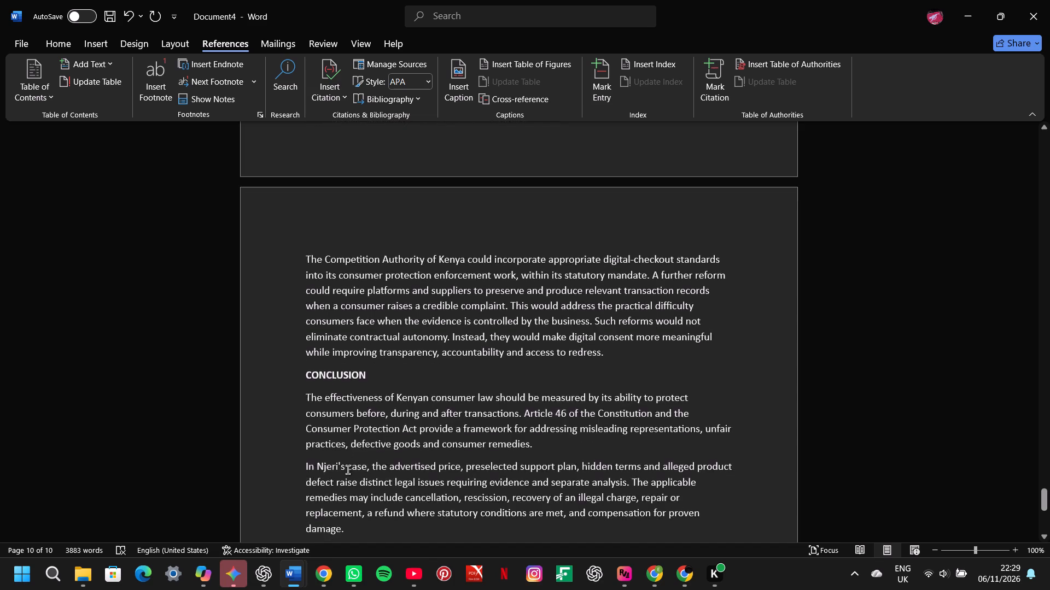
scroll(348, 470, down, 1)
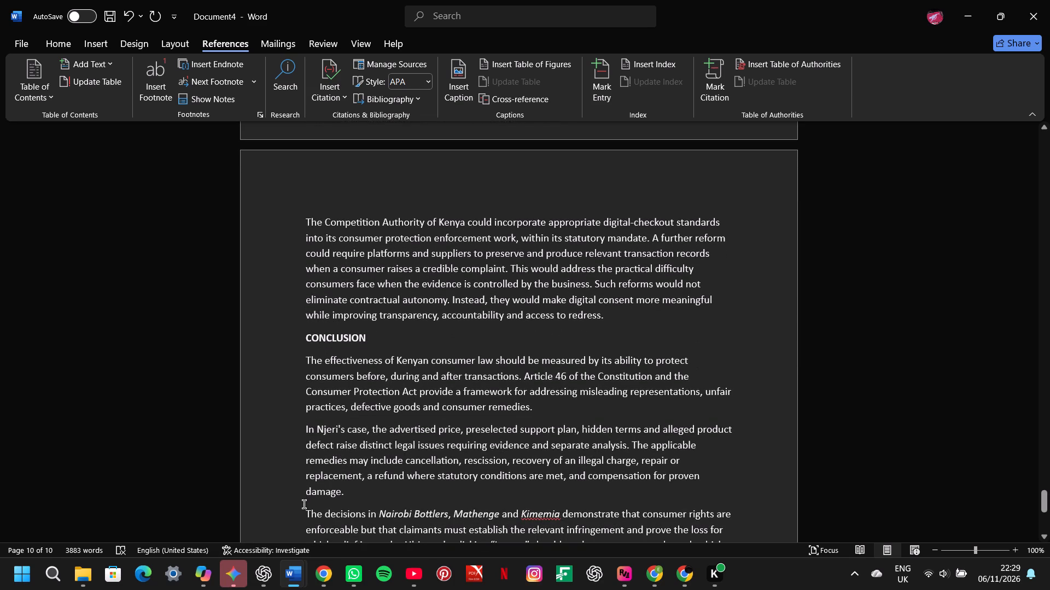
click(304, 511)
key(BackSpace)
key(space)
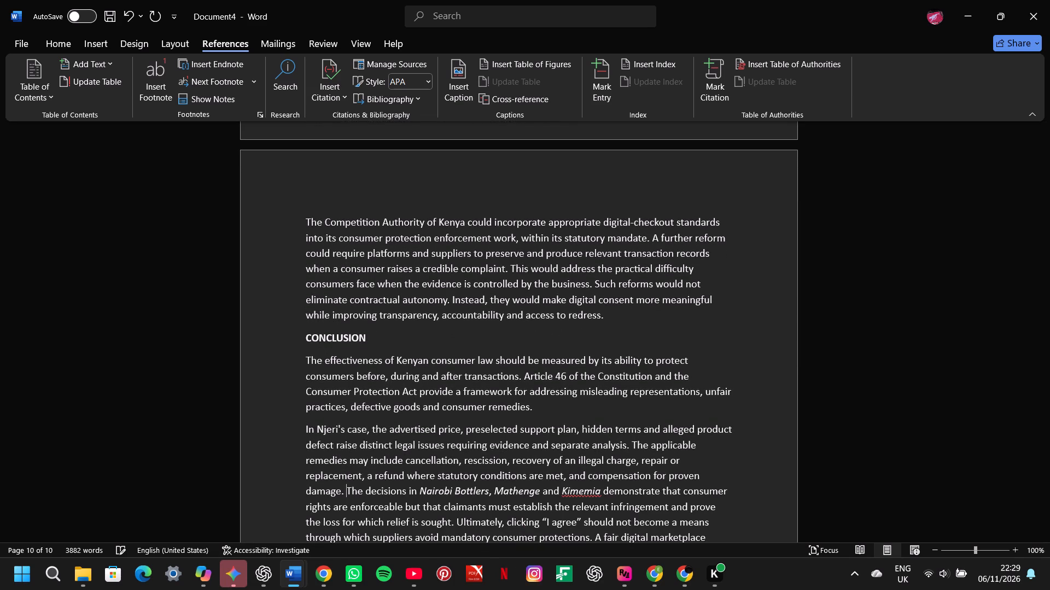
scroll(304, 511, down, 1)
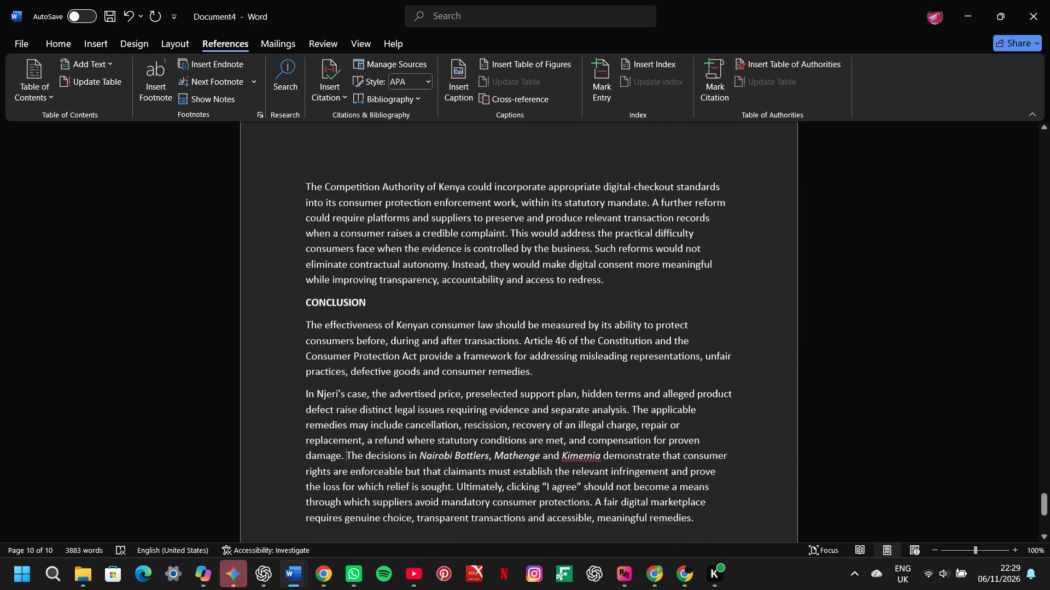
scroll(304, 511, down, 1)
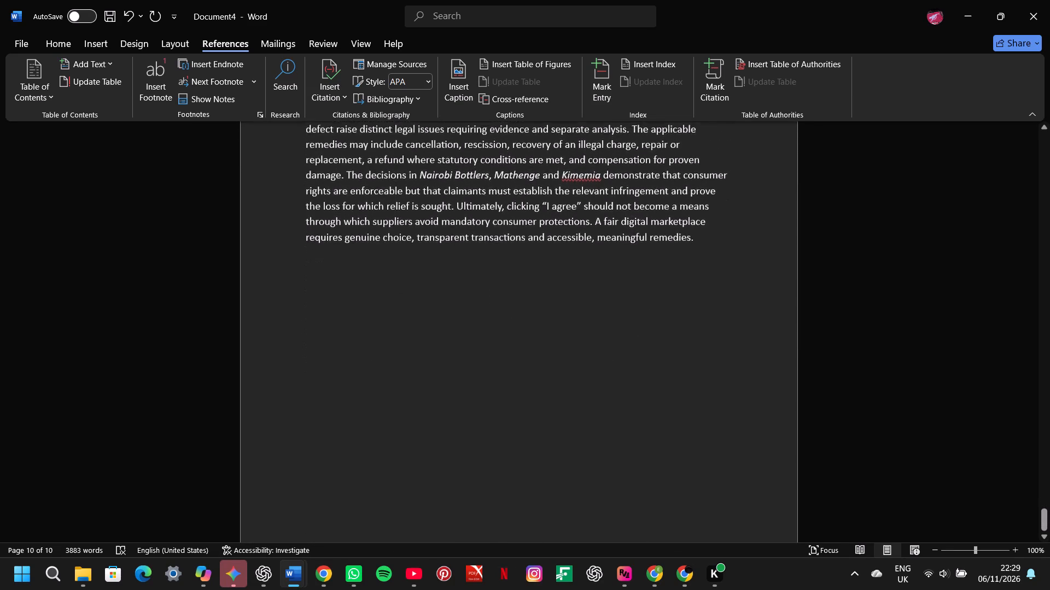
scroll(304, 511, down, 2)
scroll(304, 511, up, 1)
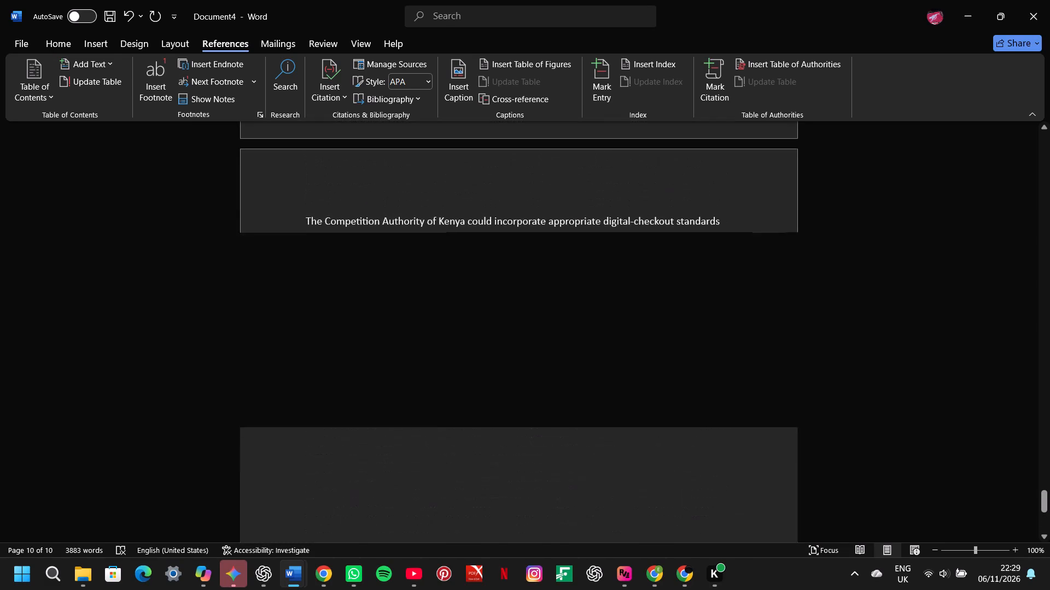
Save the essay as a Word document named "eddy cat 2 consumer" in the local Documents folder.
key(ctrl+s)
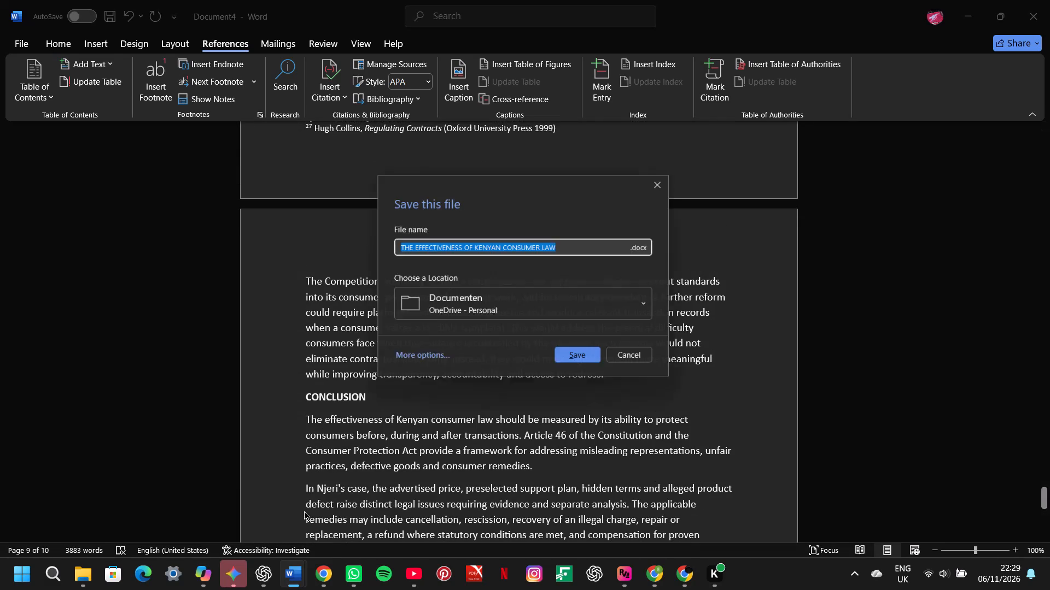
click(649, 356)
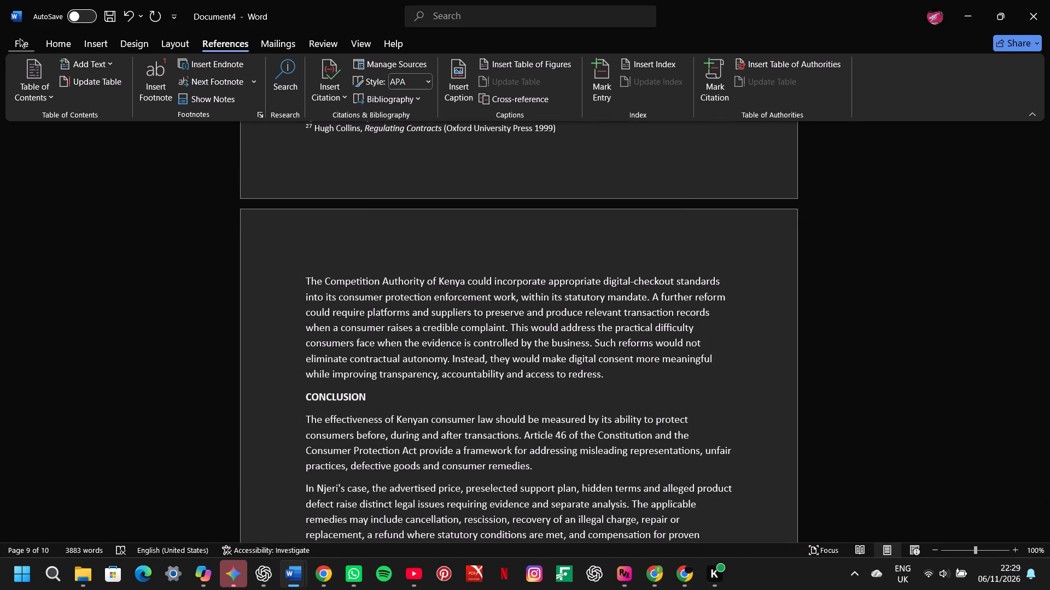
click(20, 39)
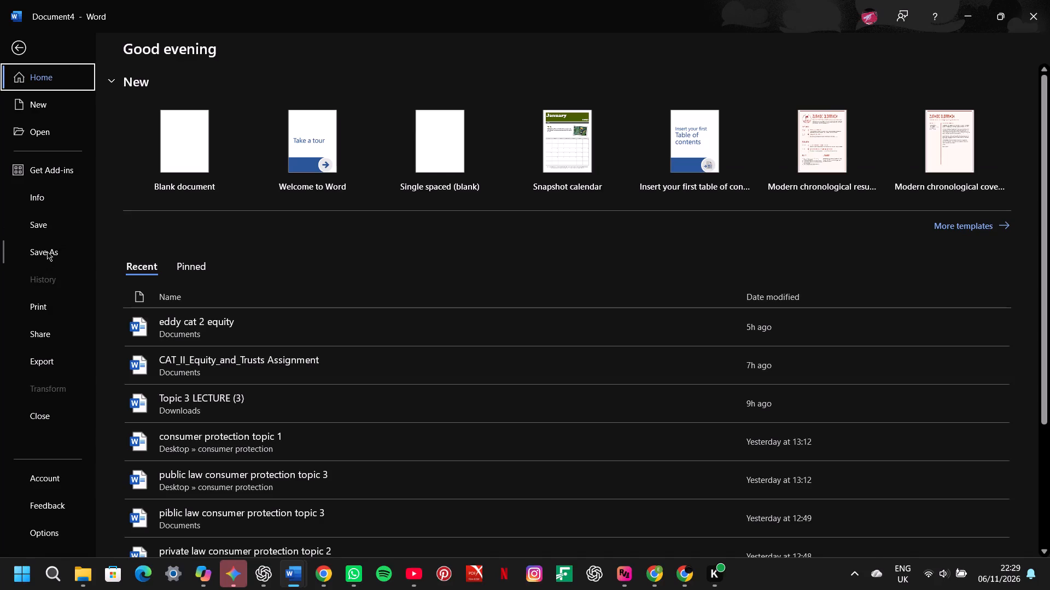
click(48, 251)
click(420, 158)
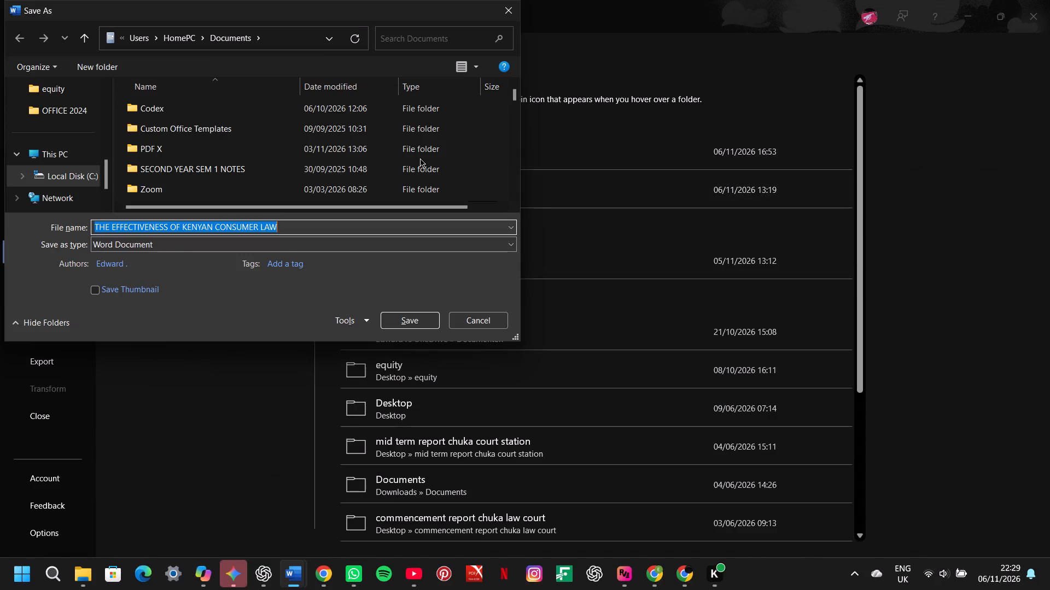
key(BackSpace)
text(edd)
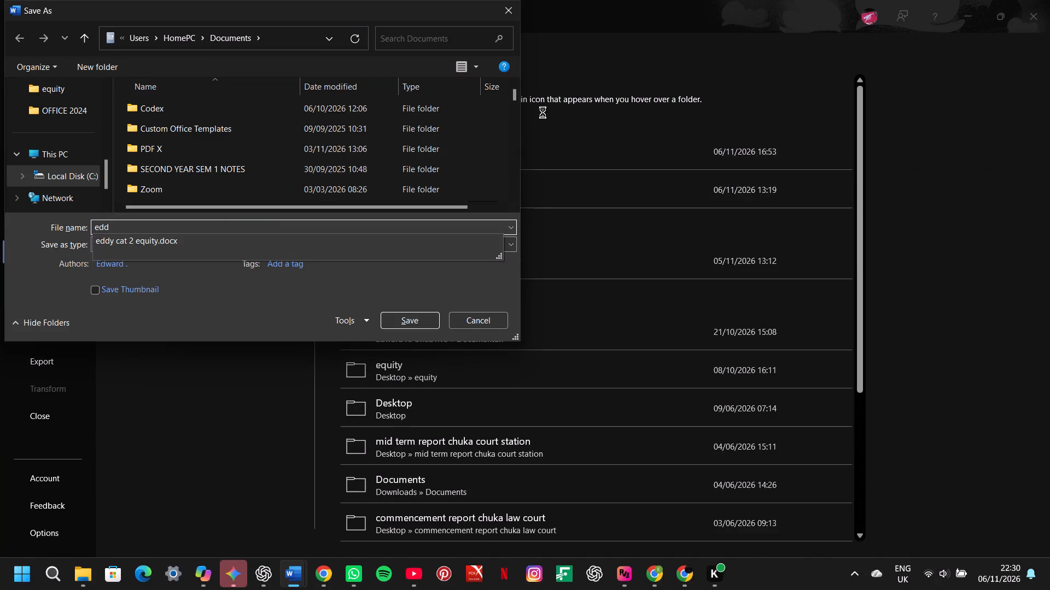
text(y cat 2 consumer)
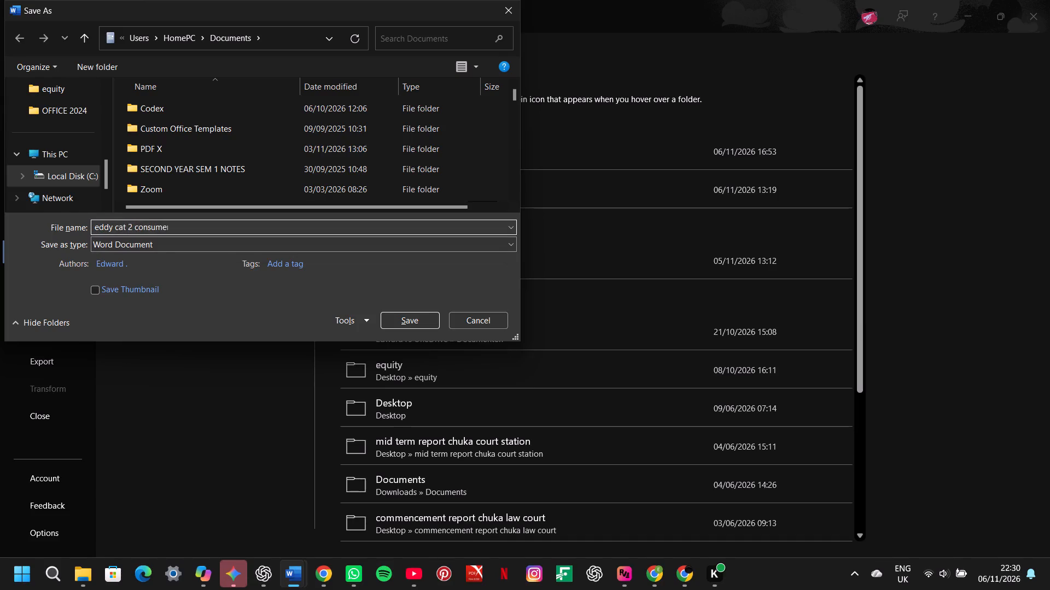
key(Return)
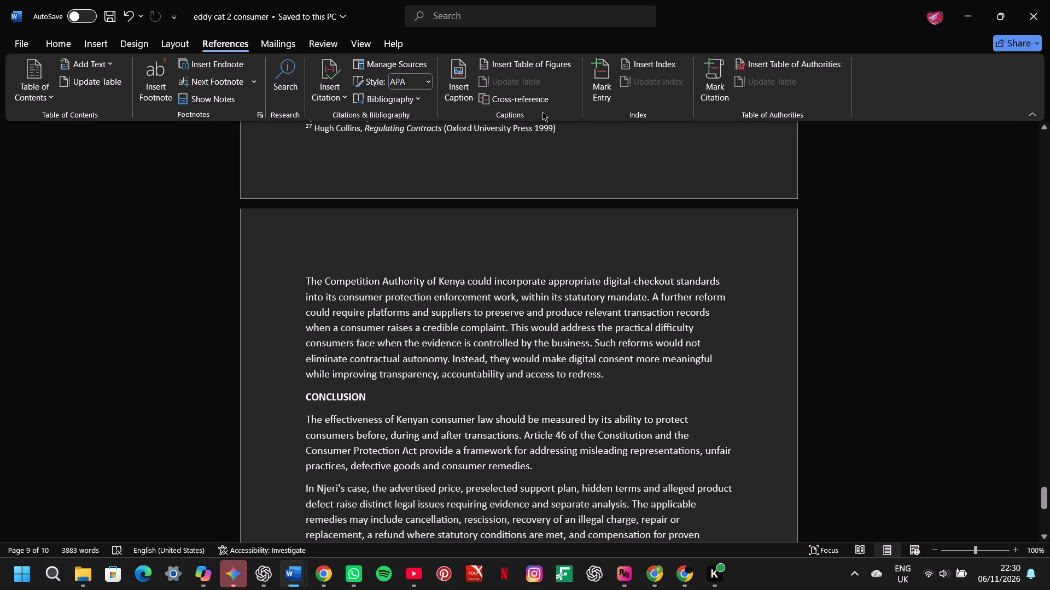
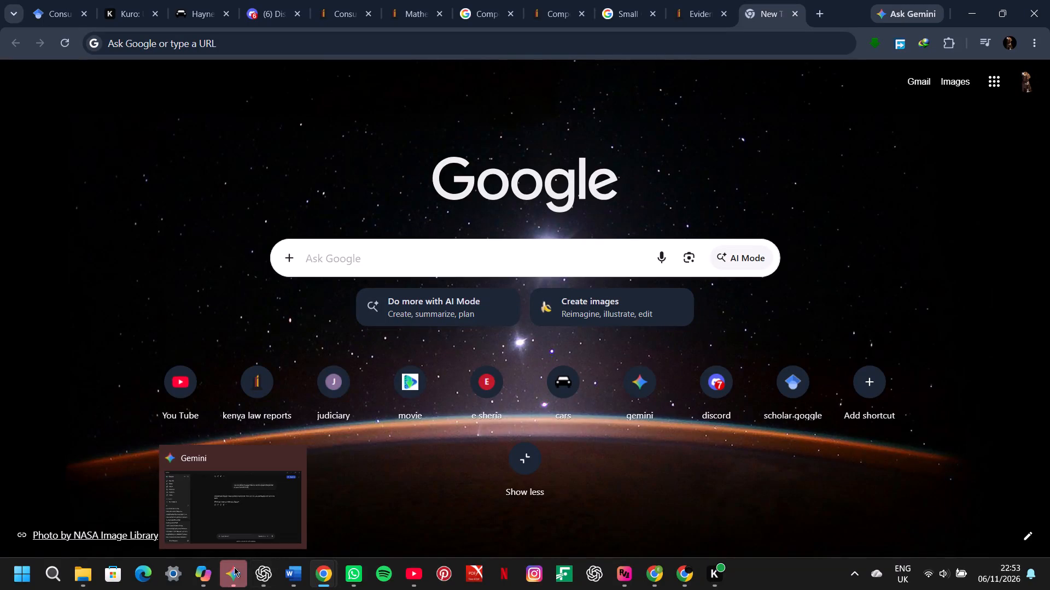
Switch to the "eddy cat 2 consumer" Word document and copy the "Consumer Law and Policy in Kenya" passage under Academic perspectives, ending at "effective redress".
click(291, 570)
click(358, 511)
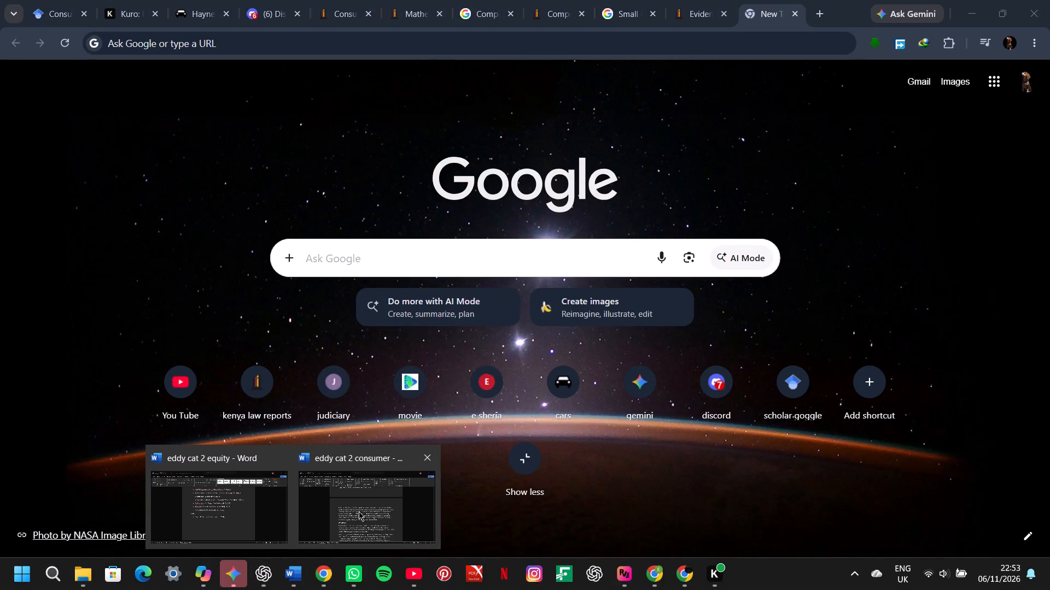
scroll(449, 362, up, 2)
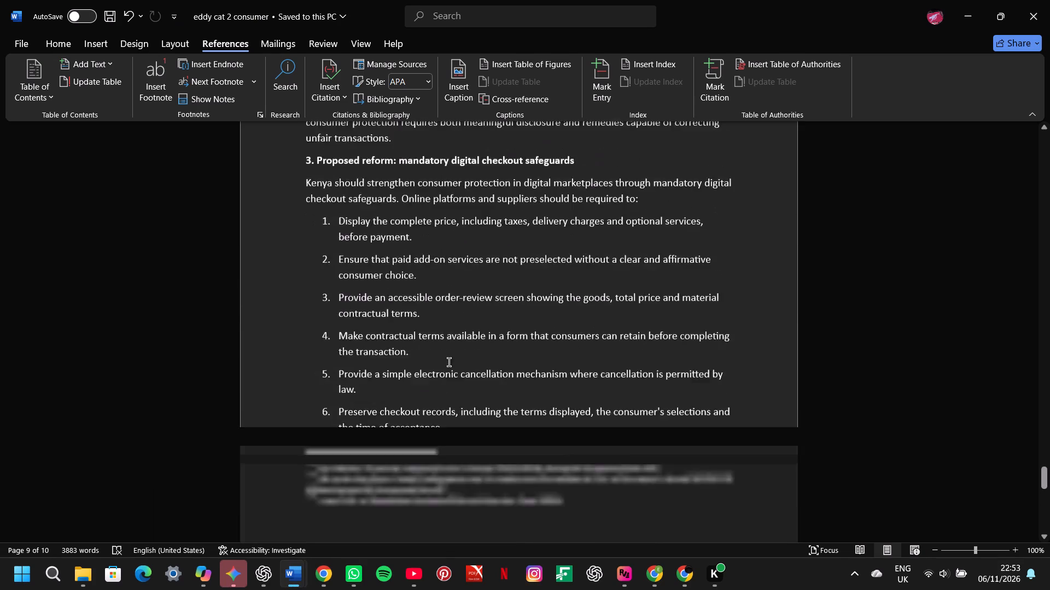
scroll(449, 362, up, 2)
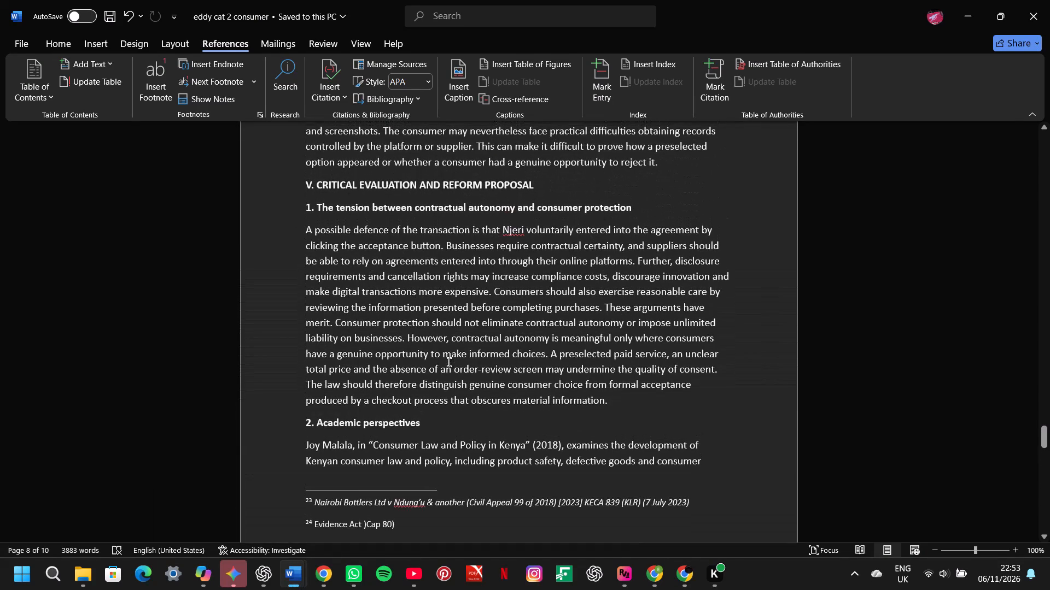
click(449, 362)
scroll(449, 362, down, 1)
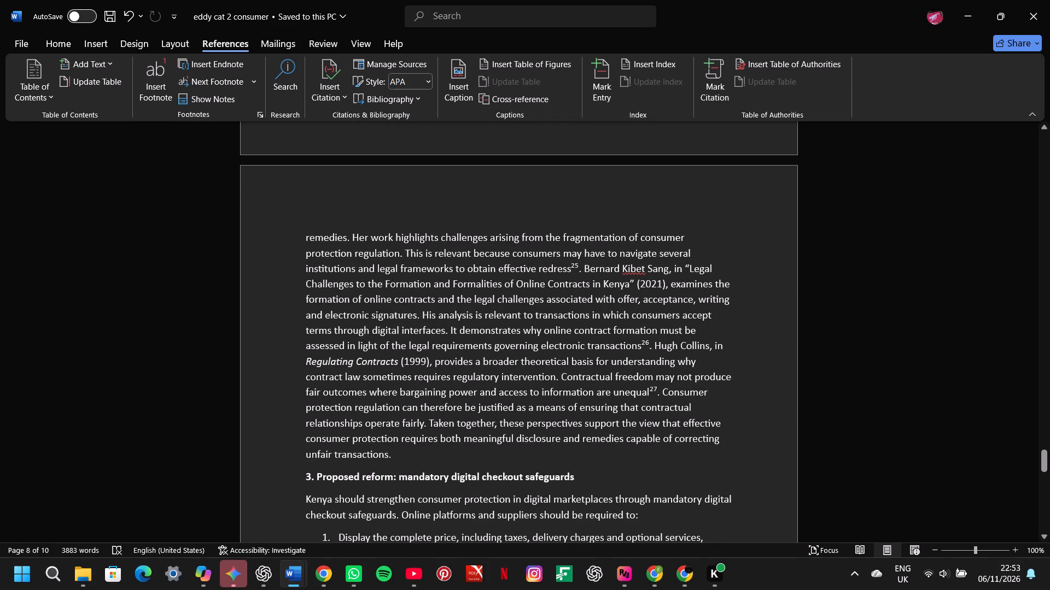
click(568, 269)
click(571, 269)
drag(571, 269, 308, 155)
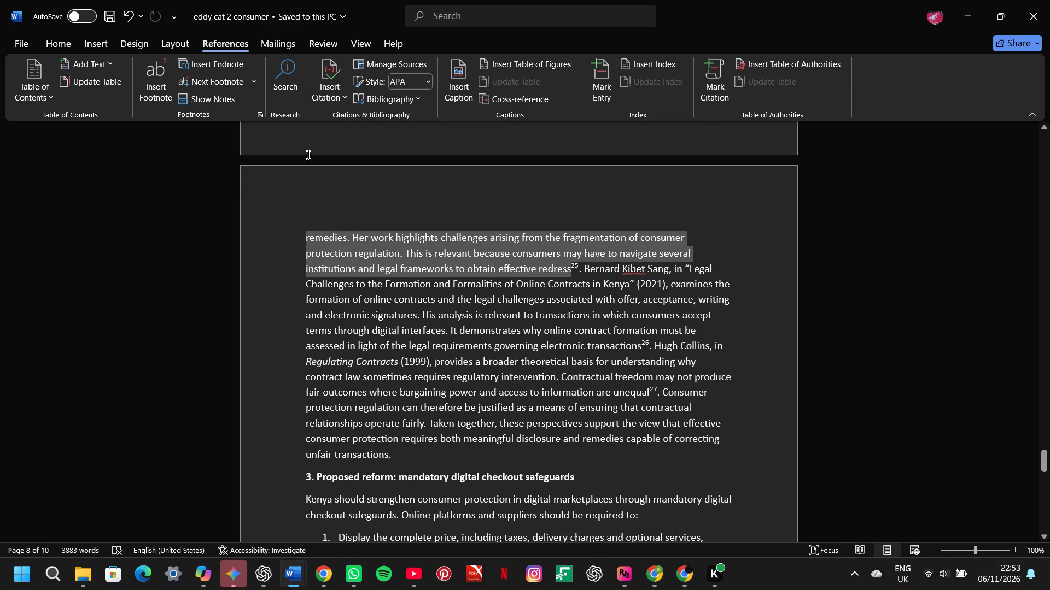
drag(308, 155, 322, 157)
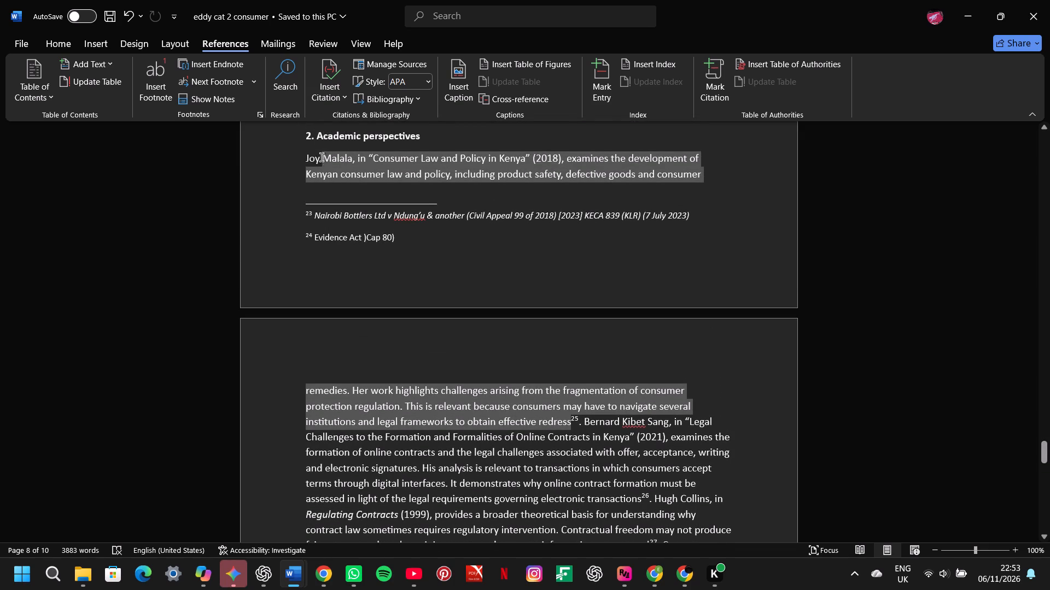
drag(322, 157, 306, 160)
key(ctrl+c)
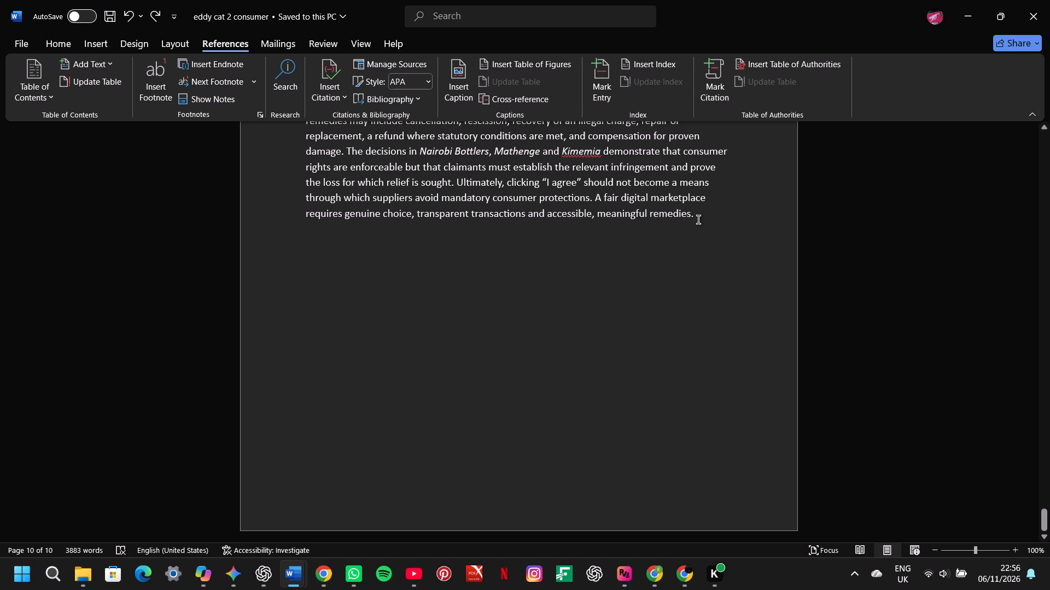
click(698, 220)
key(Return)
key(space)
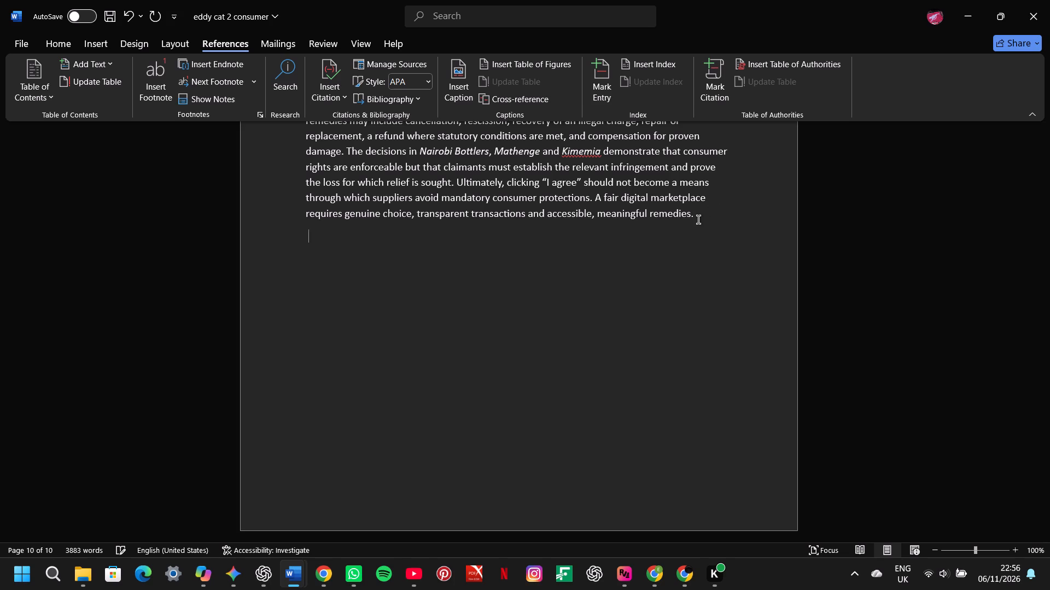
text(BIB)
text(LIOGRAPHY)
key(space)
key(Return)
Copy all of the essay's footnotes and paste them below the BIBLIOGRAPHY heading.
scroll(522, 181, up, 1)
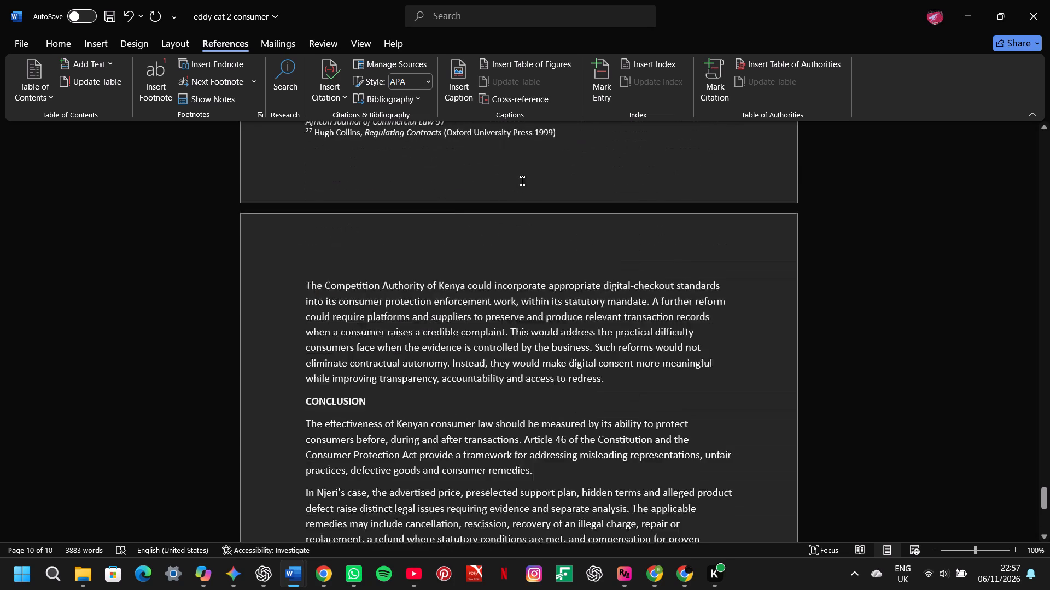
scroll(522, 181, up, 1)
click(389, 359)
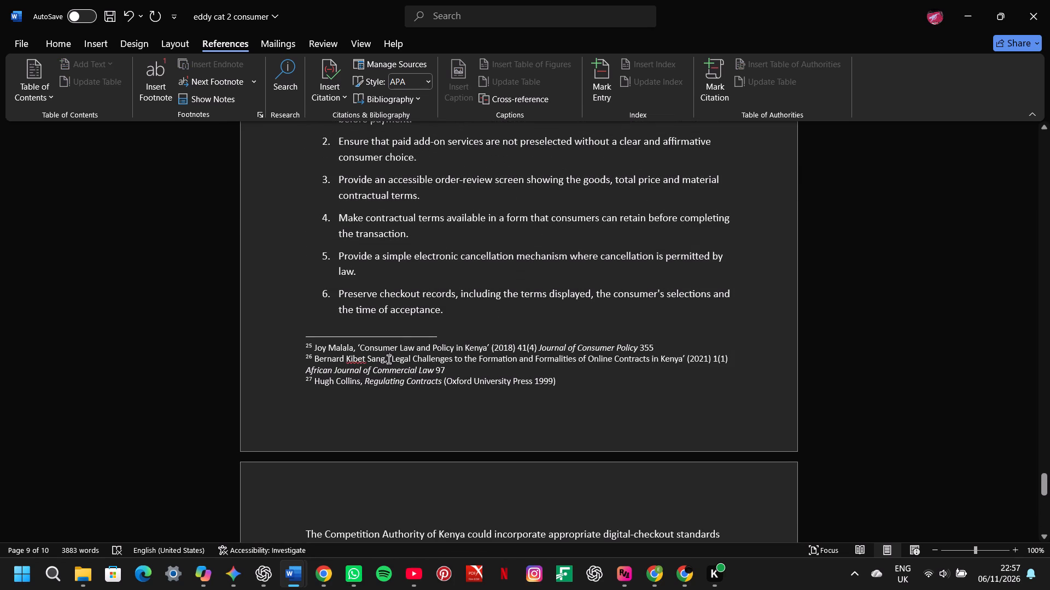
key(ctrl+a)
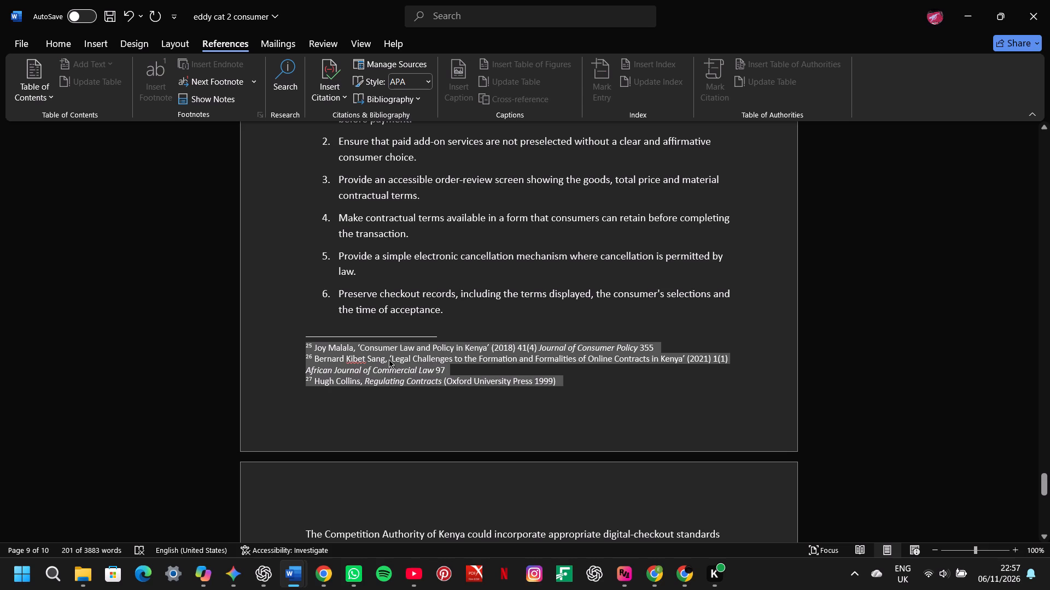
key(ctrl+c)
scroll(389, 359, down, 1)
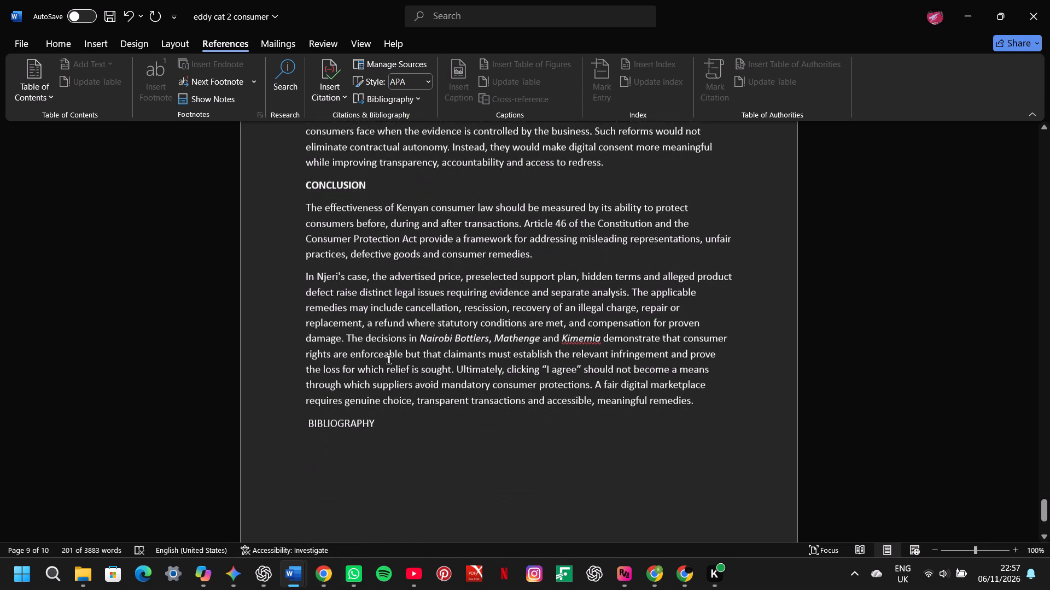
click(353, 442)
key(ctrl+v)
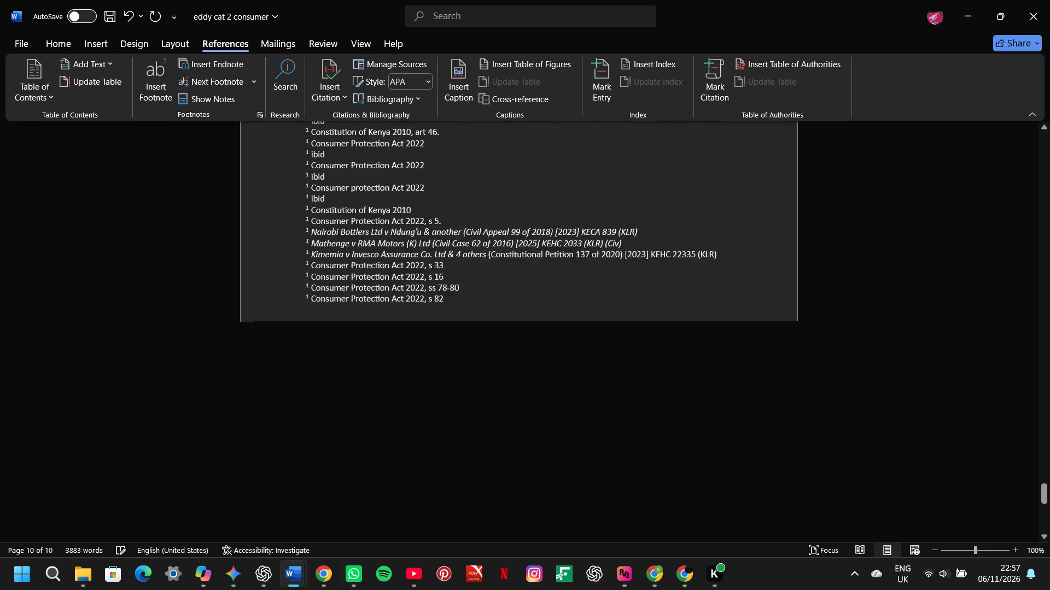
Format the whole body text, including the bibliography, as Times New Roman, size 12, left-aligned, with 1.5 line spacing.
click(369, 449)
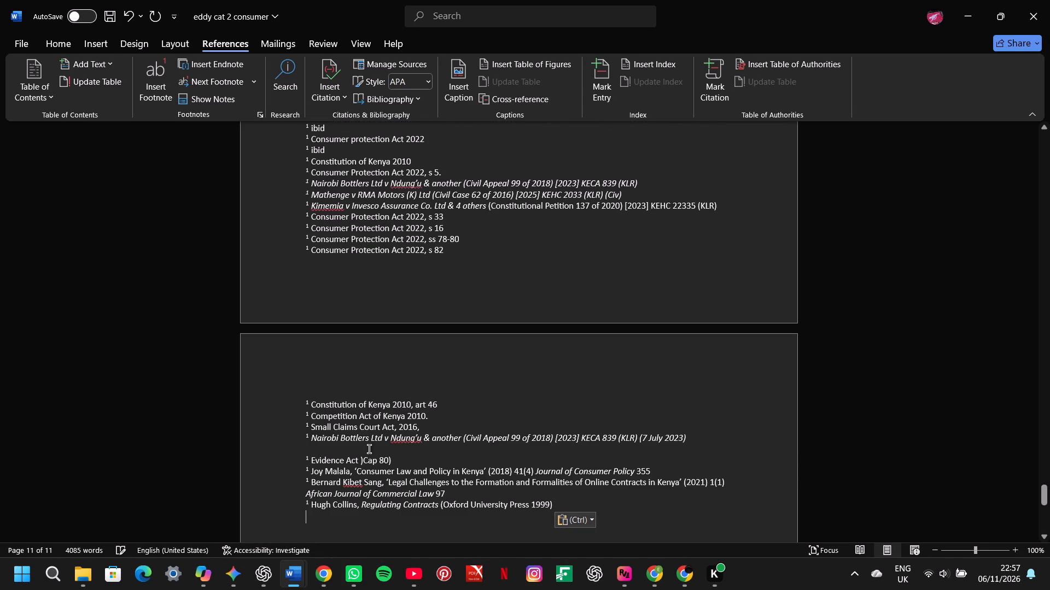
key(ctrl+a)
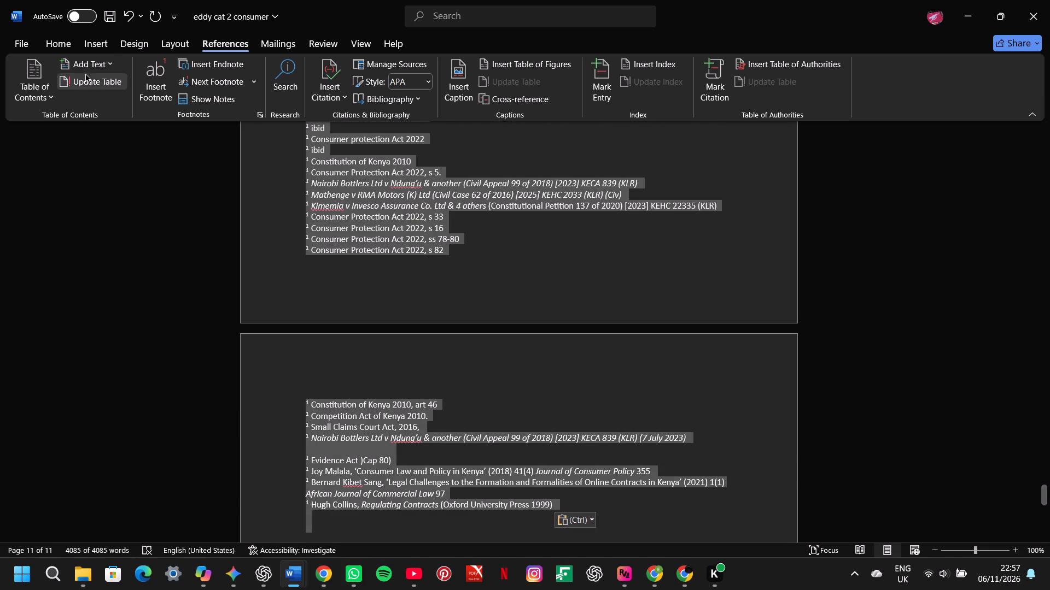
click(55, 37)
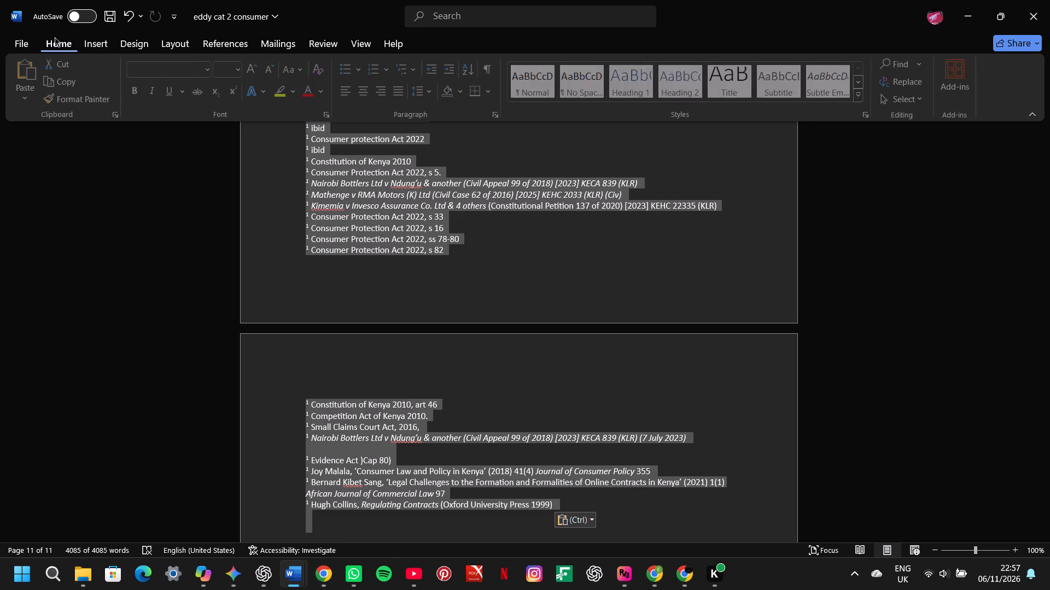
click(210, 71)
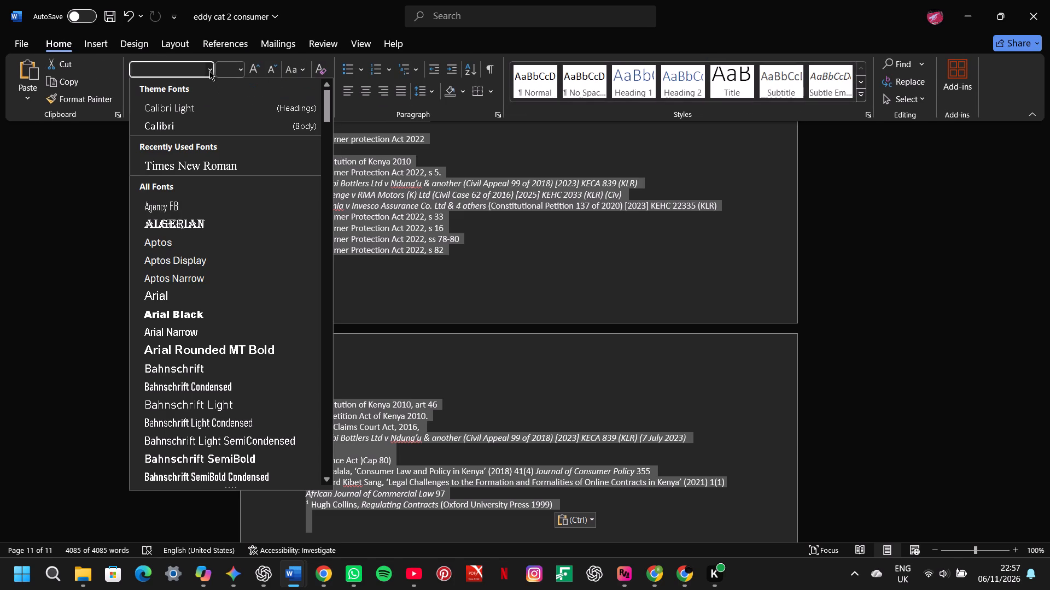
click(195, 166)
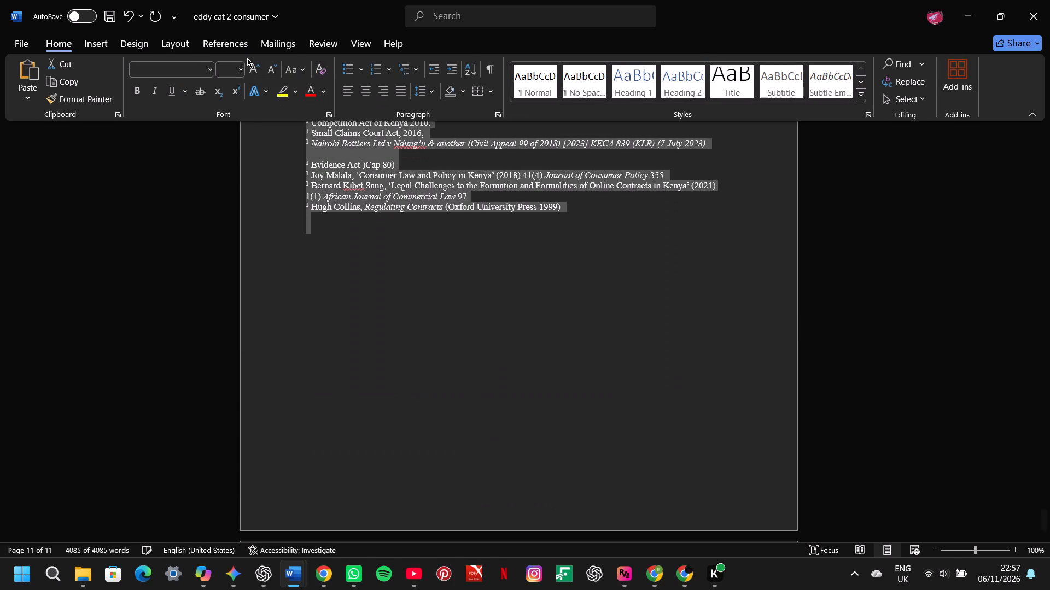
click(237, 70)
click(232, 153)
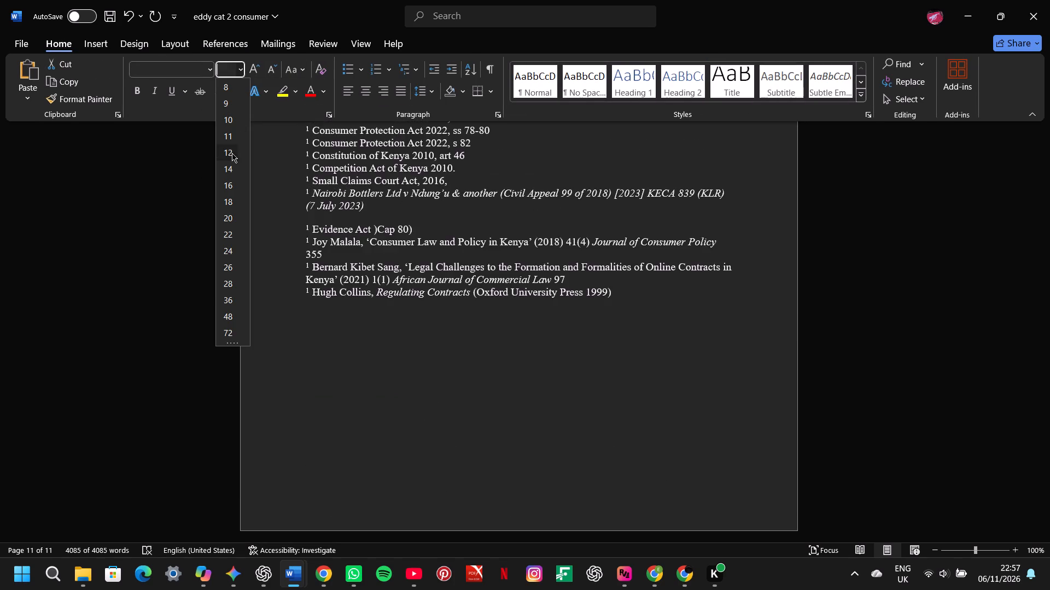
click(347, 97)
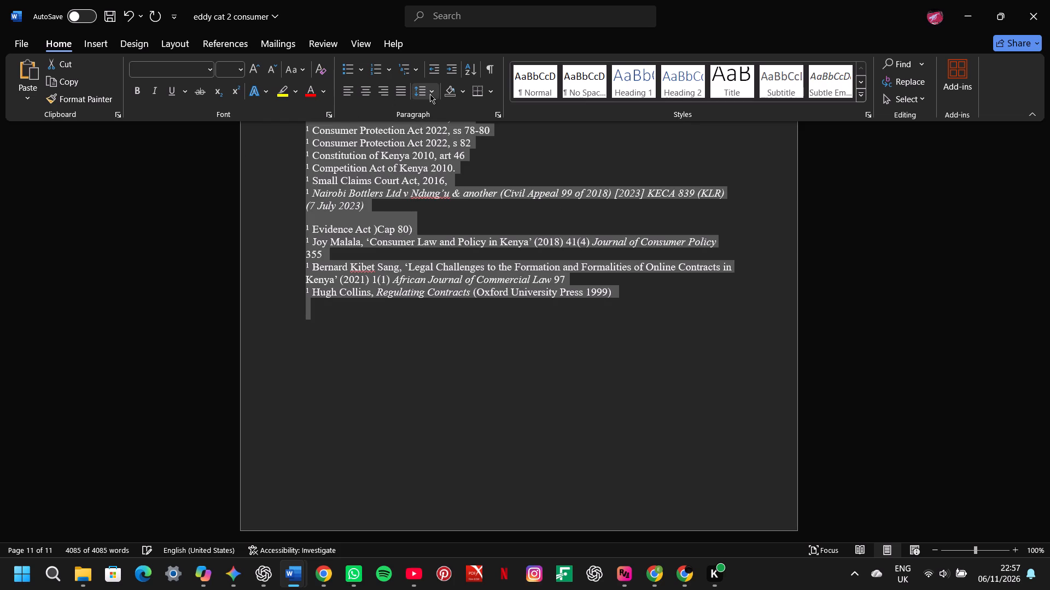
click(430, 94)
click(439, 139)
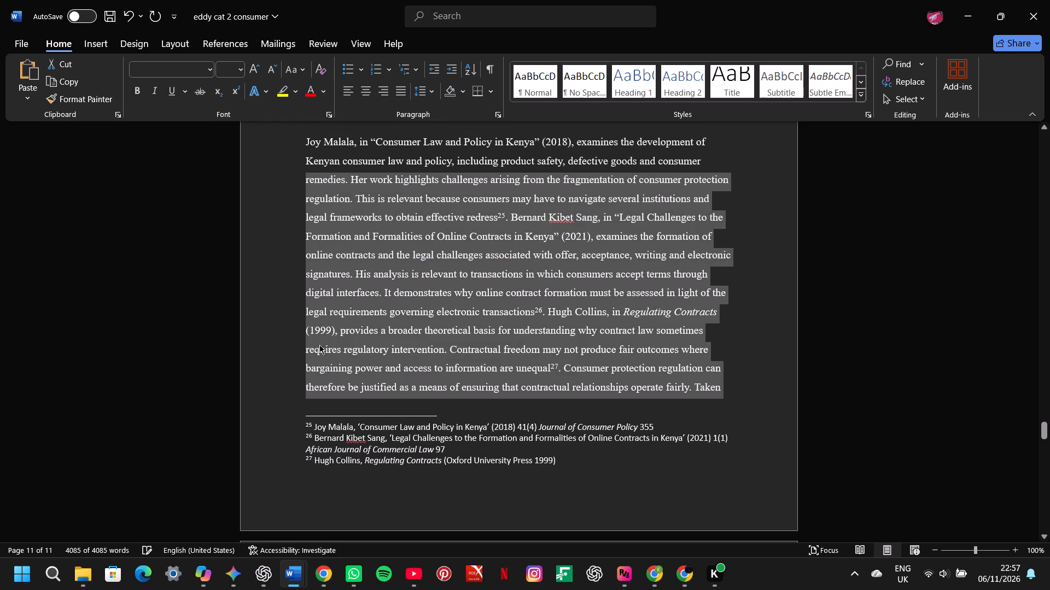
Reapply Times New Roman, size 12, left alignment and 1.5 line spacing to the whole body text.
click(284, 351)
click(352, 263)
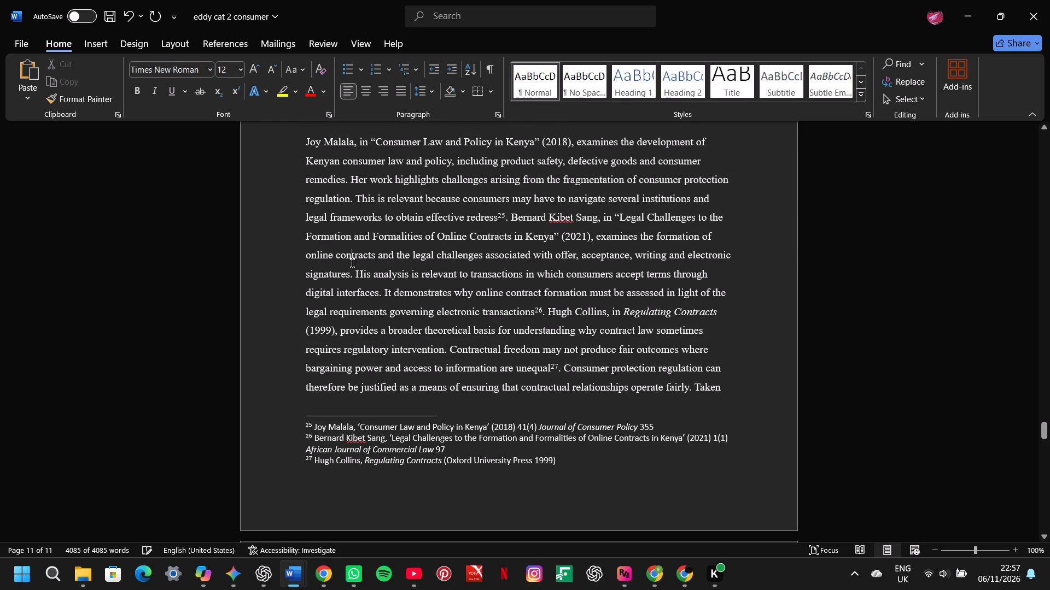
key(ctrl+a)
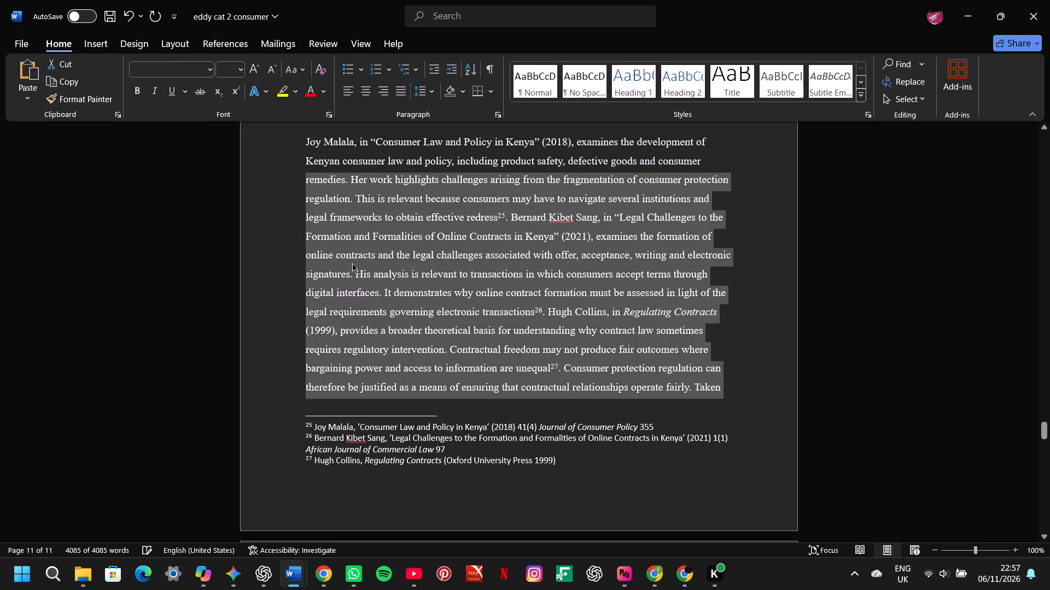
click(206, 66)
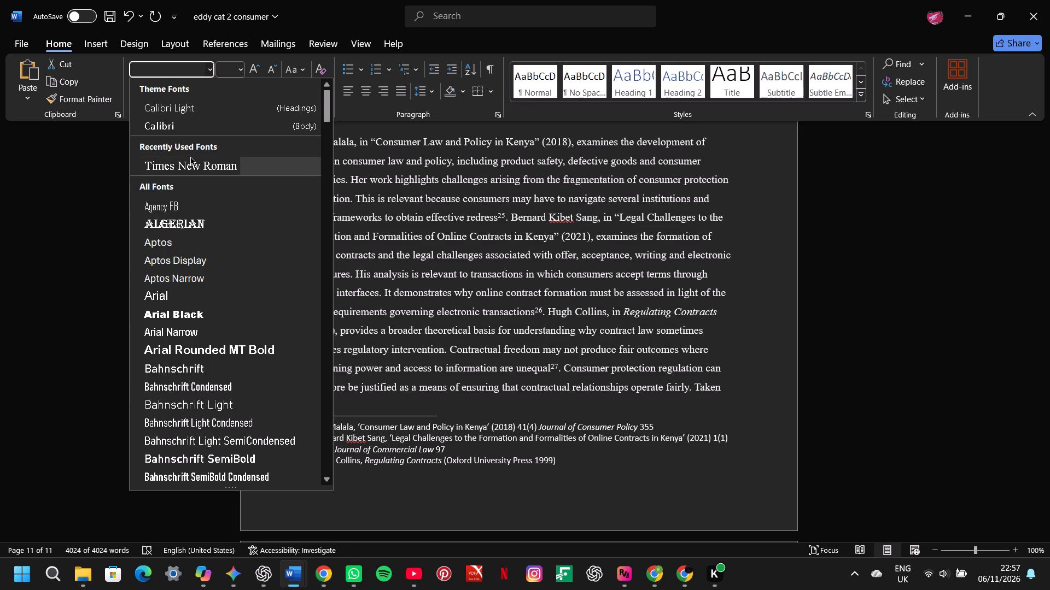
click(190, 162)
click(242, 65)
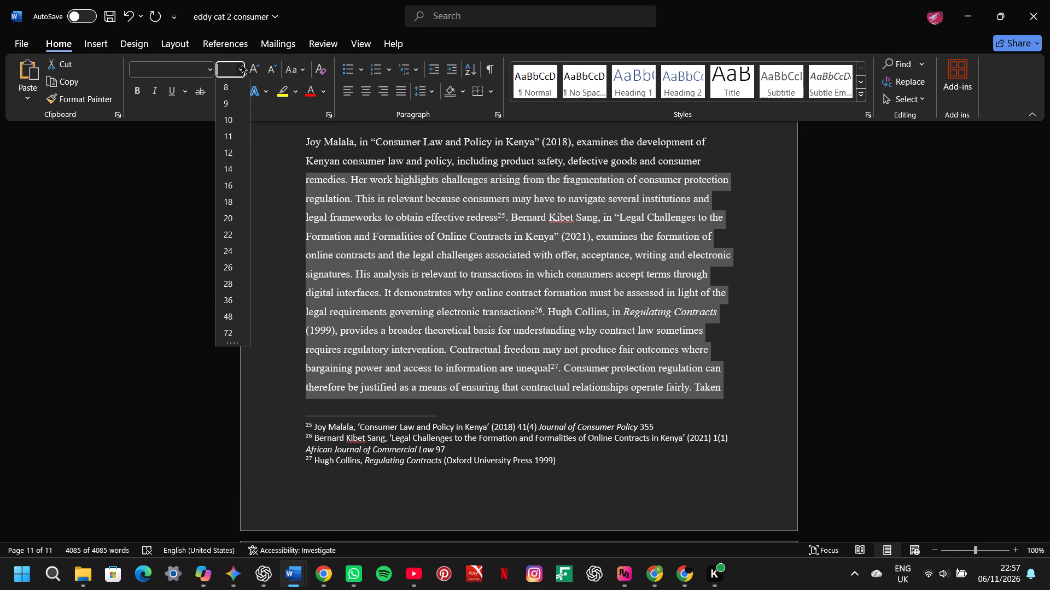
click(231, 149)
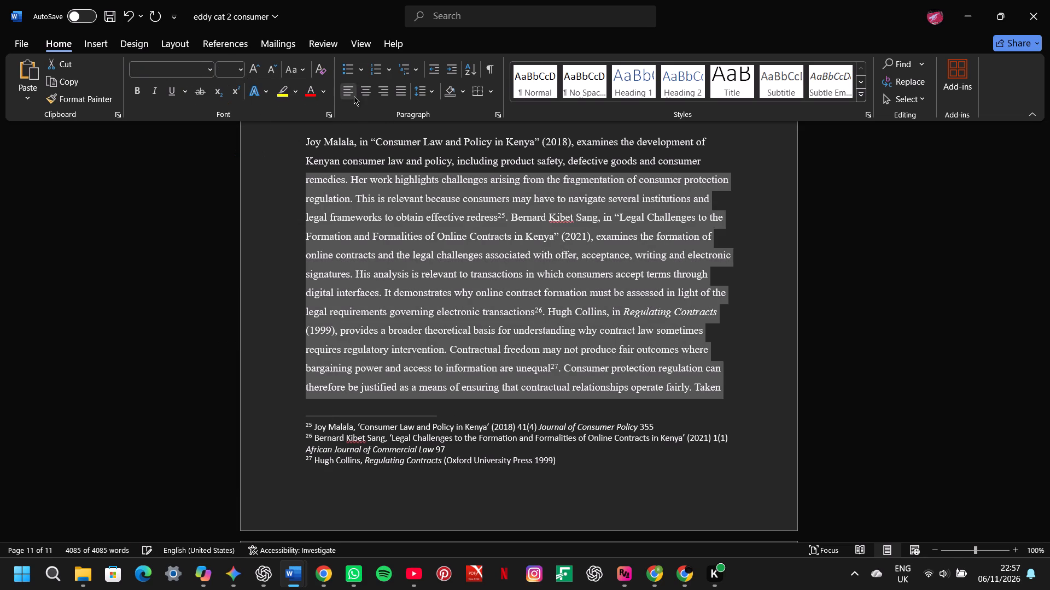
click(351, 96)
click(433, 92)
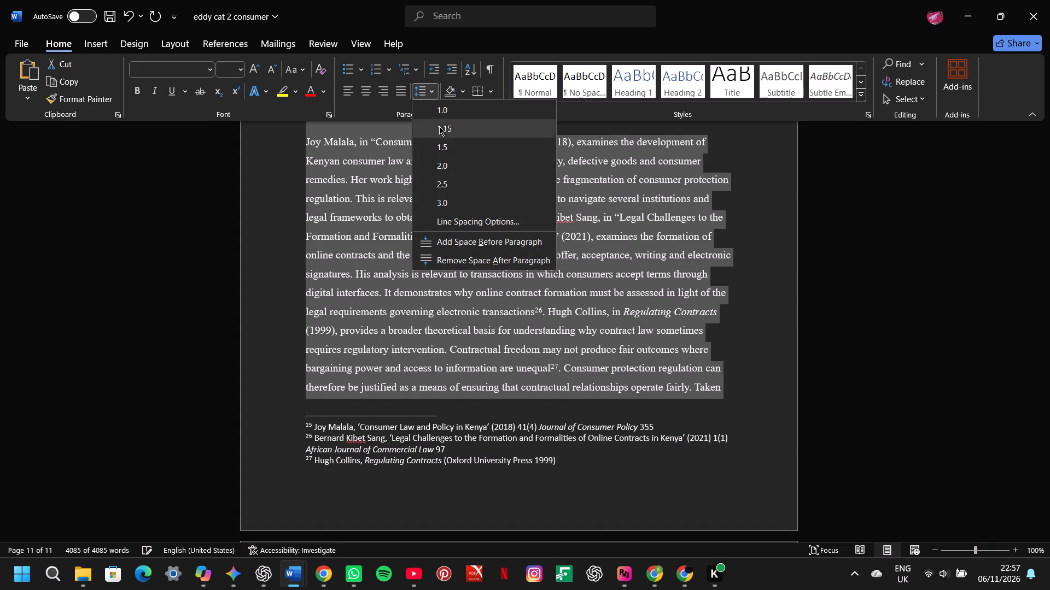
click(439, 146)
Format all of the essay's footnotes in Times New Roman, justified, with 1.15 line spacing.
scroll(394, 182, up, 1)
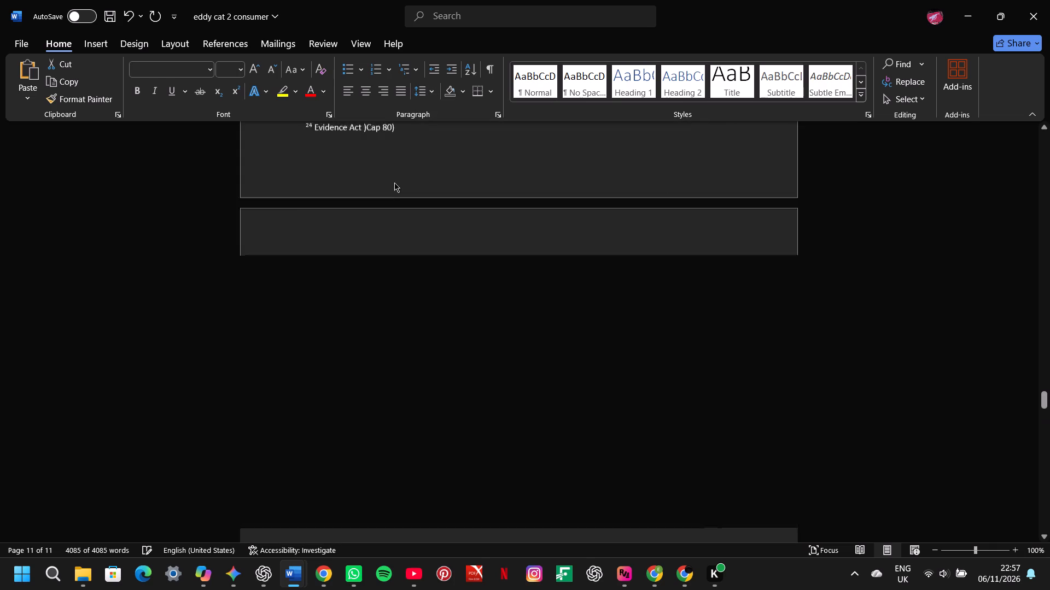
scroll(394, 182, up, 1)
click(380, 216)
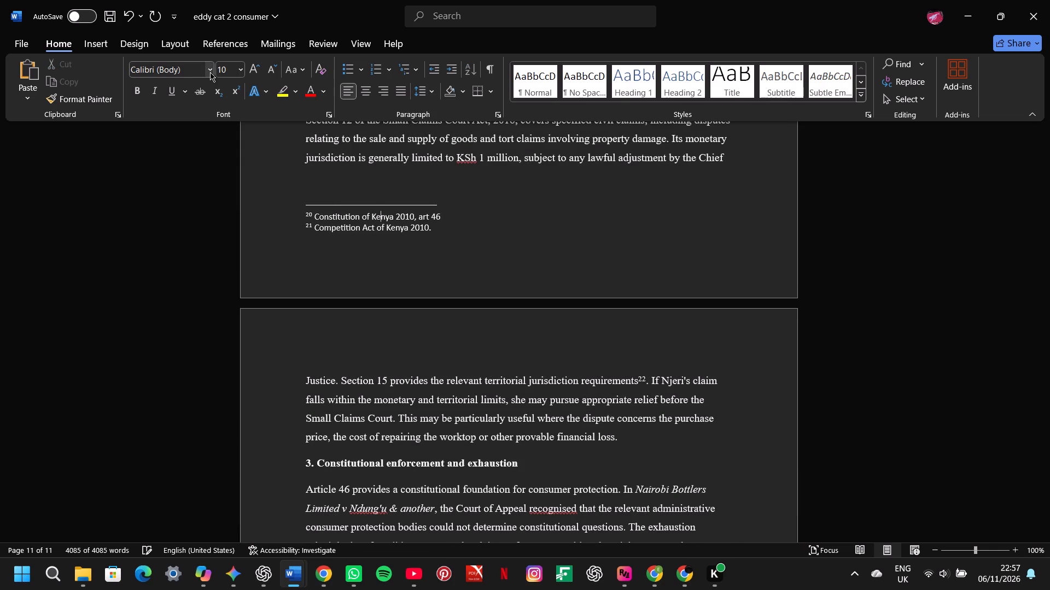
key(ctrl+a)
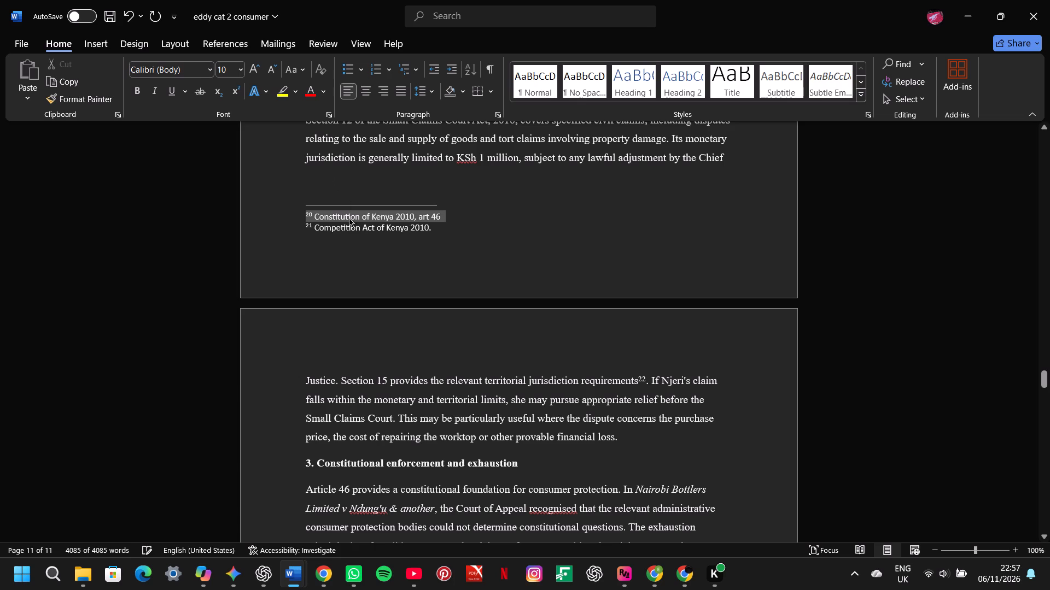
click(349, 221)
key(ctrl+a)
click(349, 222)
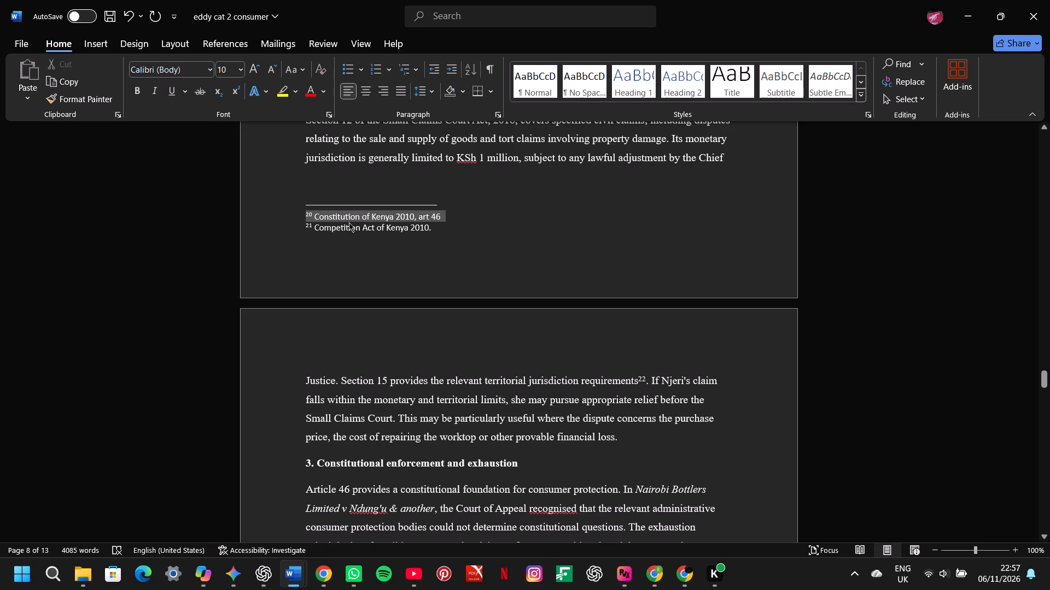
drag(473, 251, 429, 228)
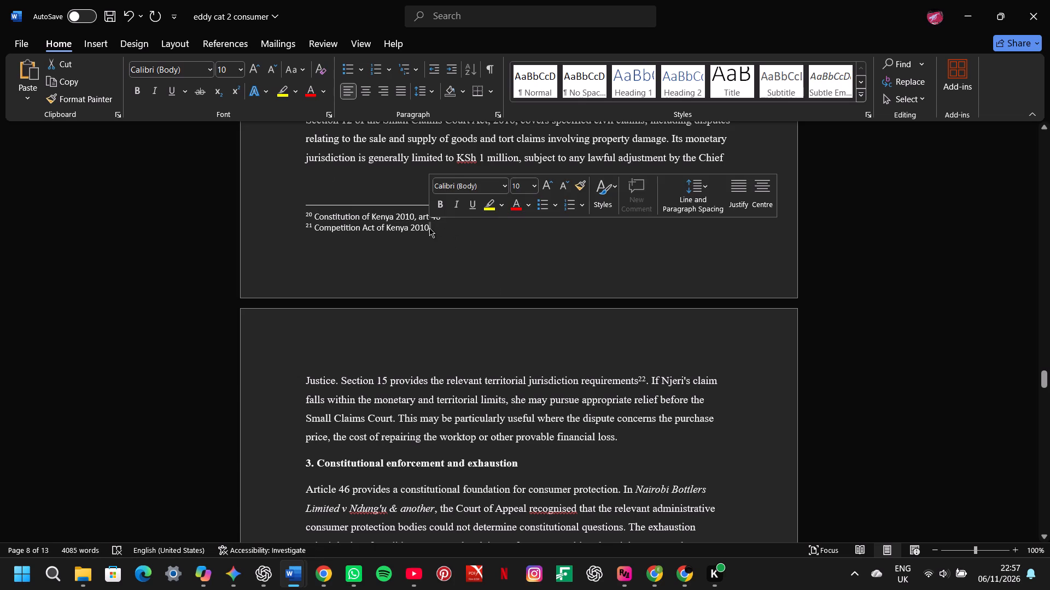
key(ctrl+a)
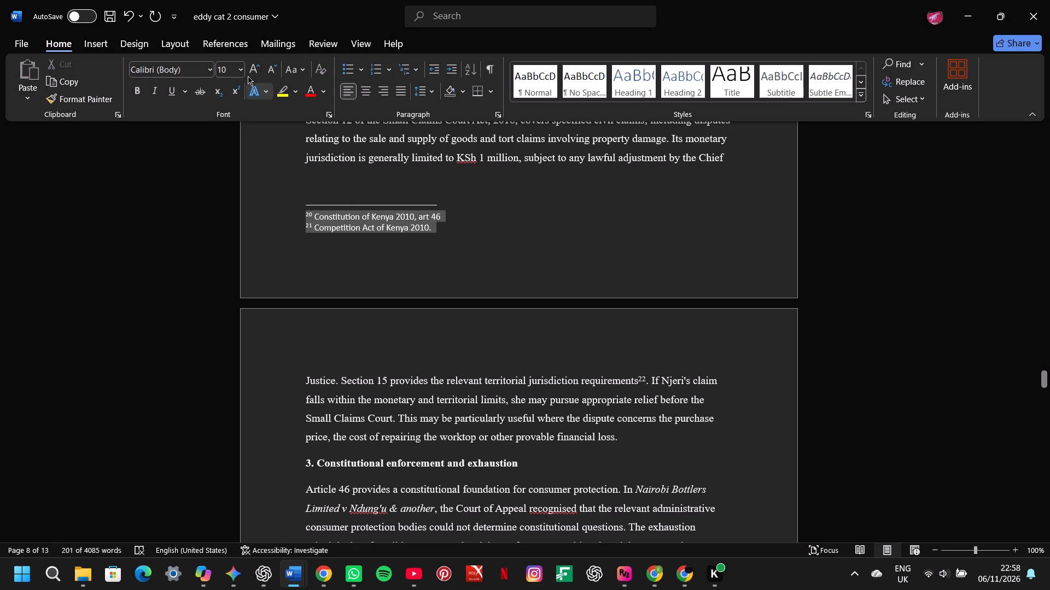
click(207, 65)
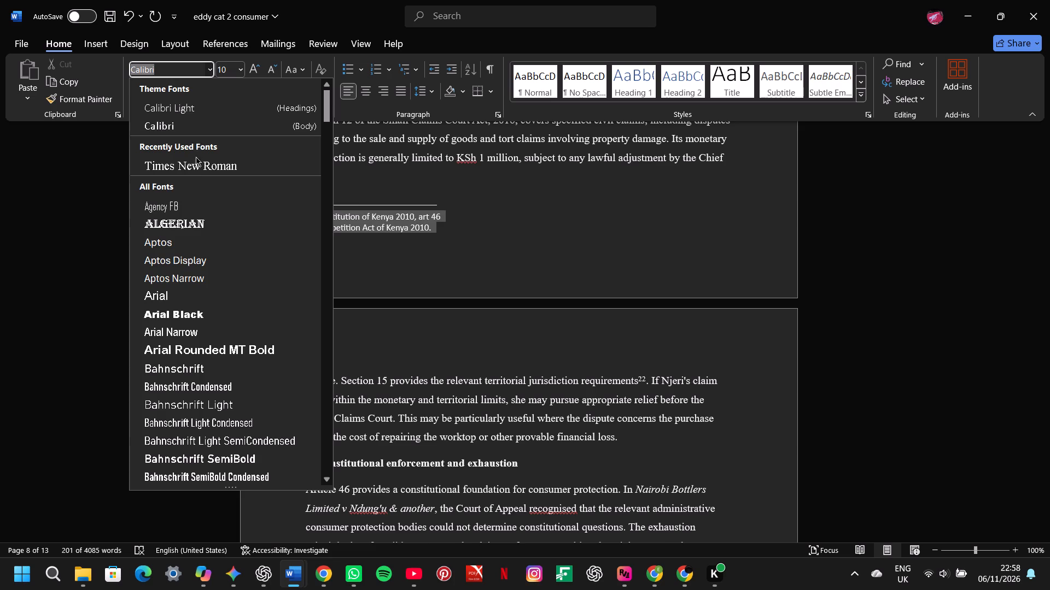
click(195, 166)
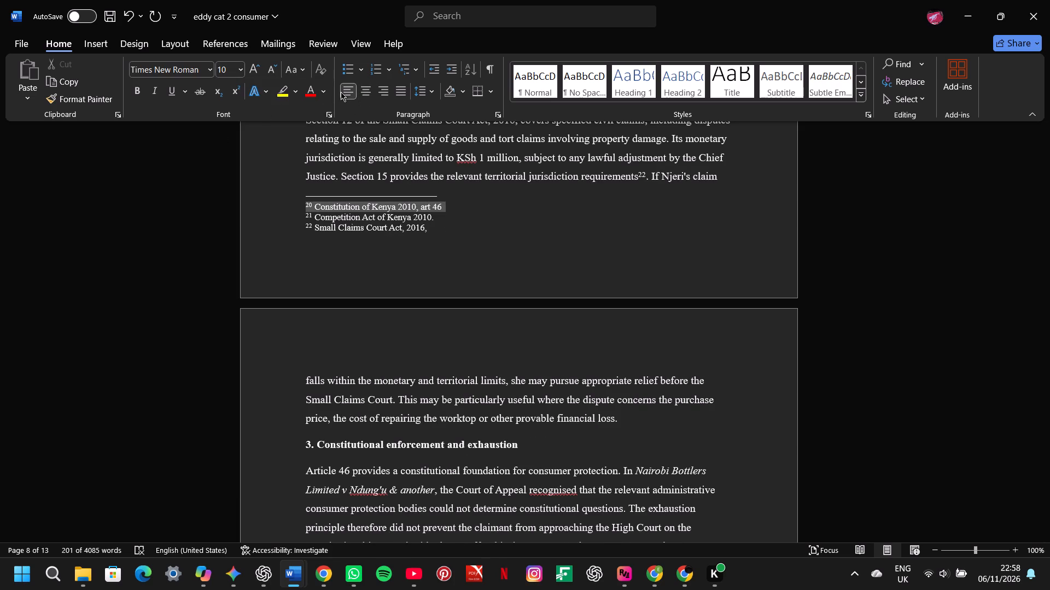
click(341, 91)
click(434, 91)
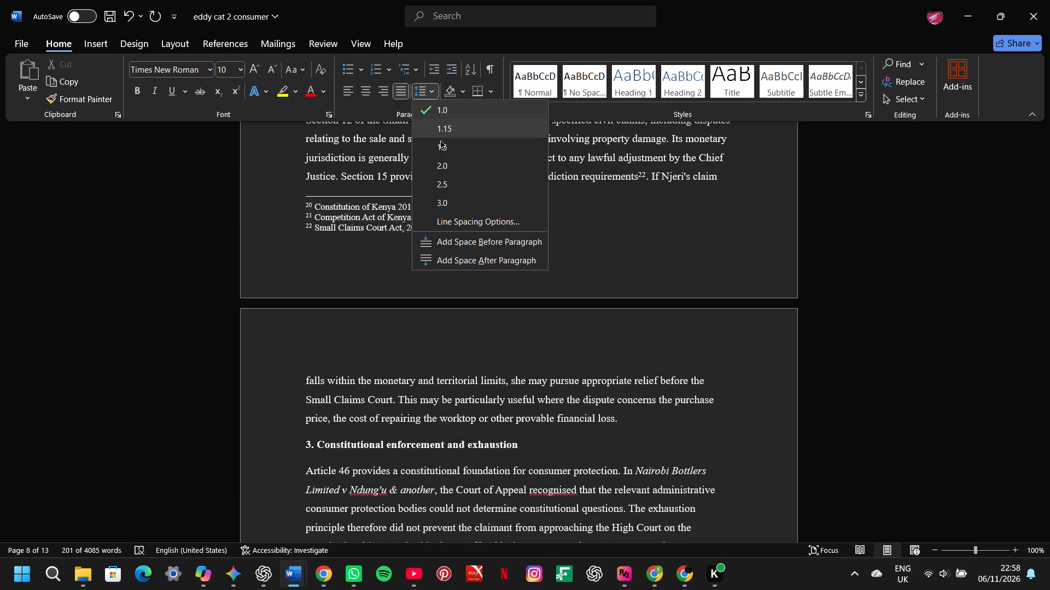
click(440, 133)
click(518, 247)
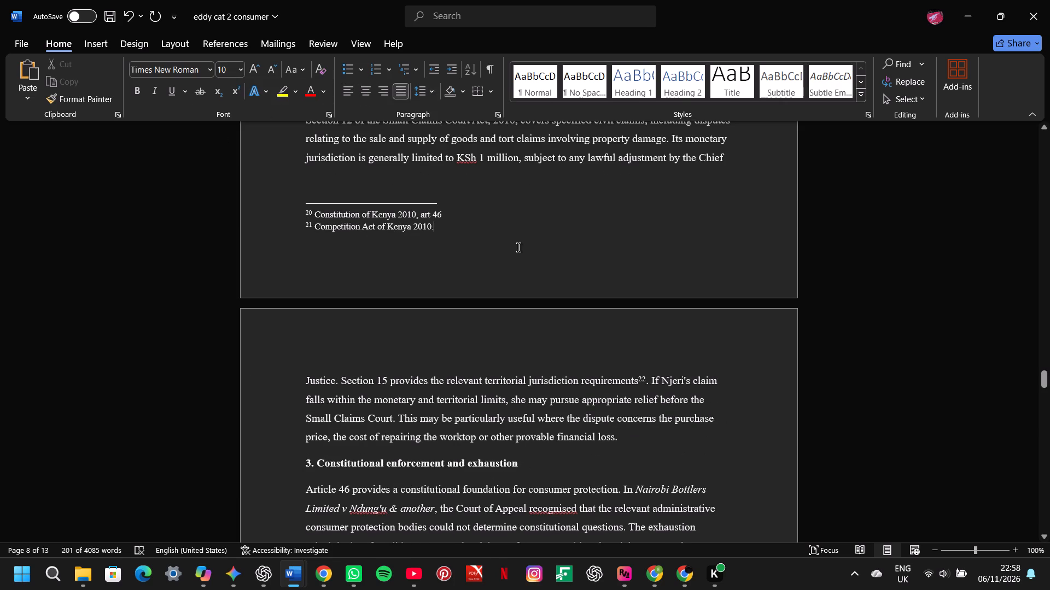
Save the essay document.
key(ctrl+s)
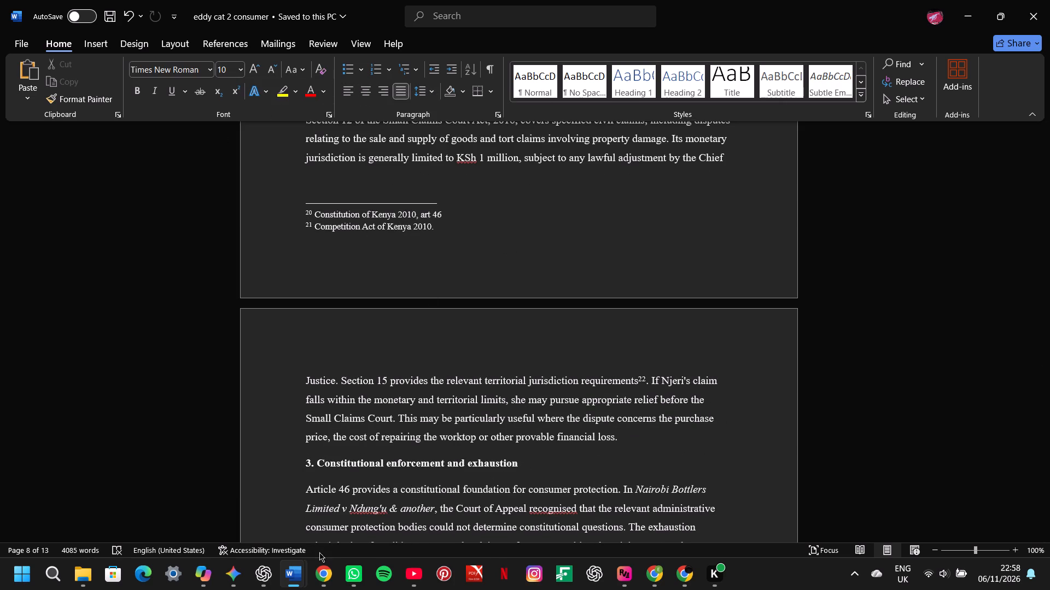
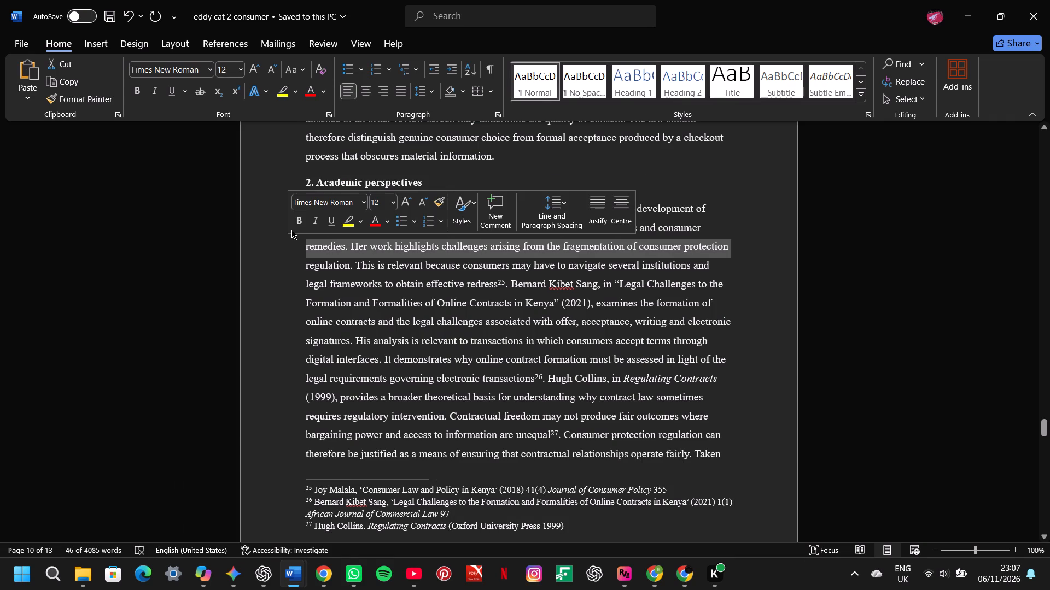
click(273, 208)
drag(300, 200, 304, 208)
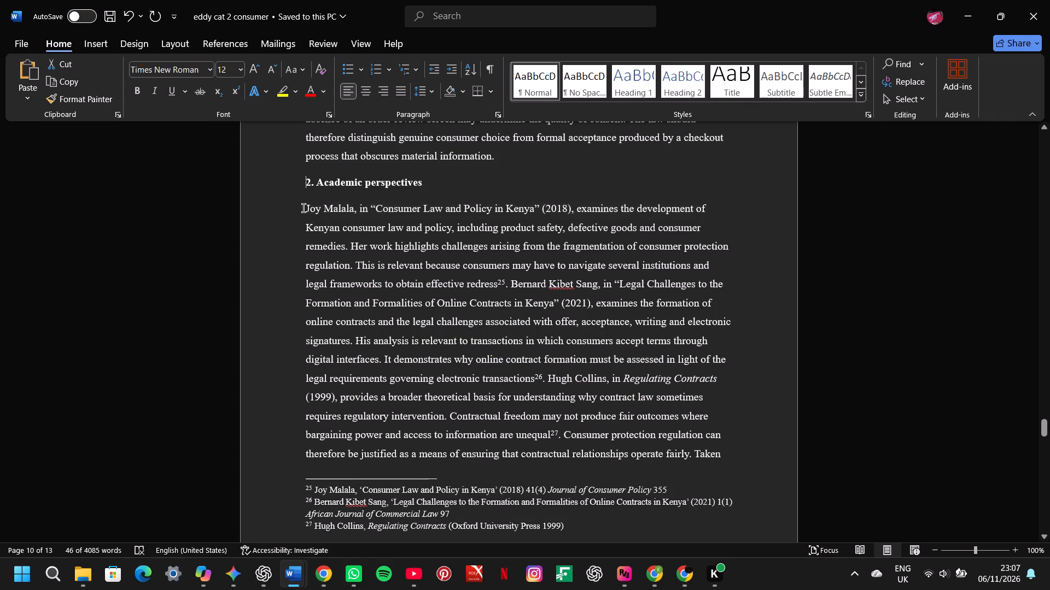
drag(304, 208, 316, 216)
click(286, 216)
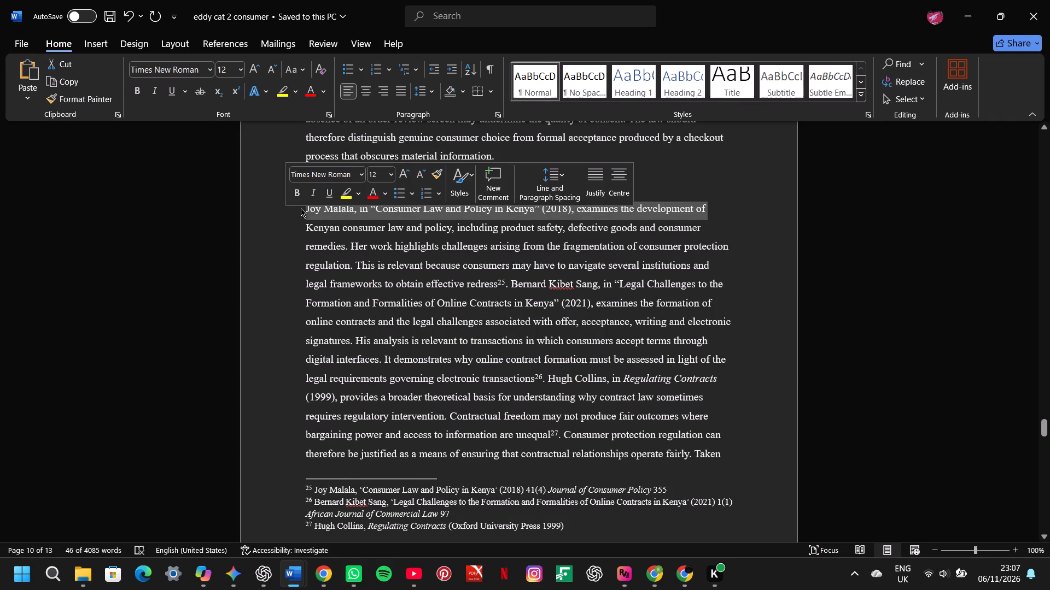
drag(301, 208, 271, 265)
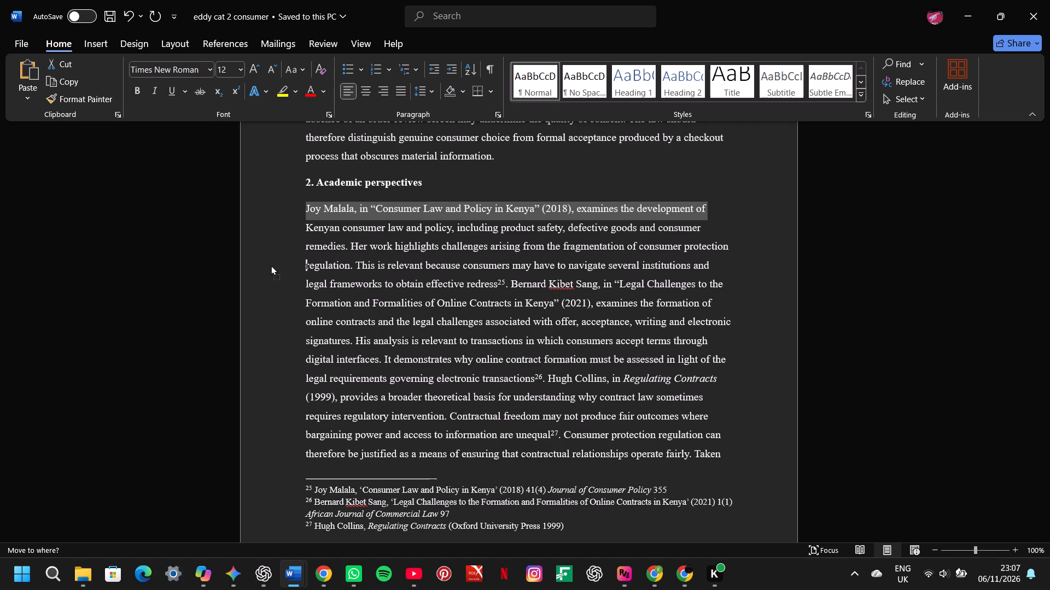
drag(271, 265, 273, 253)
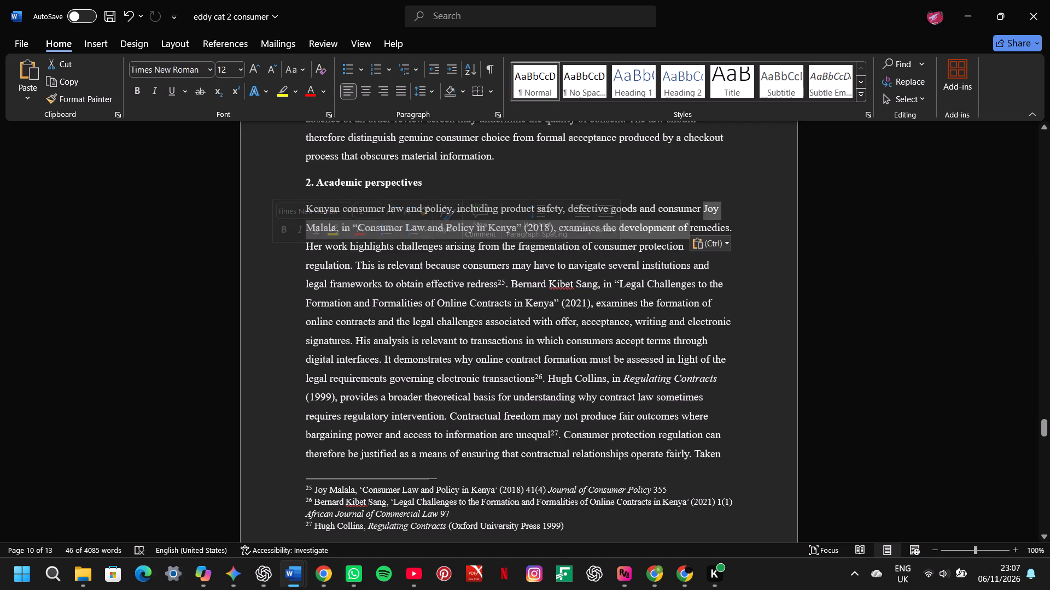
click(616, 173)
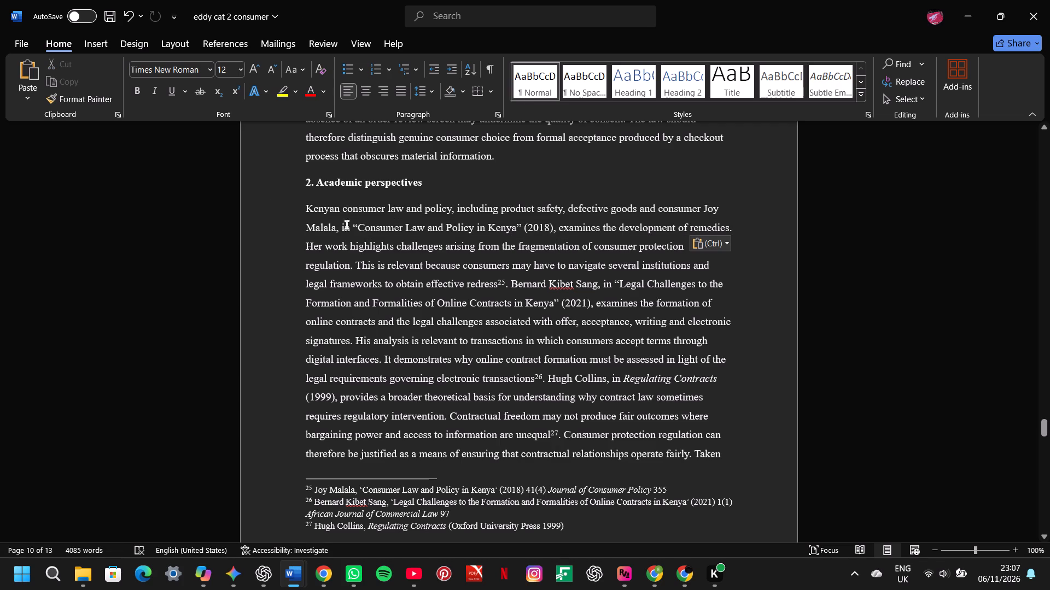
Delete all the body text under "2. Academic perspectives", including the leftover full stop and empty line before section 3.
drag(302, 208, 690, 418)
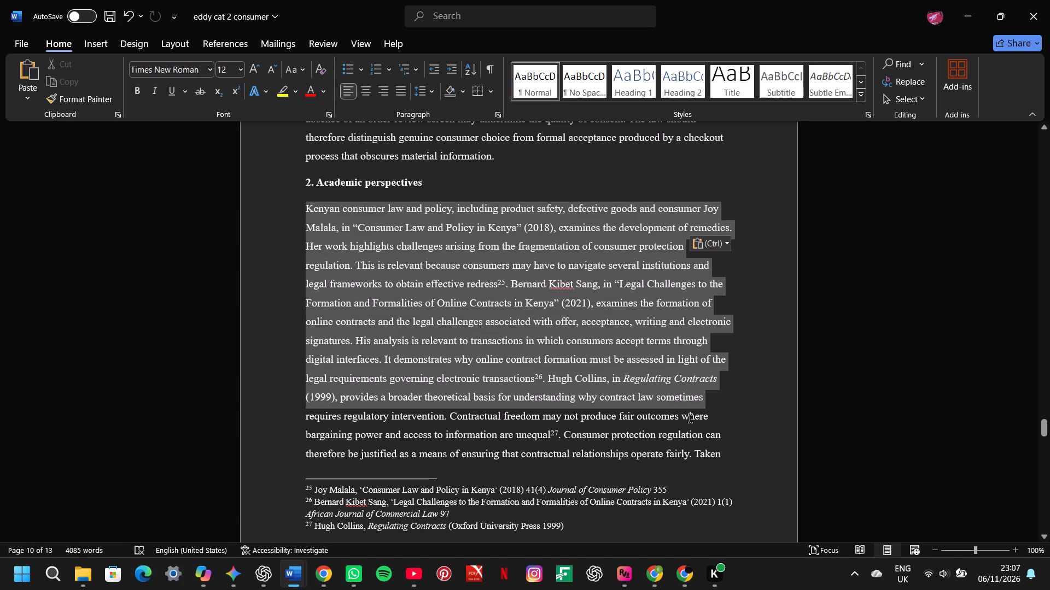
drag(690, 418, 736, 543)
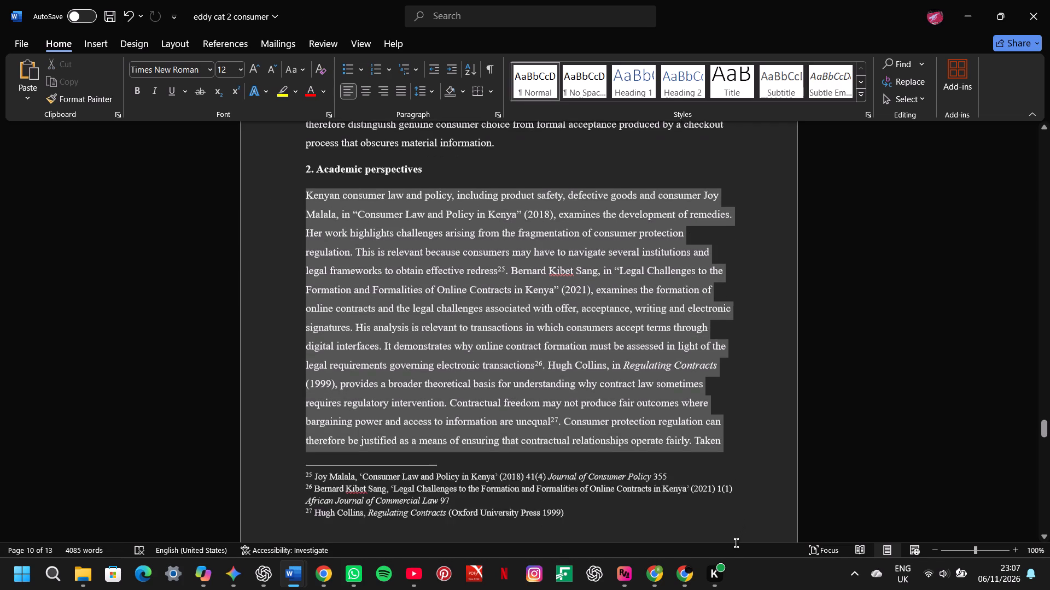
drag(736, 543, 736, 547)
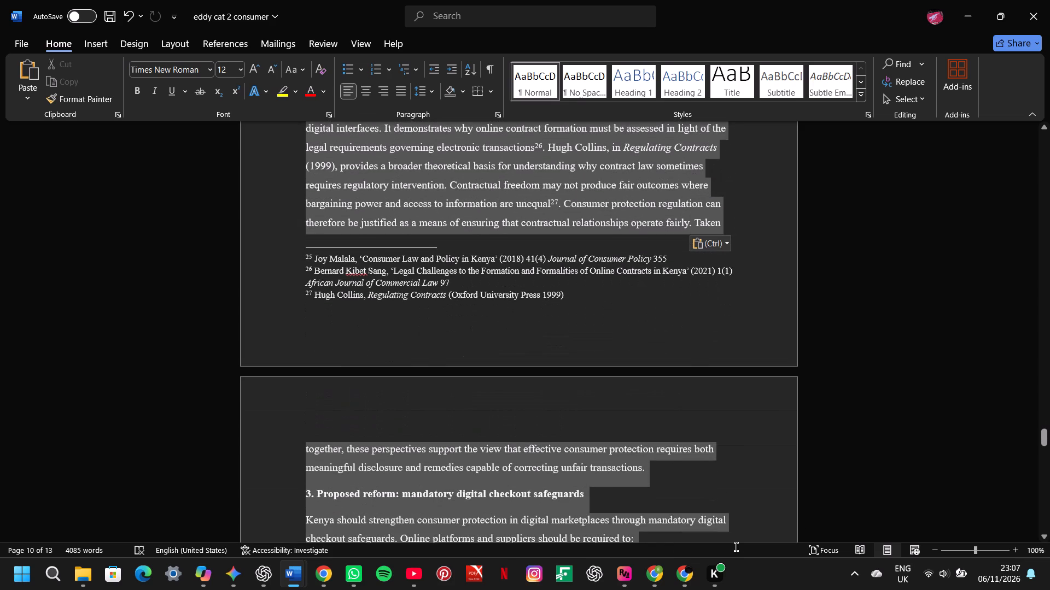
drag(736, 547, 643, 437)
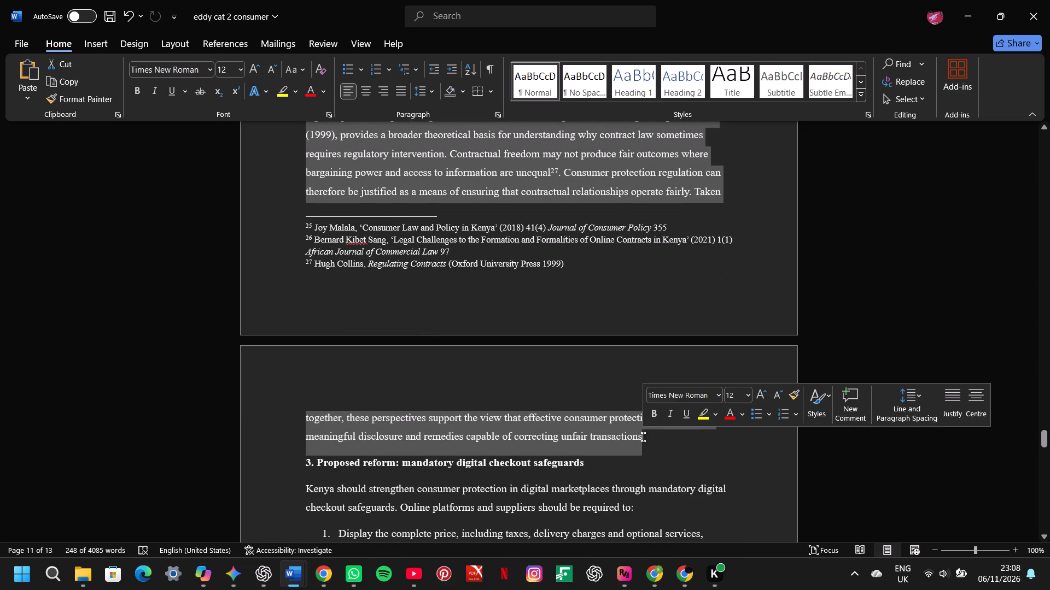
key(Delete)
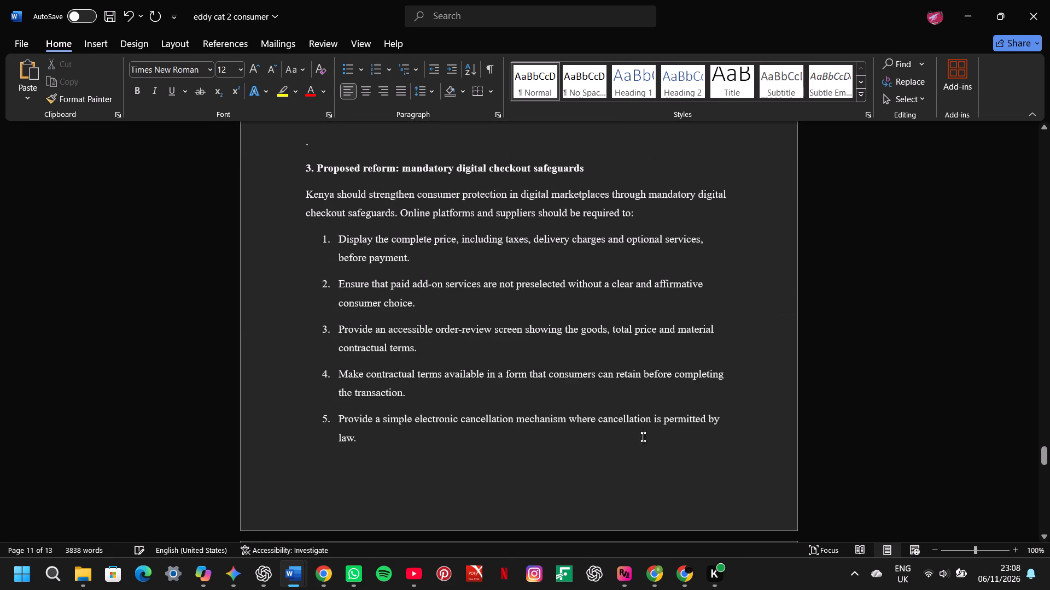
scroll(413, 248, up, 1)
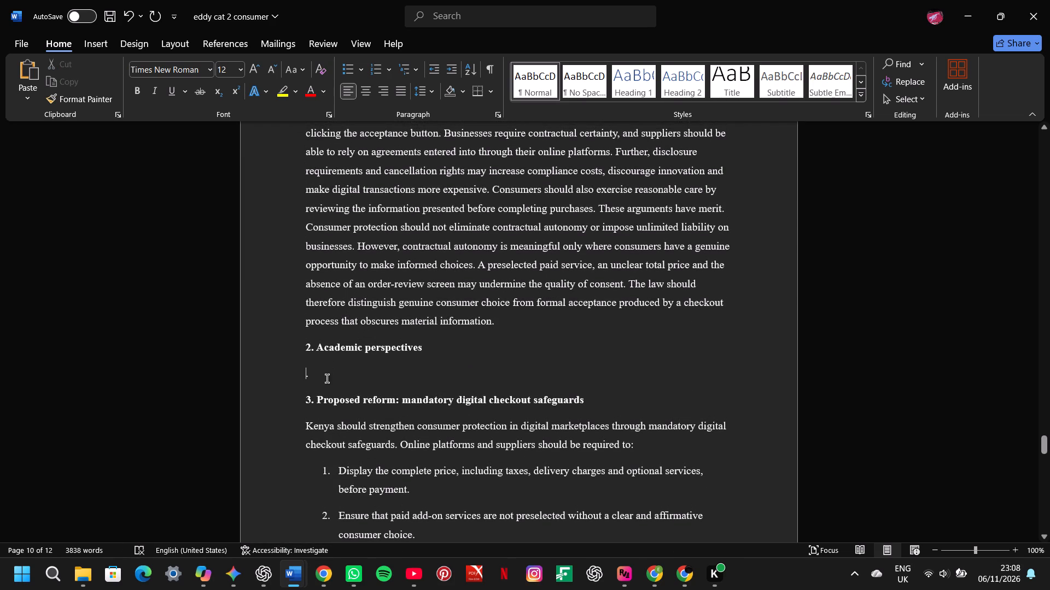
key(Delete)
key(BackSpace)
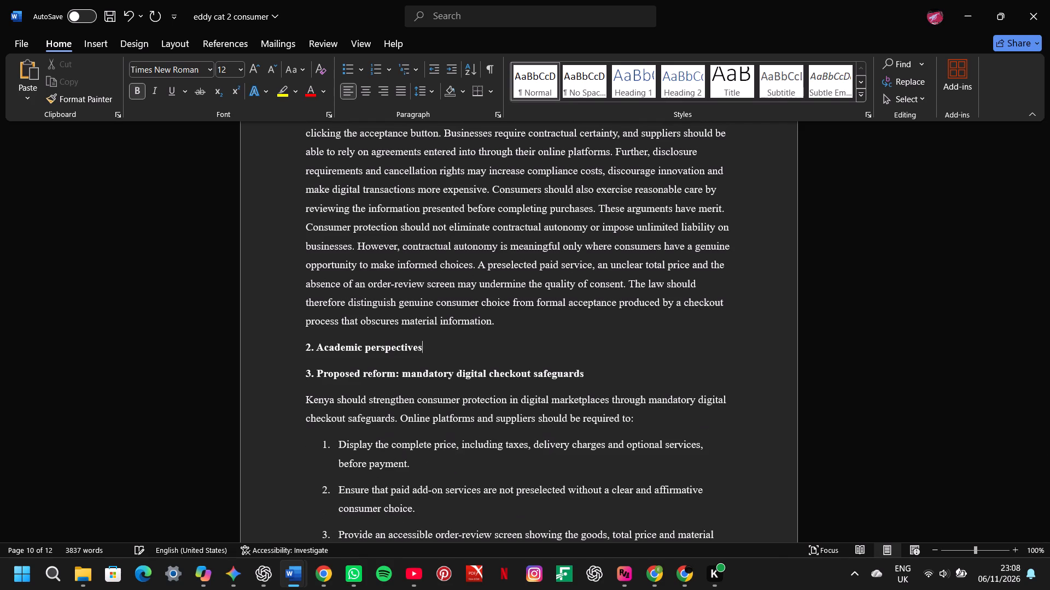
Paste the copied replacement text on a new line beneath the "2. Academic perspectives" heading.
key(Return)
key(ctrl+v)
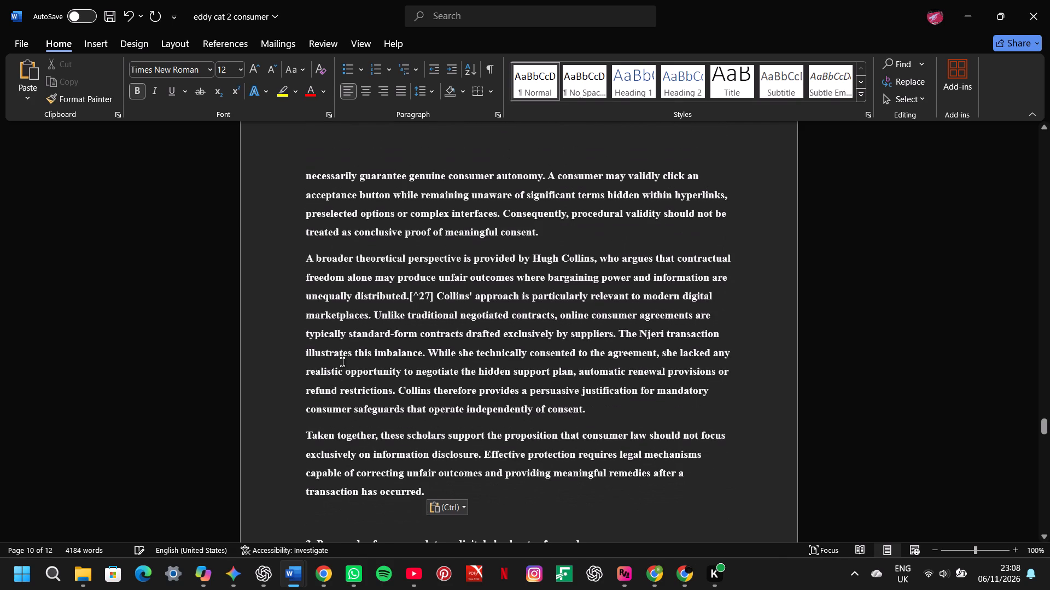
Remove bold formatting from the entire document's text.
click(359, 343)
key(ctrl+a)
key(ctrl+b)
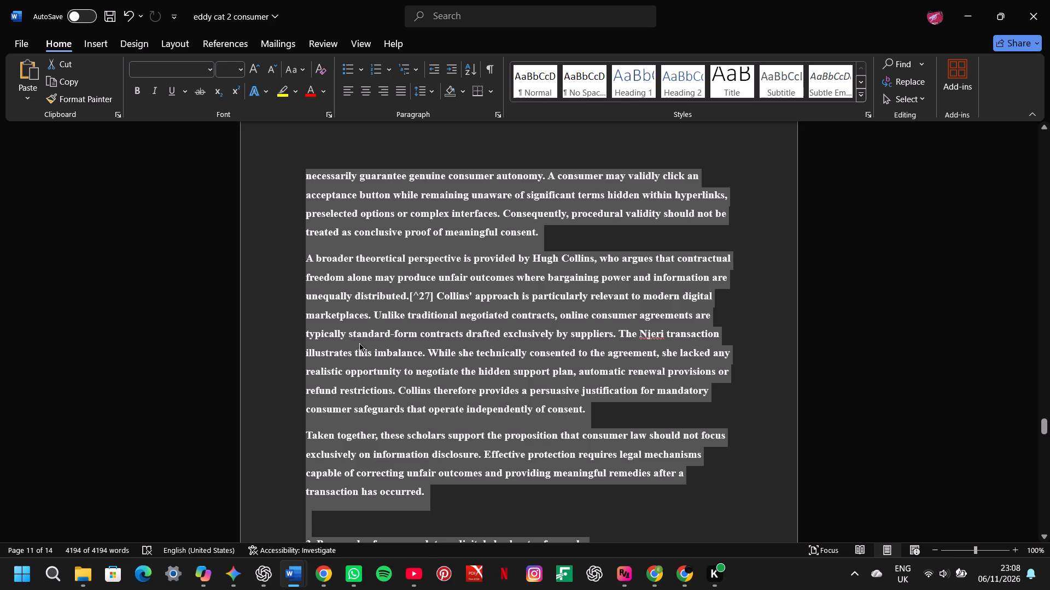
click(283, 345)
click(265, 388)
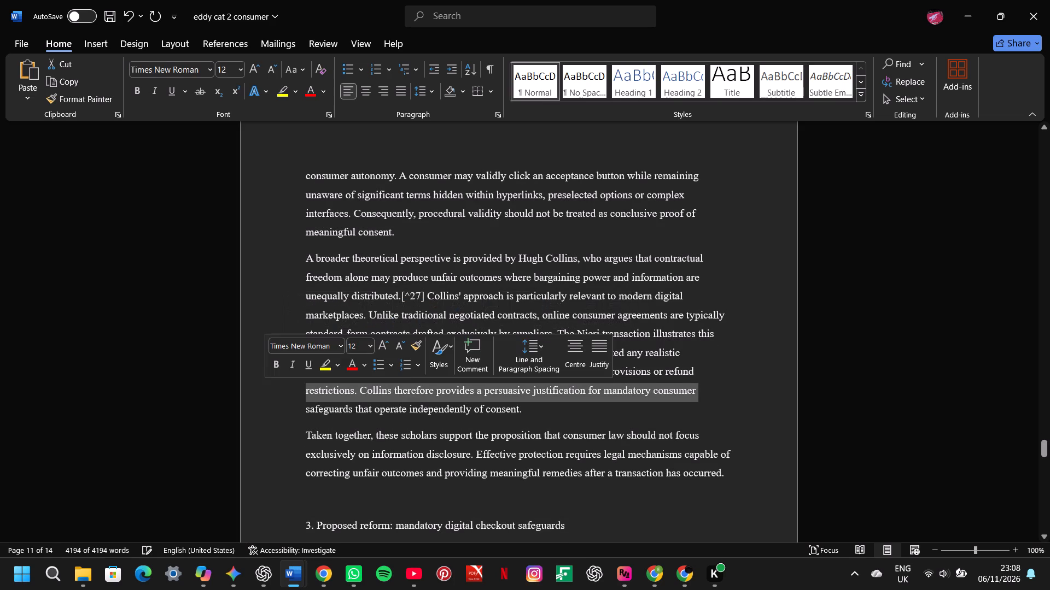
Delete the "[^25]" marker after "statutory protections." in the Malala paragraph and place the cursor before the full stop.
scroll(265, 388, up, 1)
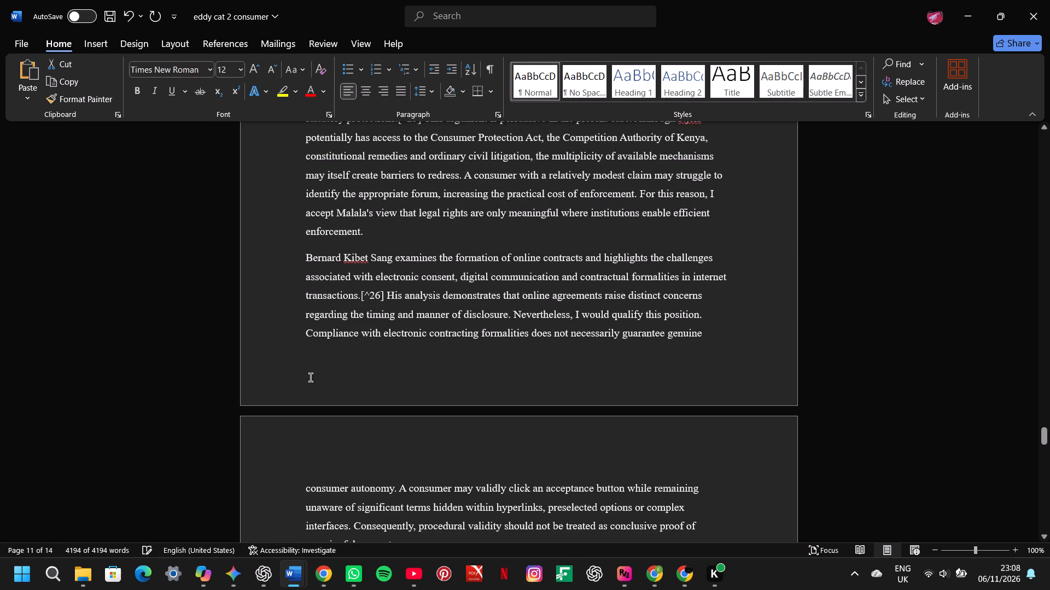
scroll(311, 377, up, 1)
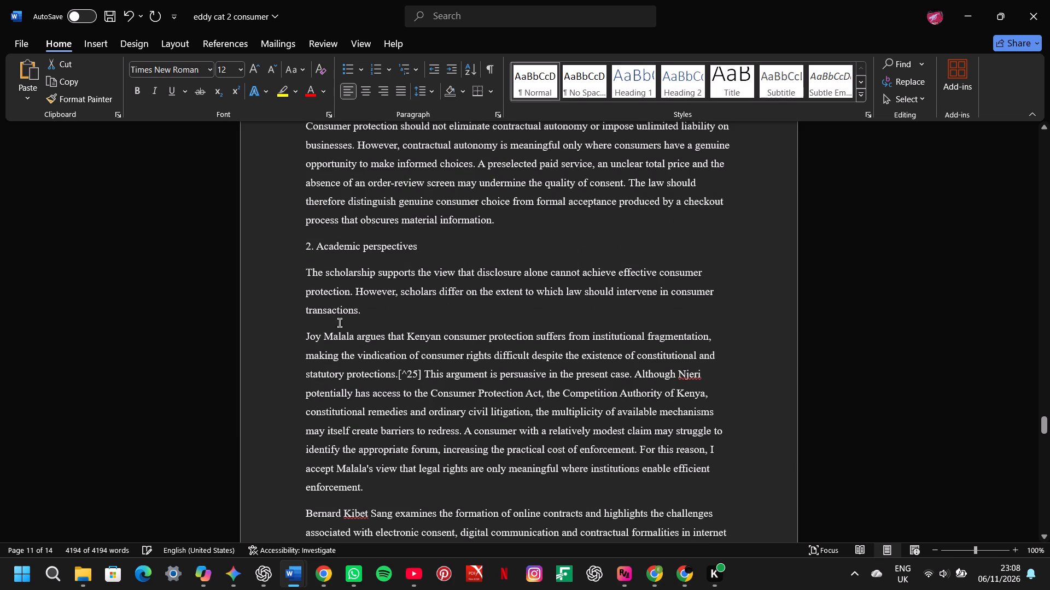
click(417, 379)
key(BackSpace)
key(BackSpace)
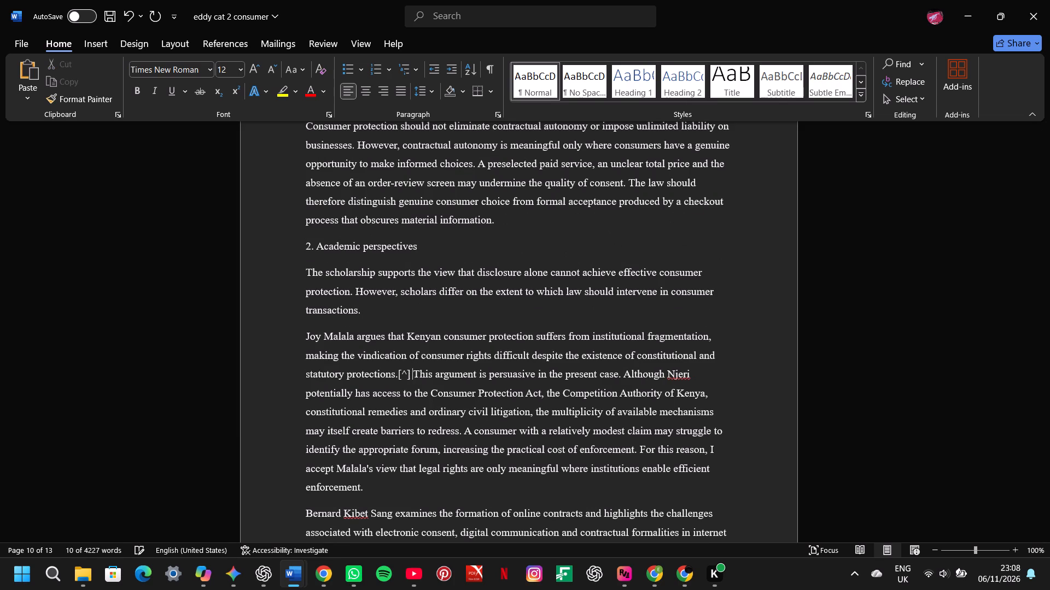
key(BackSpace)
key(BackSpace)
key(Delete)
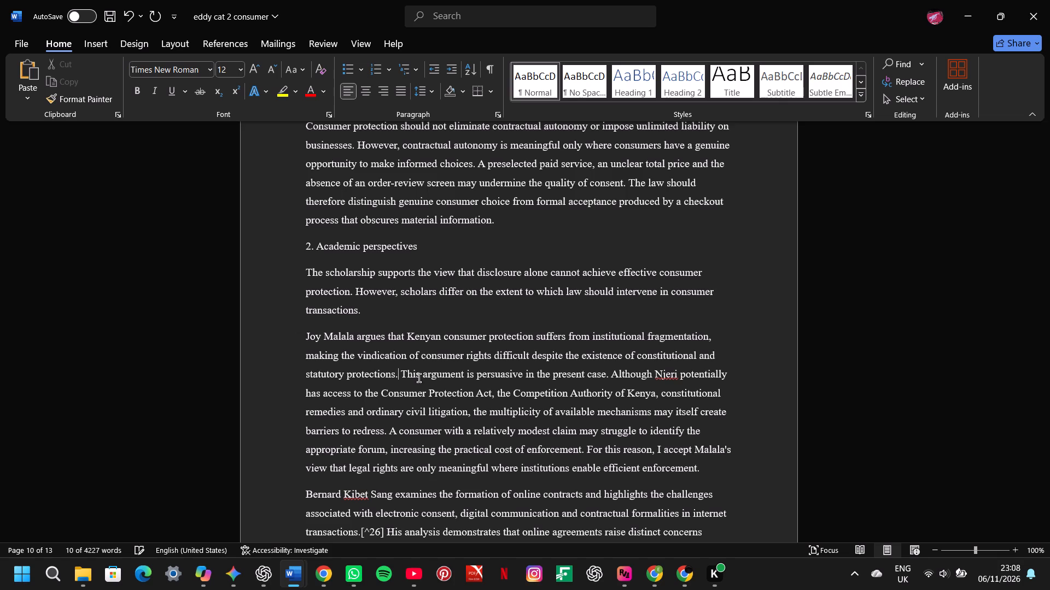
key(Left)
Join the Malala paragraph to the opening paragraph of Academic perspectives, with a space after "consumer transactions.".
click(301, 333)
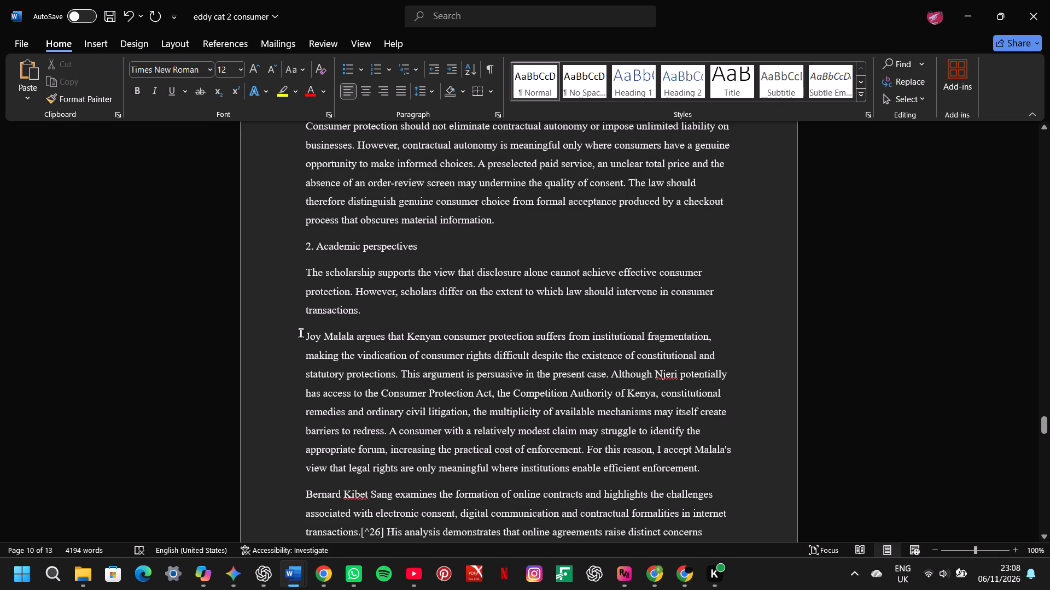
key(BackSpace)
key(space)
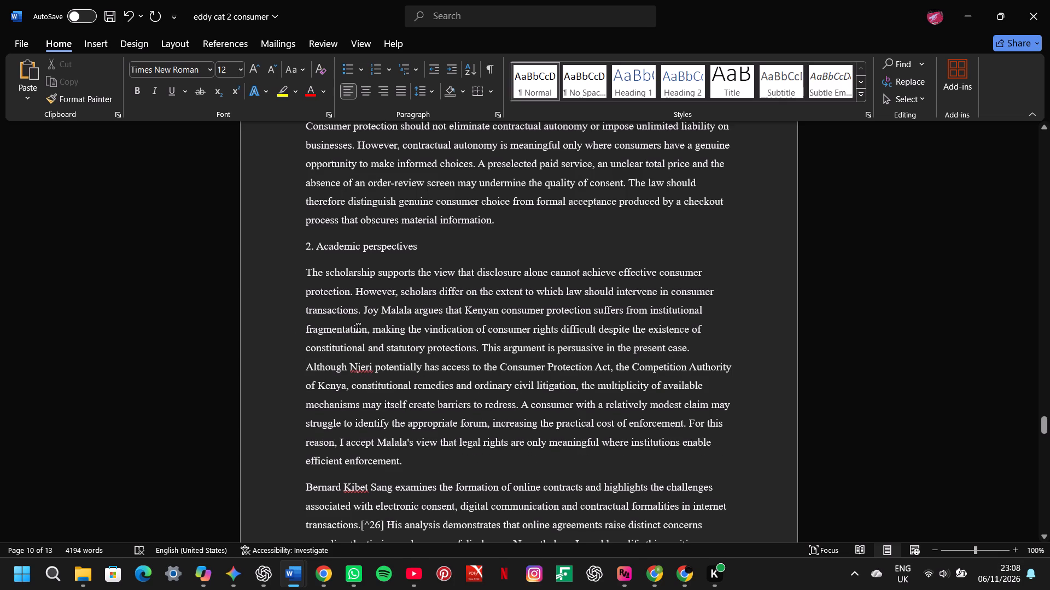
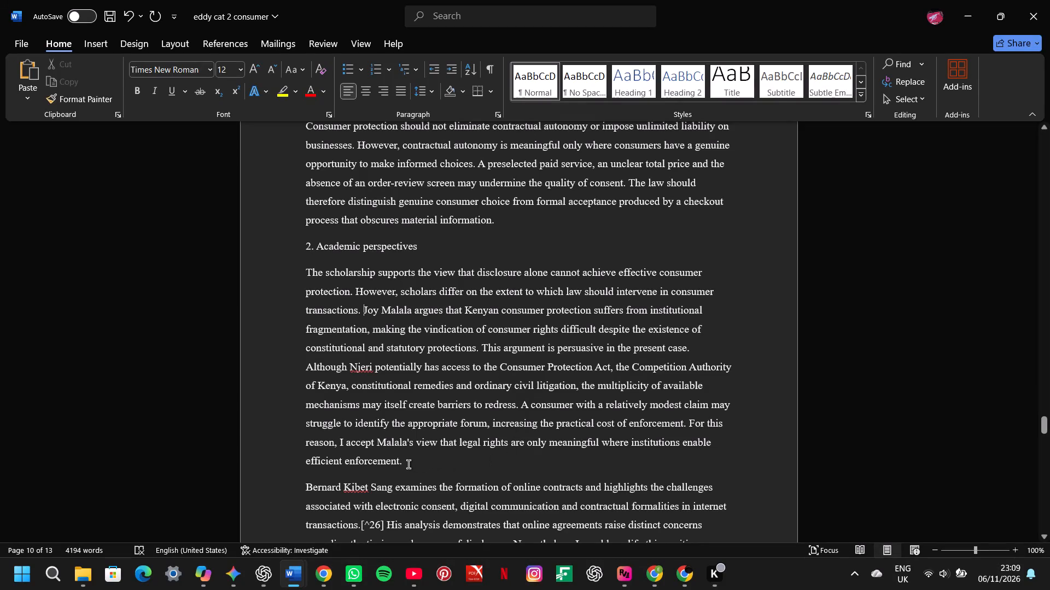
Insert a footnote after "barriers to redress" and paste in Malala's "Consumer Law and Policy in Kenya" citation copied from Document5.
click(402, 464)
key(Left)
click(516, 407)
click(227, 45)
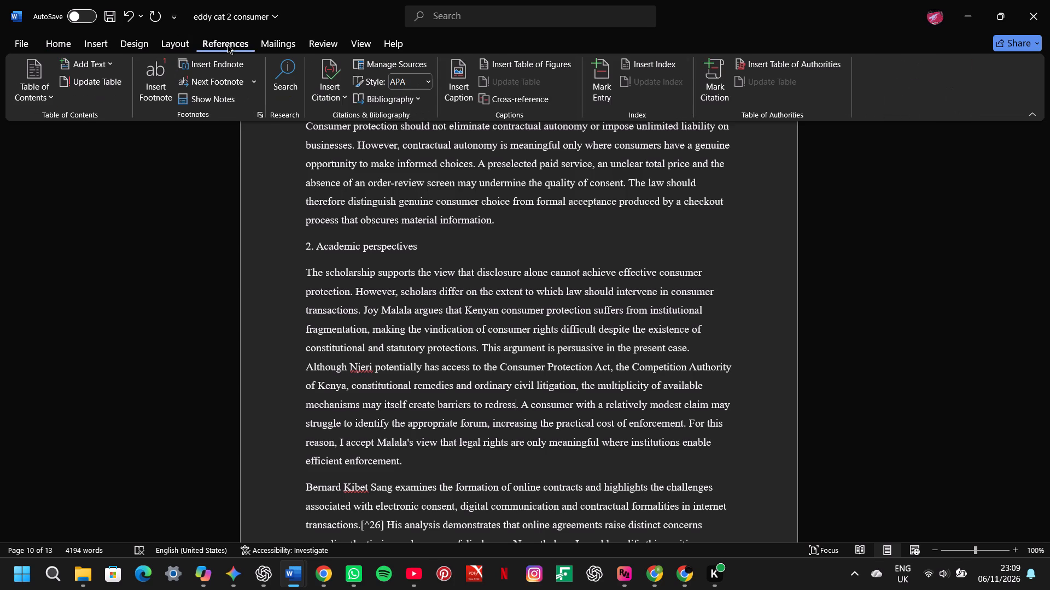
click(152, 75)
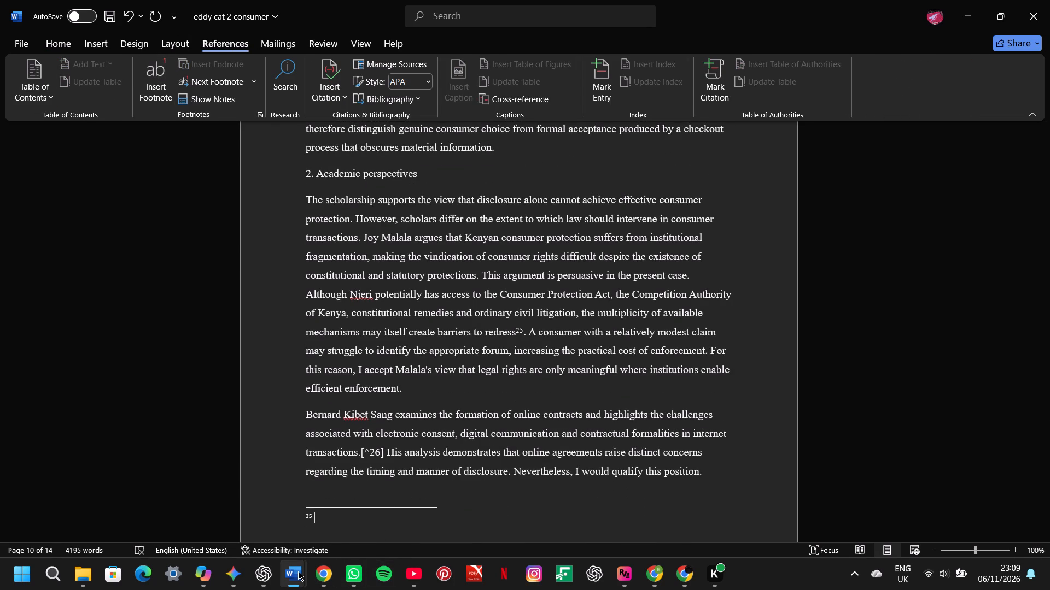
click(396, 521)
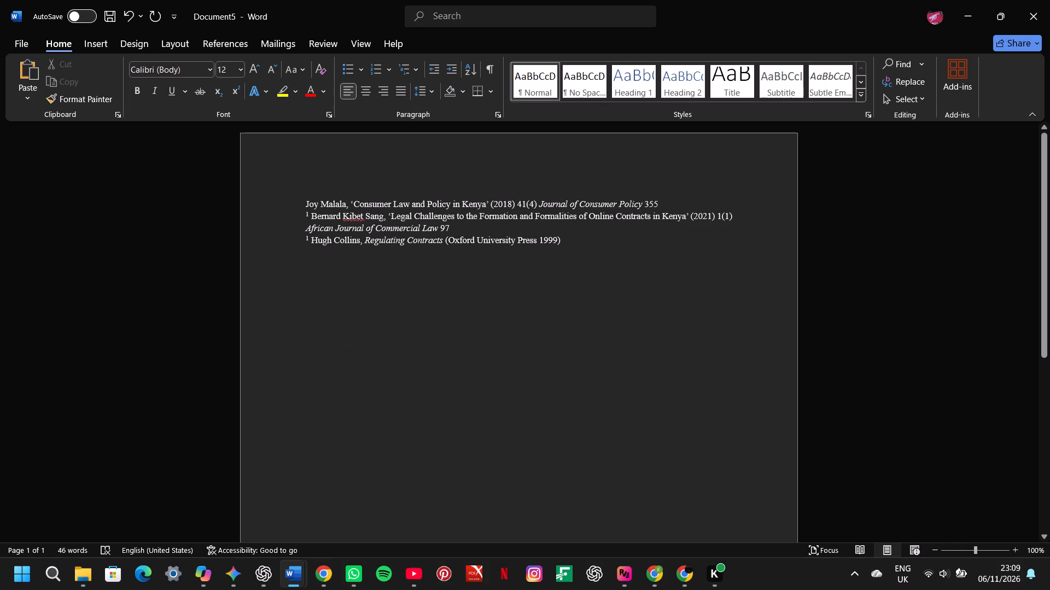
drag(666, 202, 354, 202)
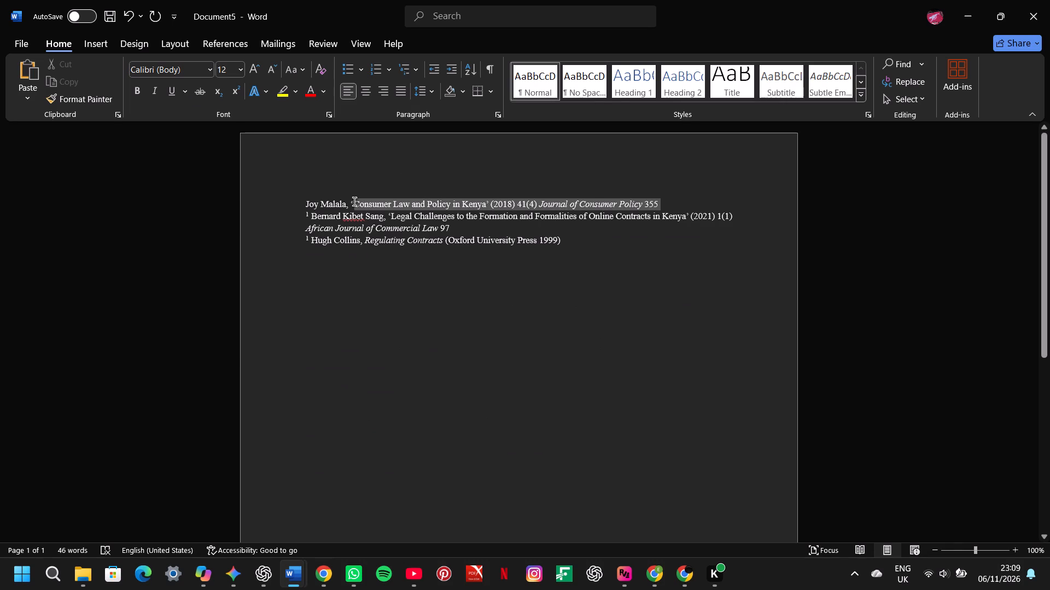
drag(354, 202, 306, 206)
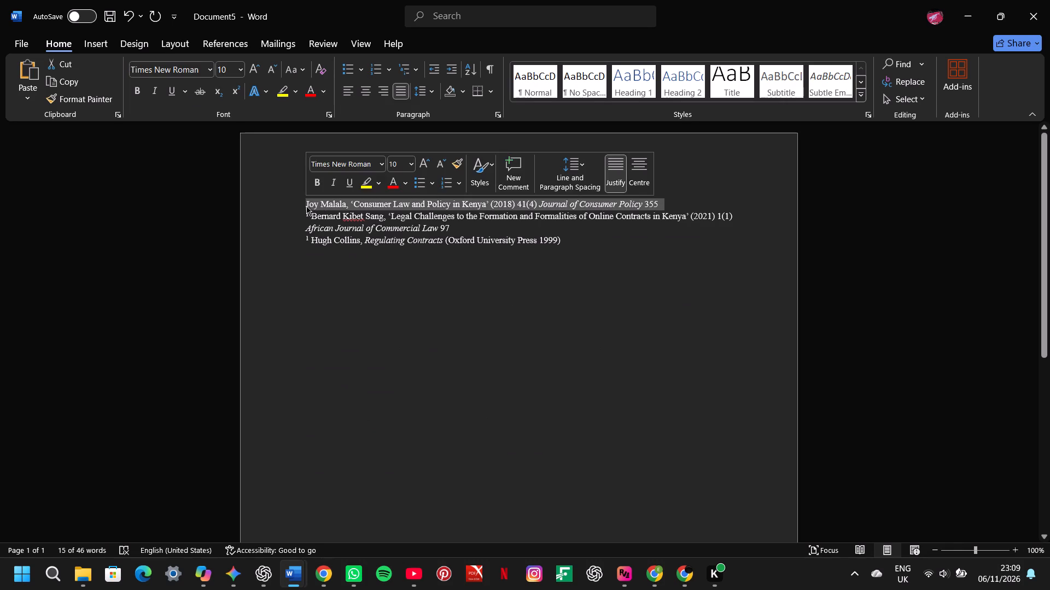
key(ctrl+c)
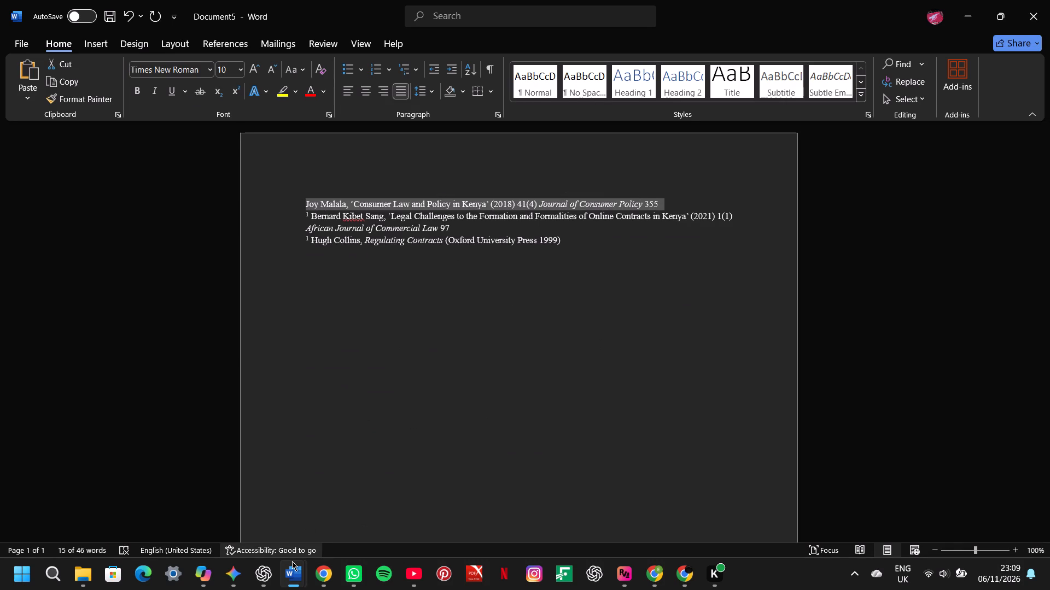
click(300, 518)
key(ctrl+v)
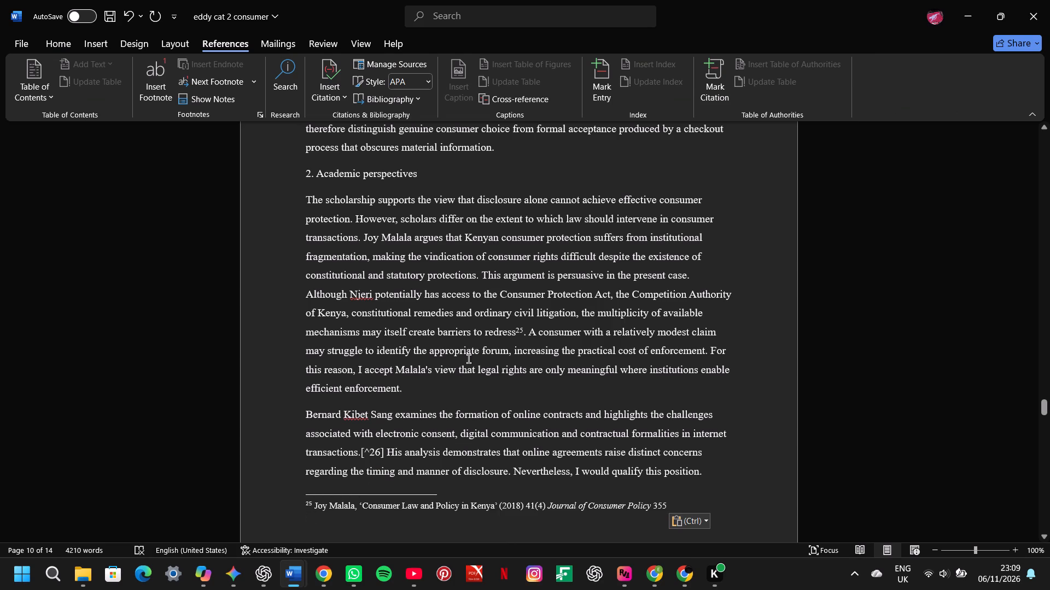
Join the paragraph on Sang's online-contracts analysis to the Malala paragraph, with a space after "efficient enforcement.".
click(301, 415)
key(BackSpace)
key(space)
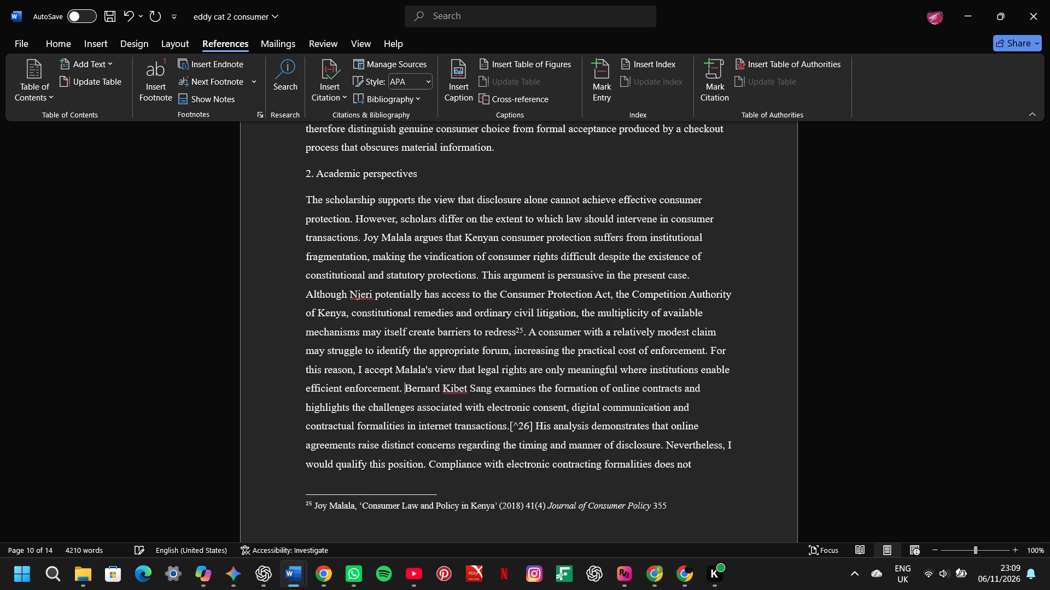
Delete the "[^26]" marker after "internet transactions." and leave a single space before "His analysis".
click(535, 424)
key(bracketright)
key(BackSpace)
key(BackSpace)
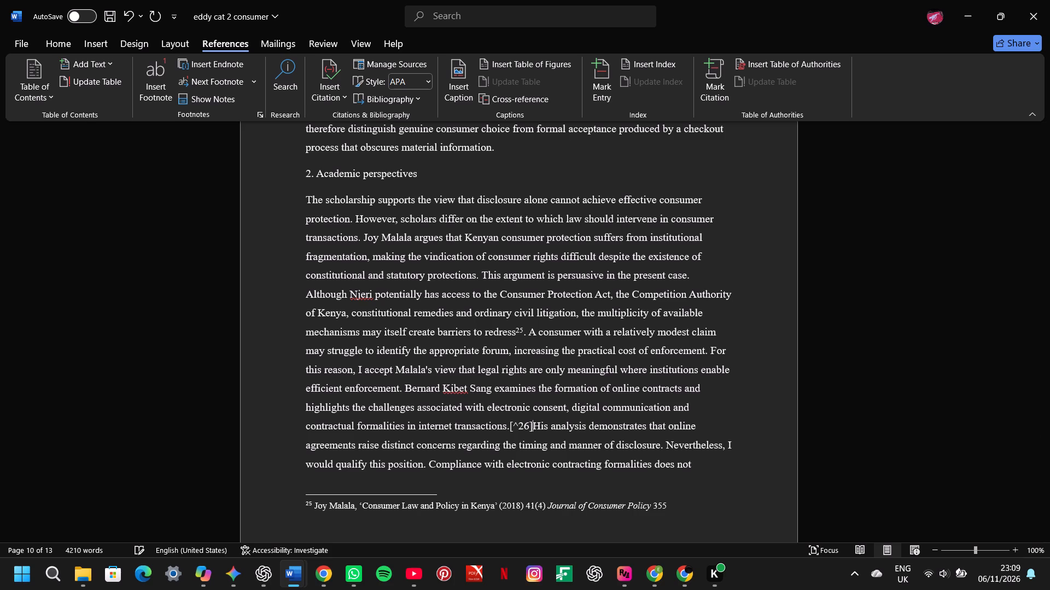
key(BackSpace)
key(BackSpace)
key(BackSpace)
key(BackSpace)
key(BackSpace)
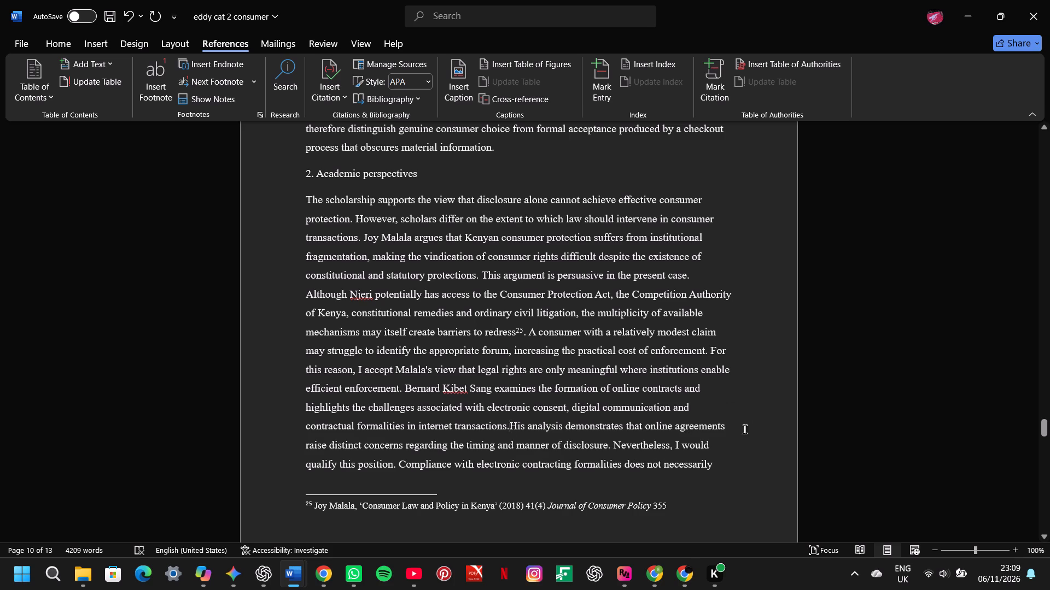
click(602, 448)
key(Right)
key(space)
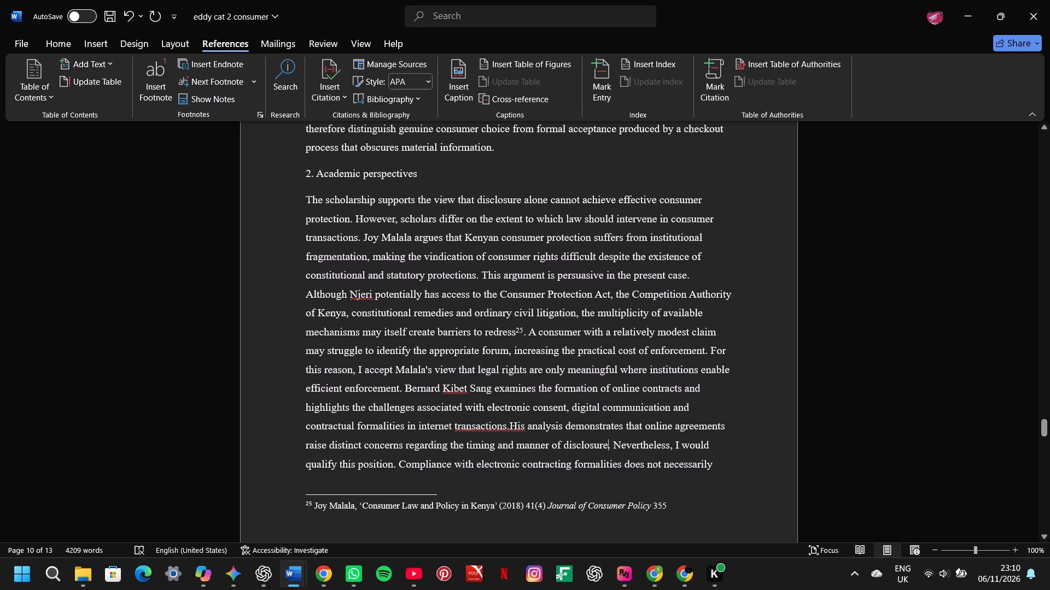
key(BackSpace)
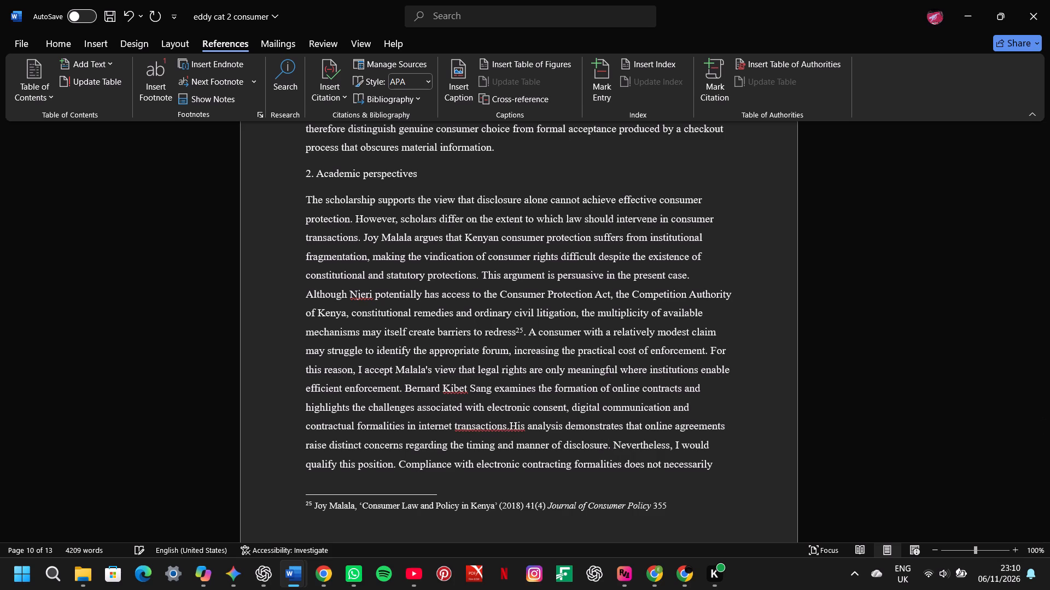
click(510, 426)
key(space)
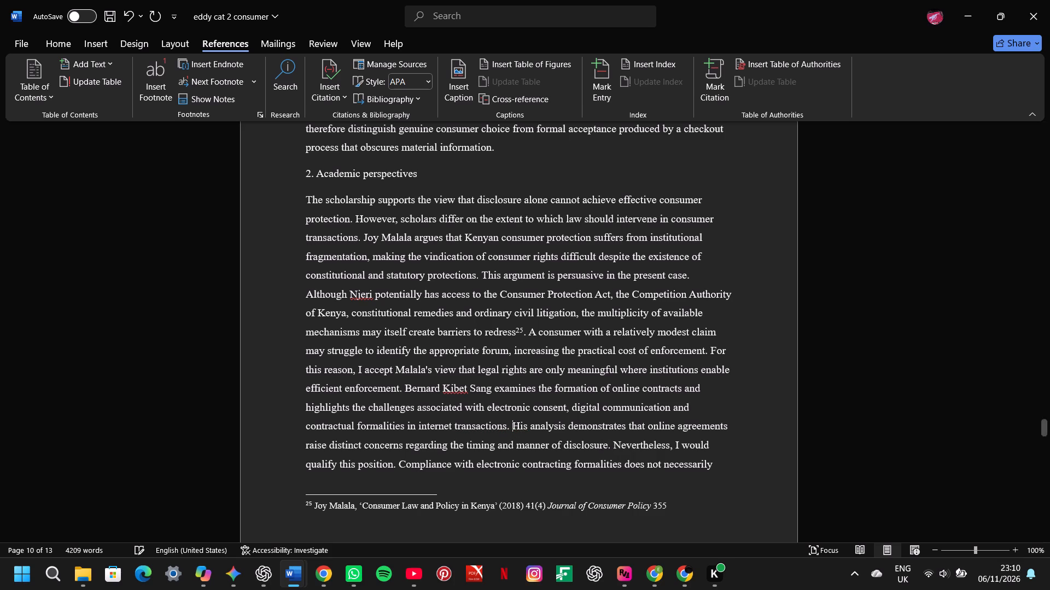
Insert a footnote after "internet transactions", before the full stop, and paste in Sang's African Journal of Commercial Law citation from Document5.
double_click(505, 426)
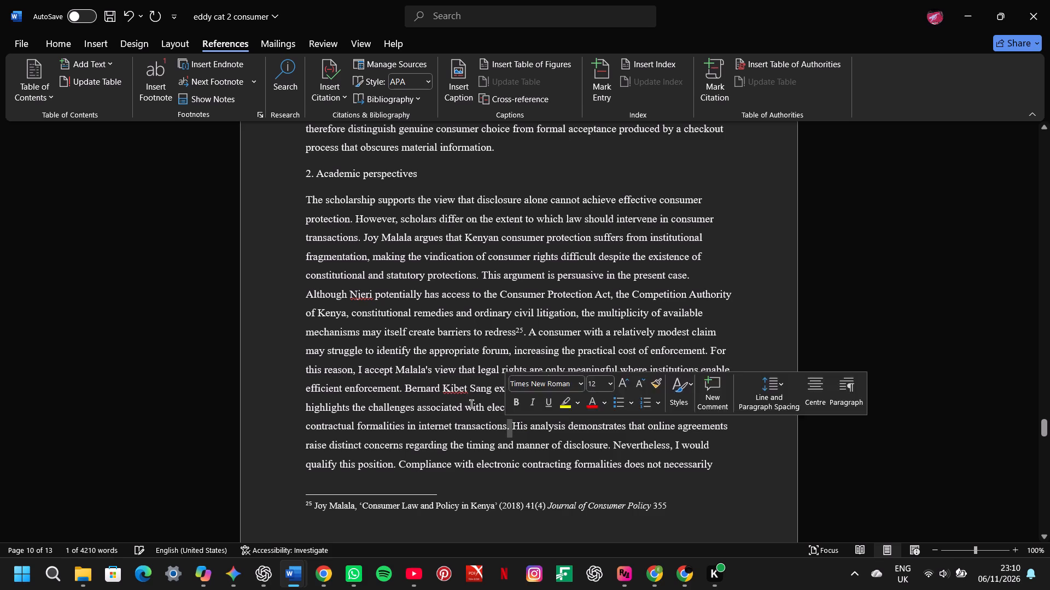
click(505, 432)
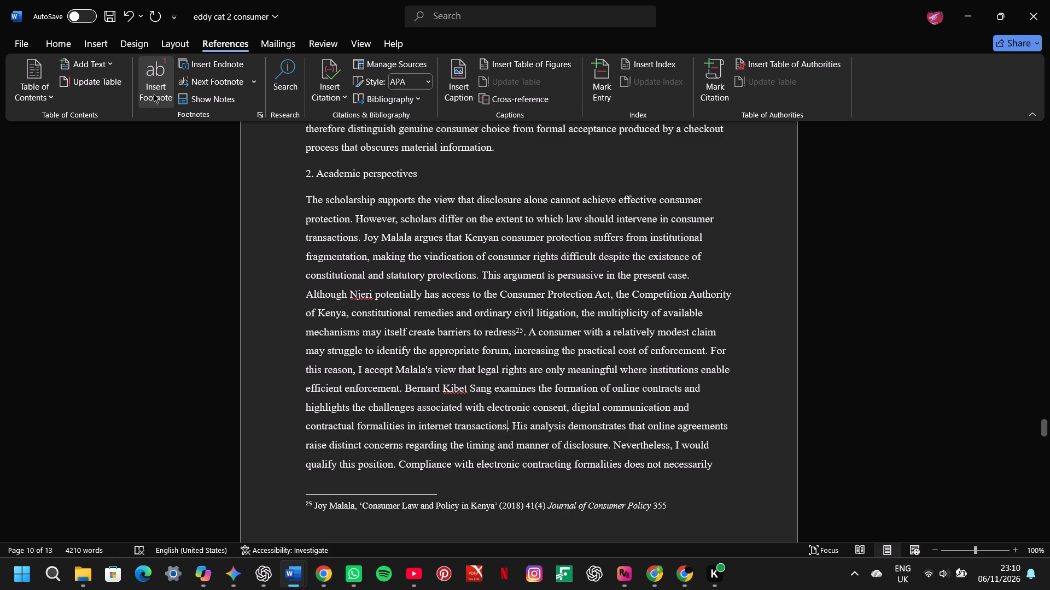
click(154, 92)
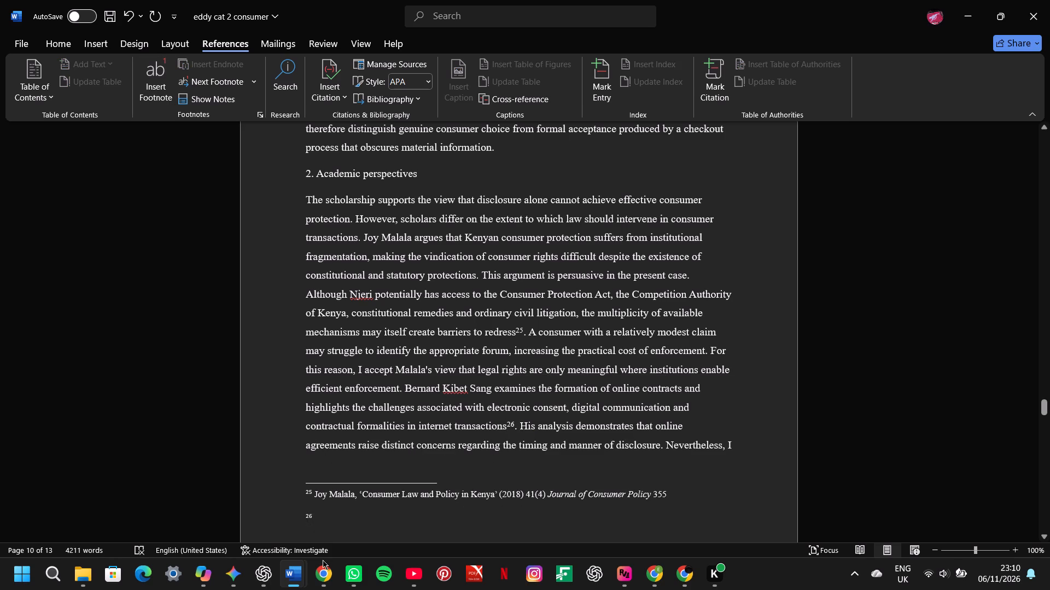
click(445, 493)
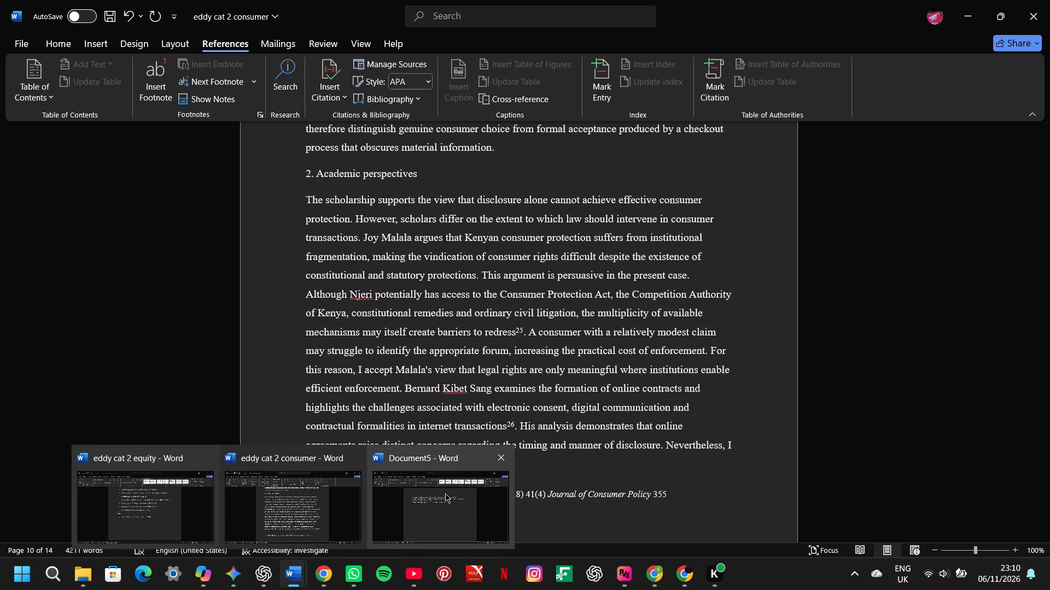
drag(453, 226, 447, 226)
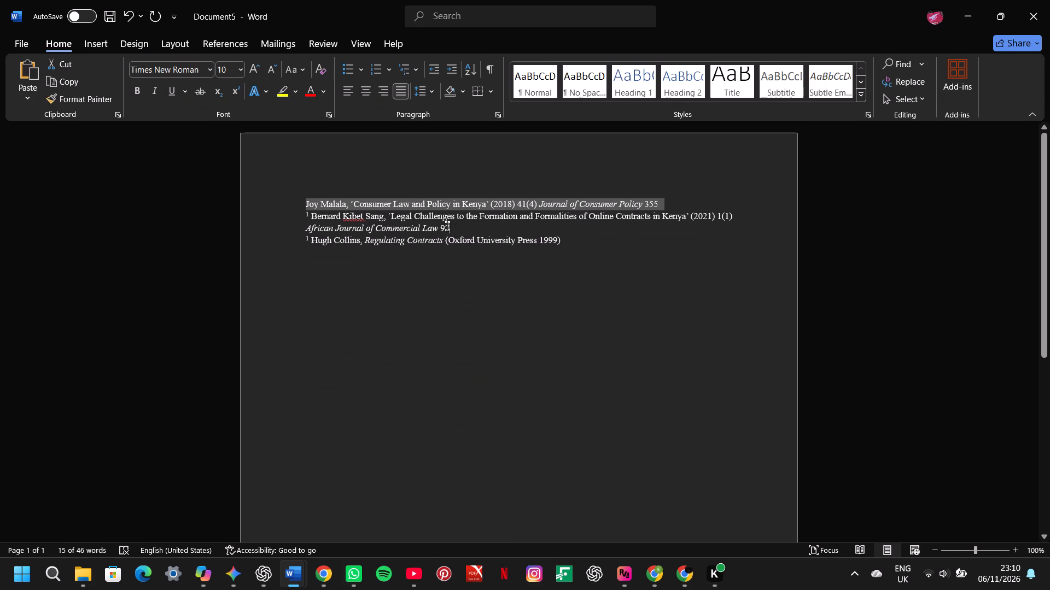
drag(447, 226, 313, 217)
key(ctrl+c)
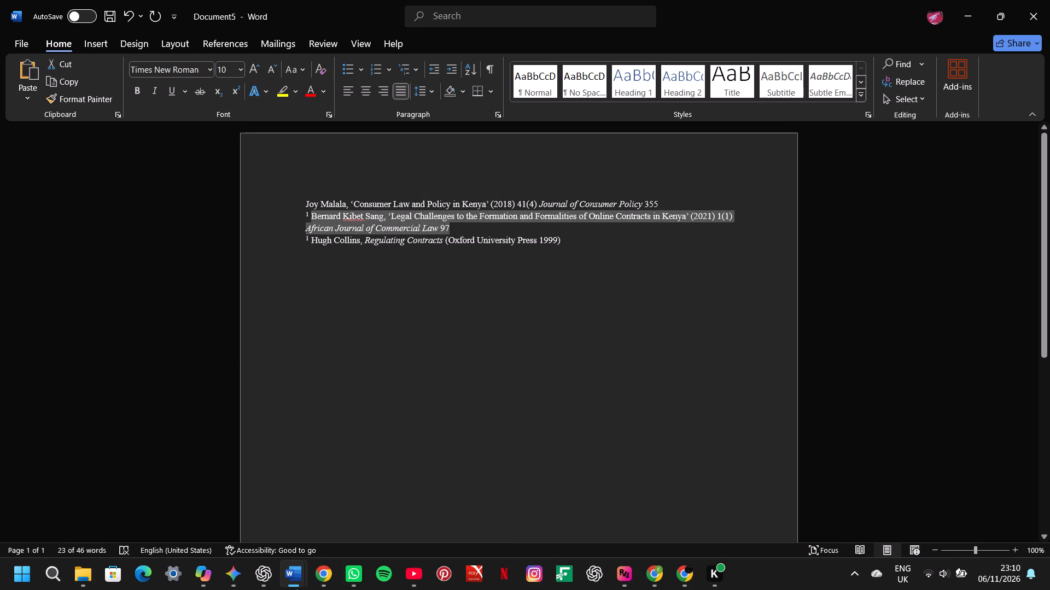
click(306, 516)
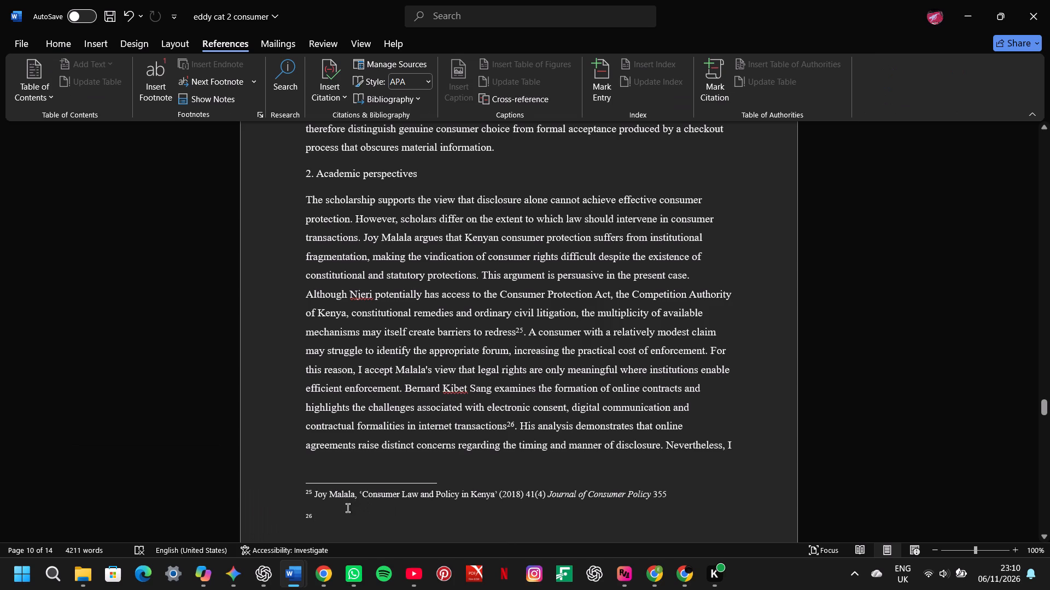
key(ctrl+v)
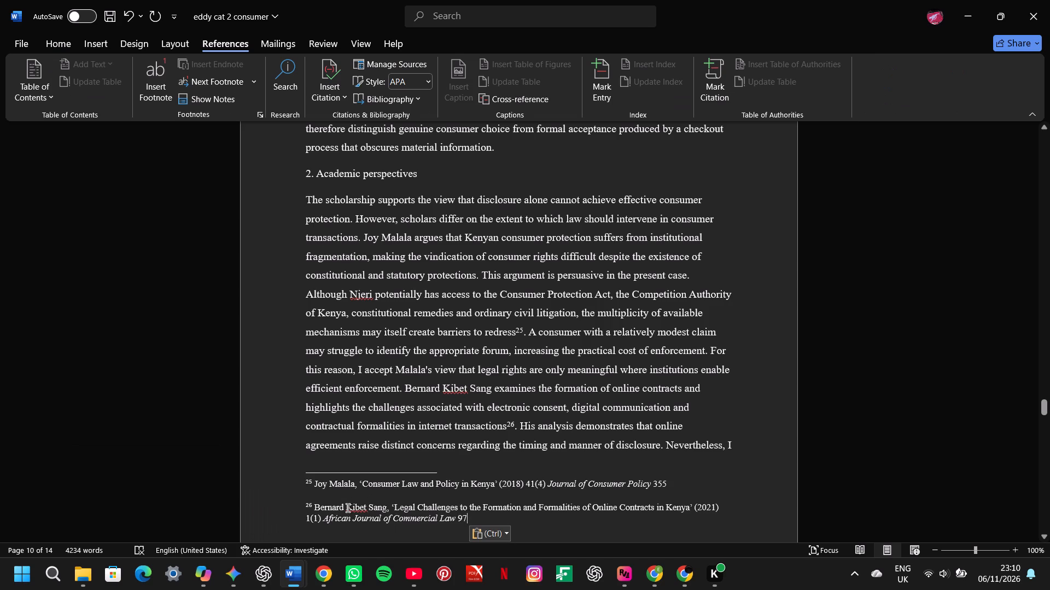
Remove the blank line between footnotes 25 and 26.
click(310, 489)
click(310, 495)
key(BackSpace)
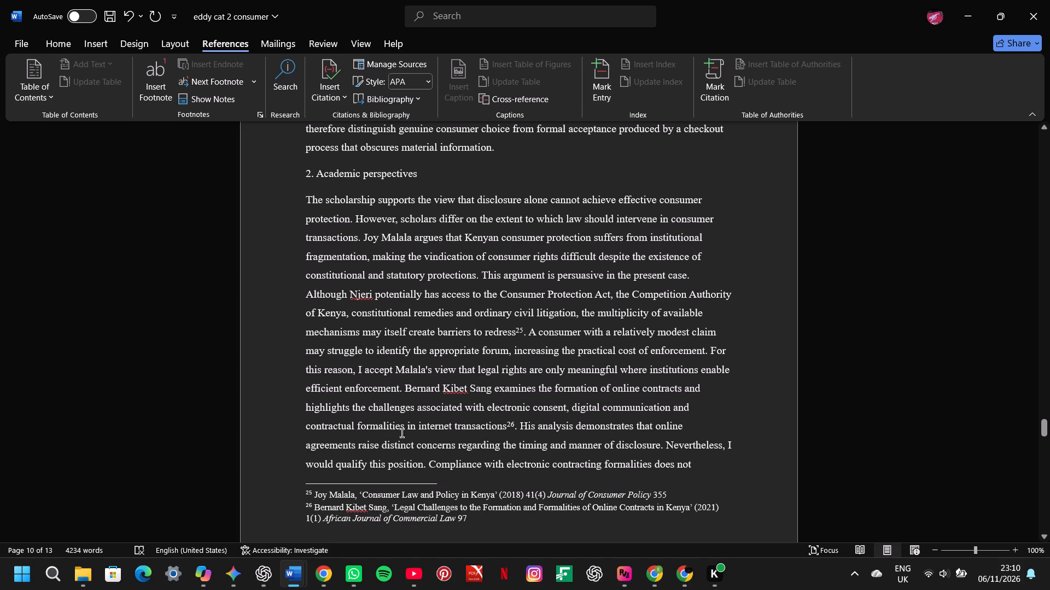
Join the paragraph beginning "A broader theoretical perspective" to the preceding one, with a space after "meaningful consent.".
scroll(475, 402, down, 1)
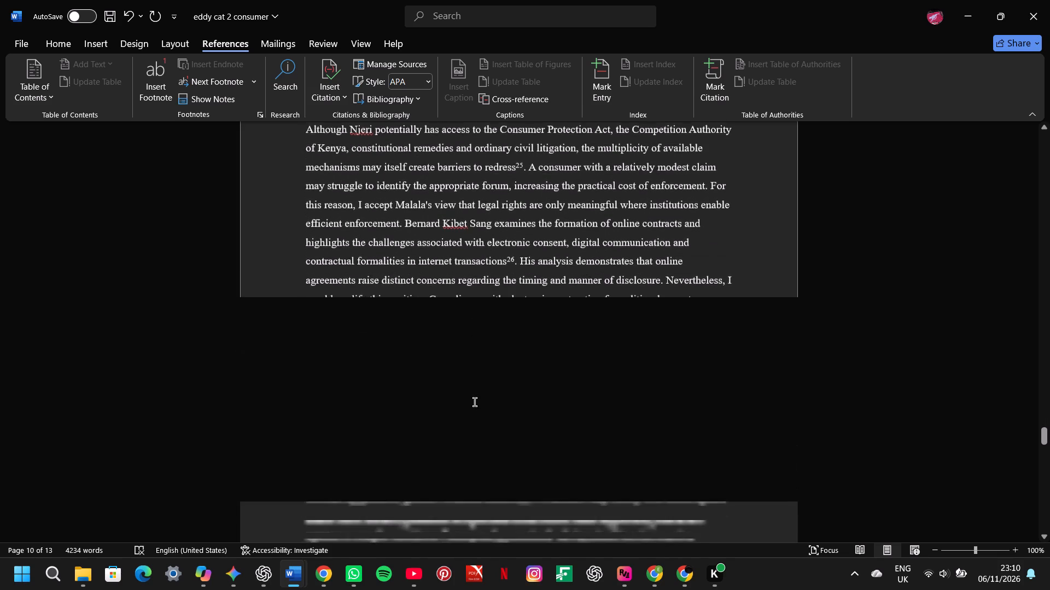
scroll(475, 402, down, 1)
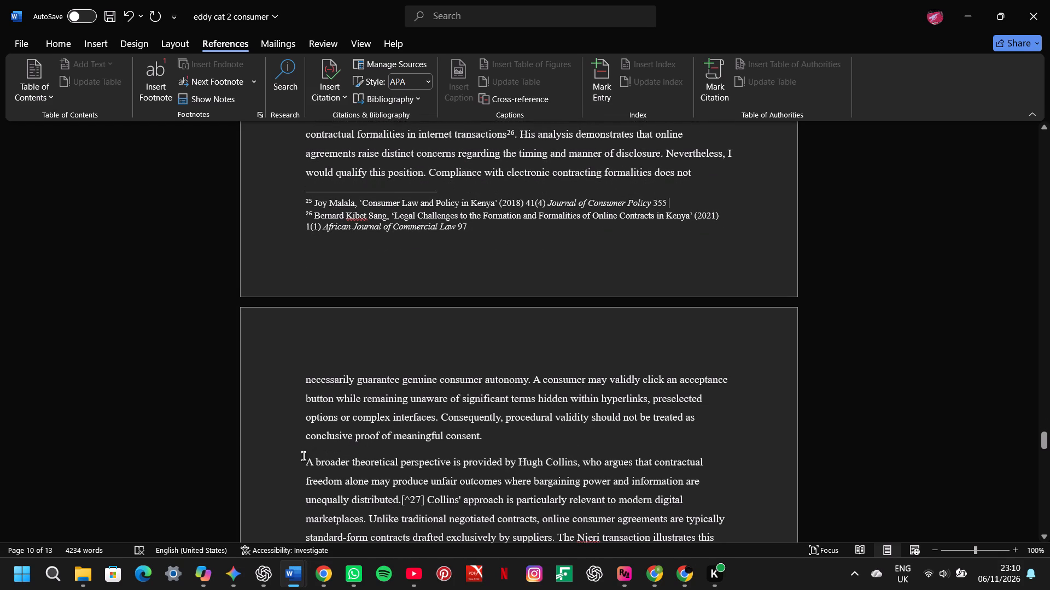
click(304, 458)
key(BackSpace)
key(space)
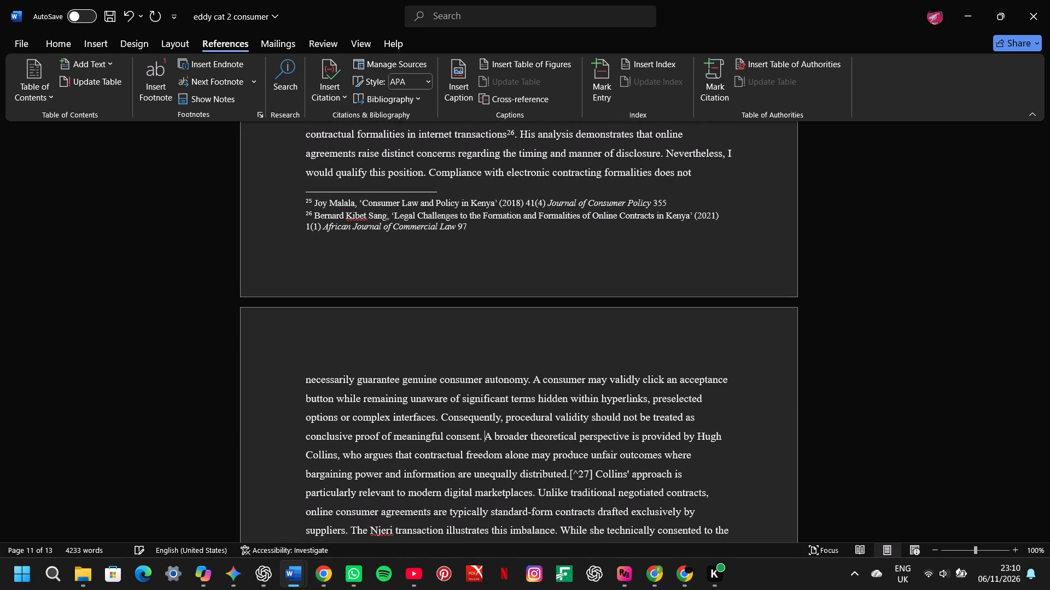
Delete the "[^27]" marker after "unequally distributed." and leave a single space before "Collins' approach".
click(593, 476)
key(BackSpace)
click(593, 476)
key(BackSpace)
key(BackSpace)
key(BackSpace)
key(BackSpace)
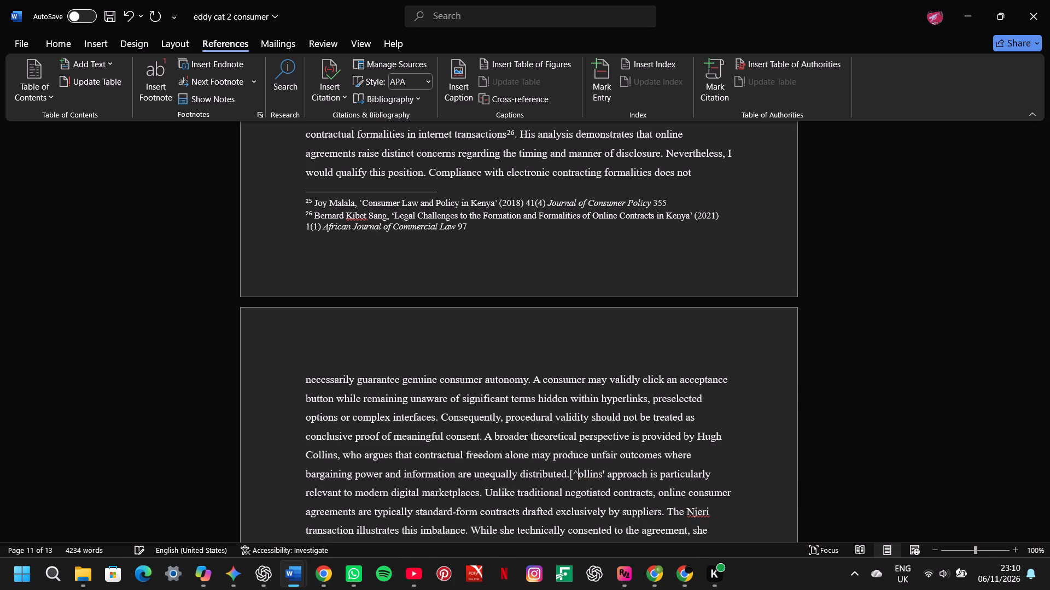
key(BackSpace)
key(BackSpace)
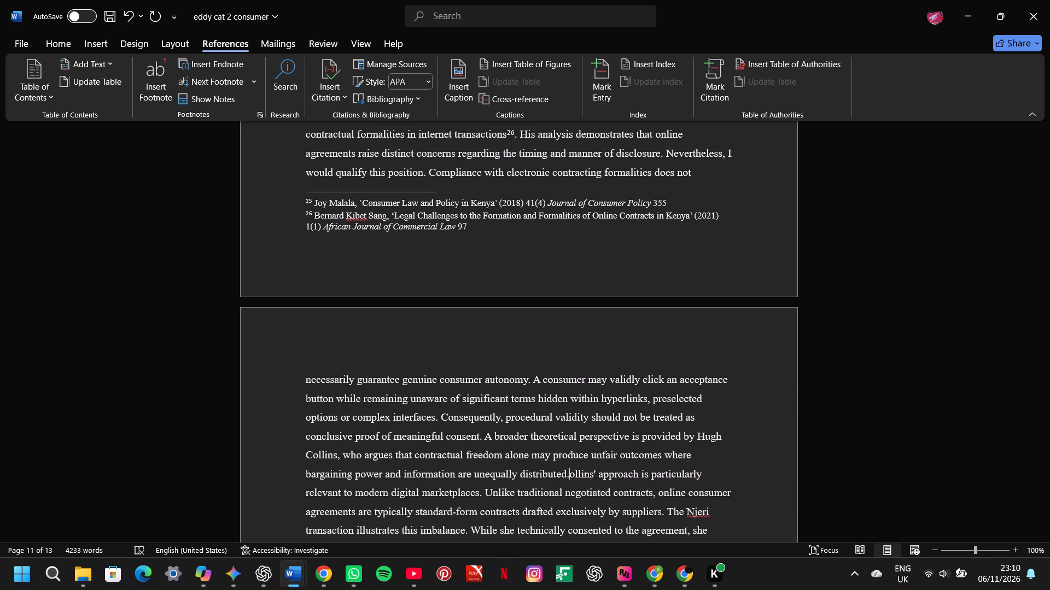
key(Left)
key(space)
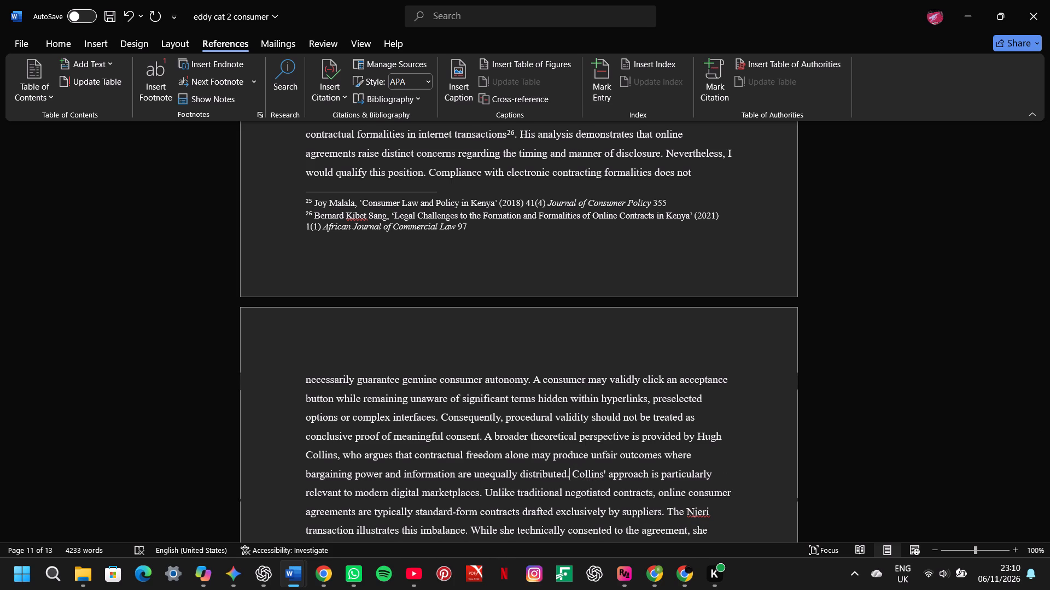
Insert a footnote after "unequally distributed", before the full stop, and paste in Collins' Regulating Contracts citation from Document5 without a trailing blank line.
click(568, 476)
click(165, 92)
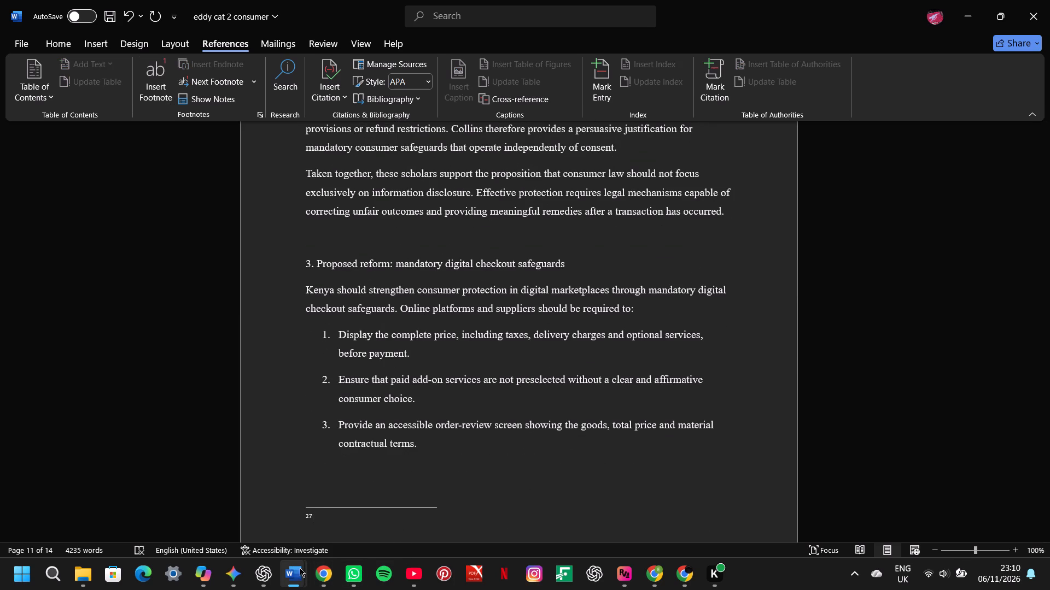
click(390, 494)
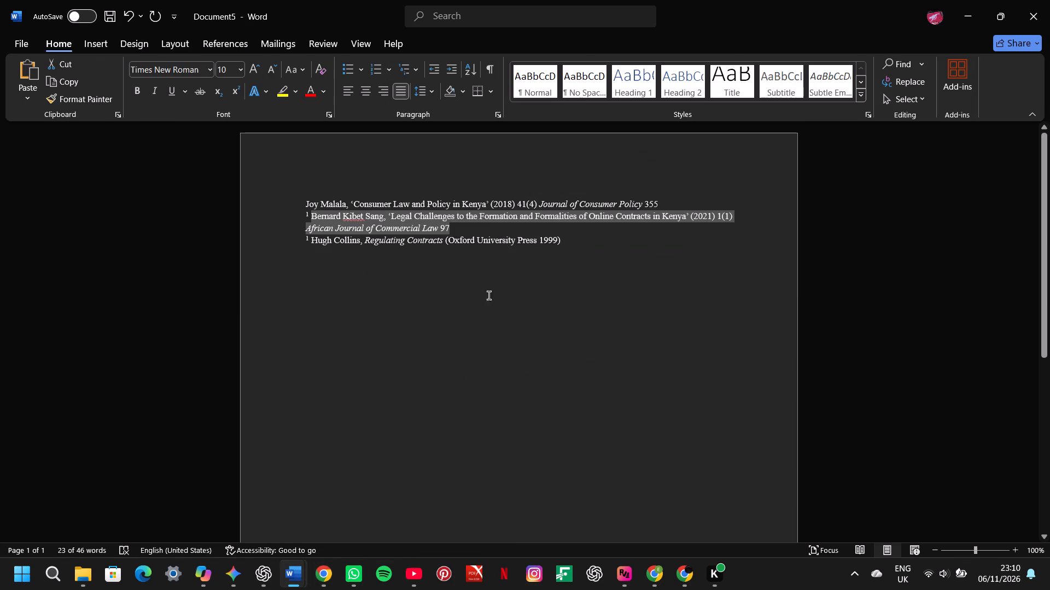
drag(568, 243, 319, 238)
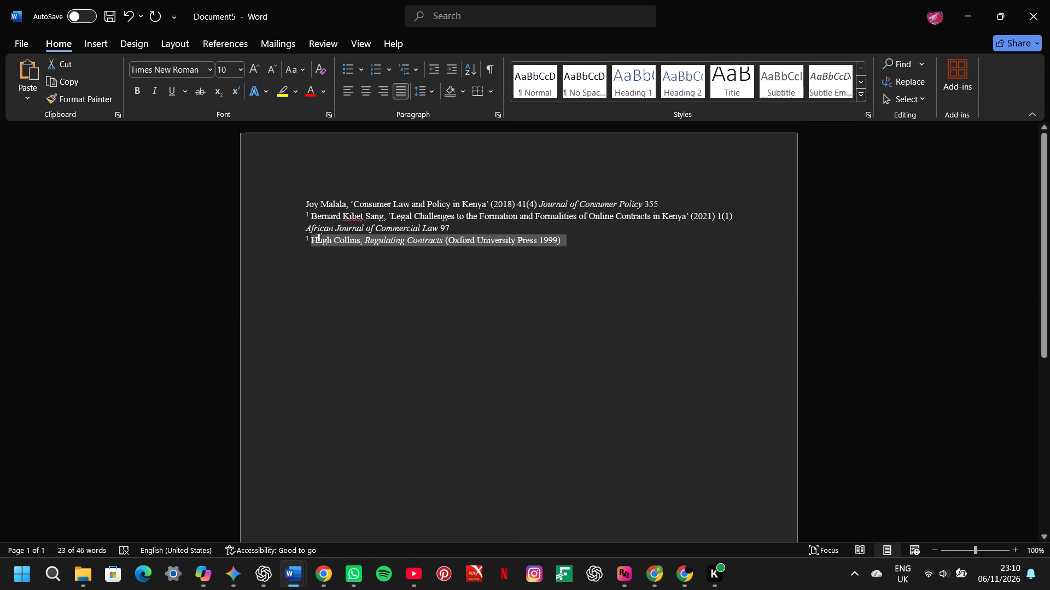
drag(319, 238, 310, 242)
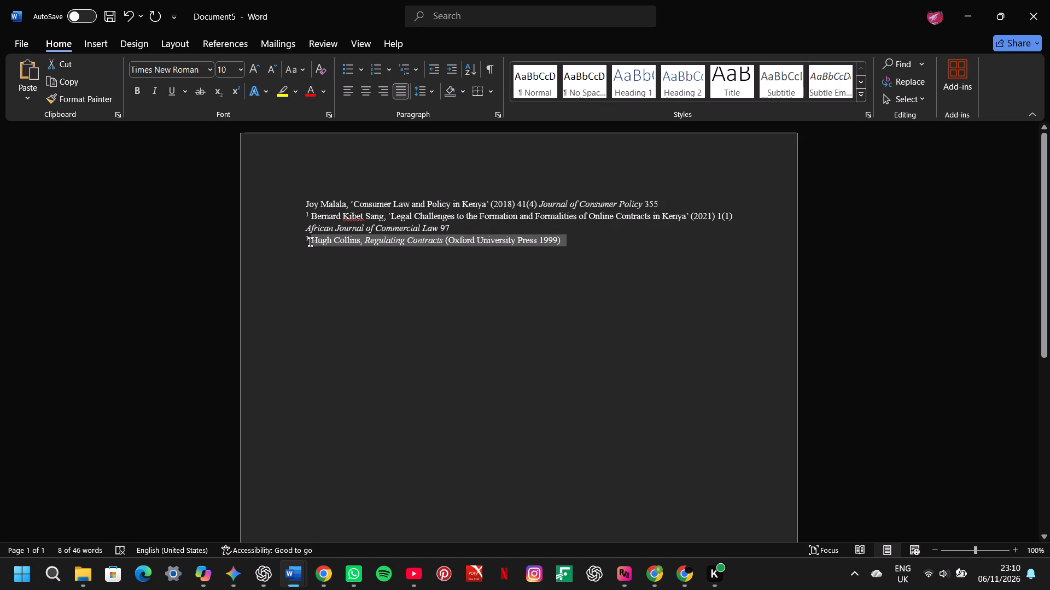
key(ctrl+x)
ctrl+drag(310, 242, 319, 247)
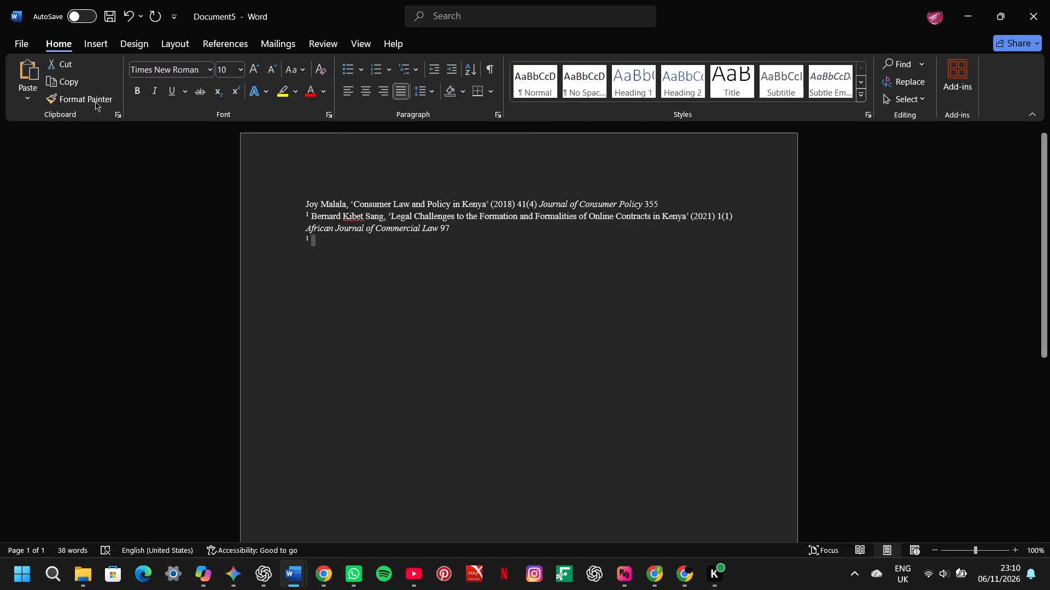
click(127, 19)
key(ctrl+c)
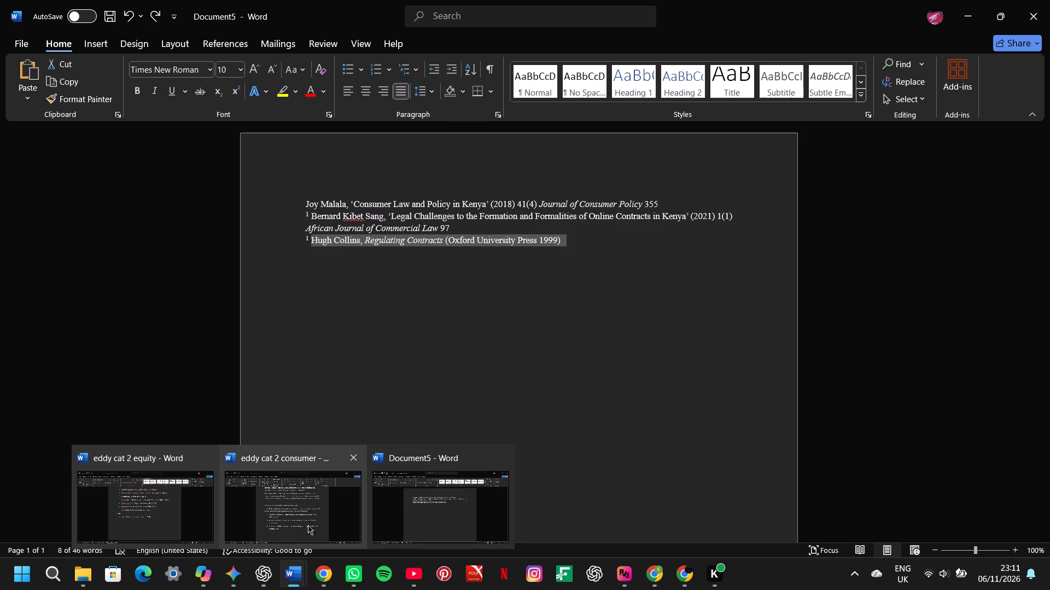
click(308, 525)
key(ctrl+v)
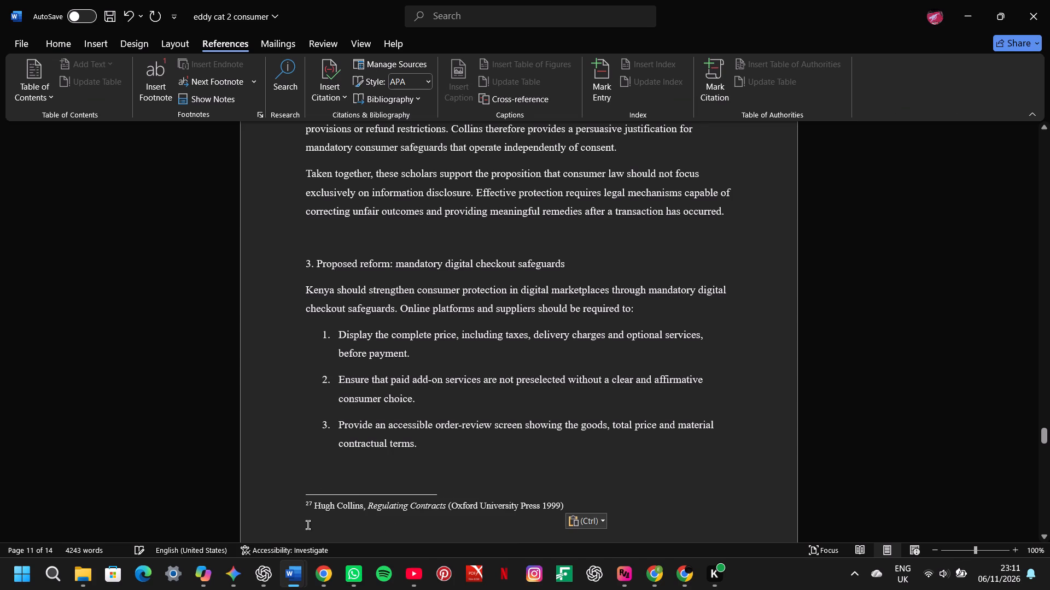
key(BackSpace)
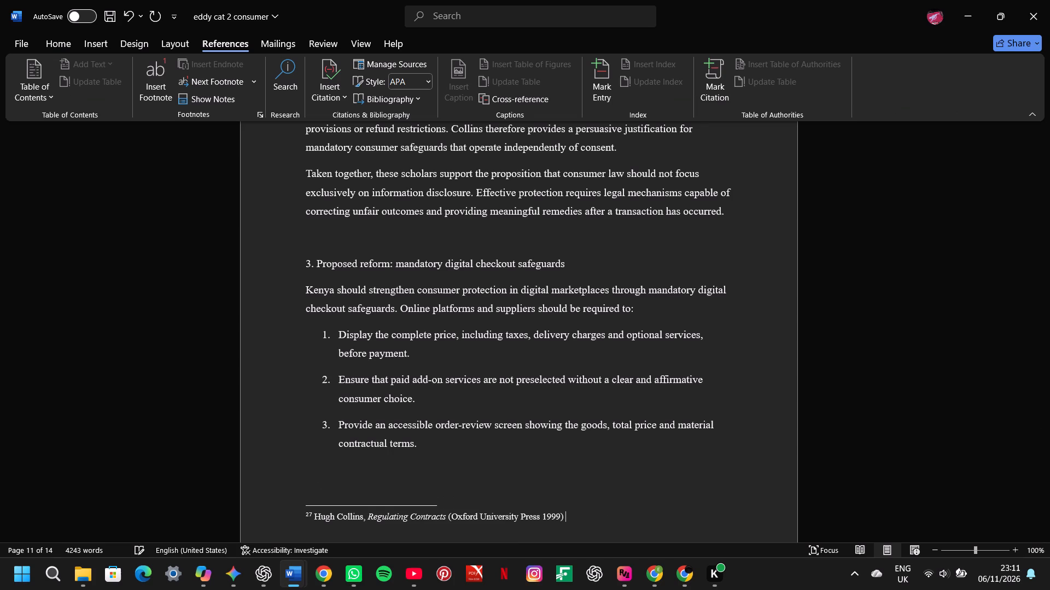
Join the paragraph beginning "Taken together, these scholars" to the preceding one, with a space after "independently of consent.".
scroll(346, 501, up, 1)
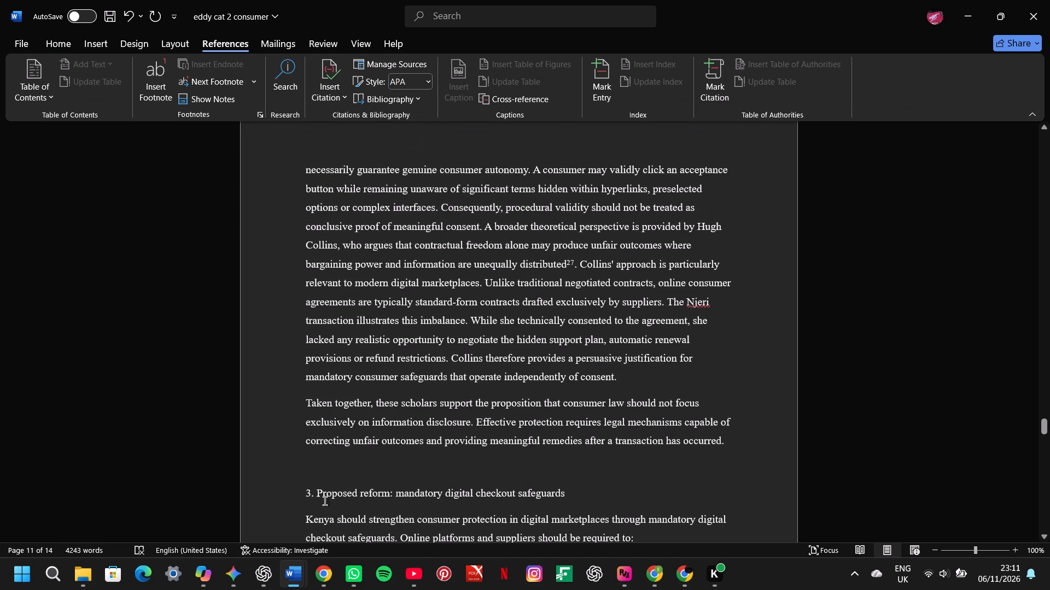
click(300, 403)
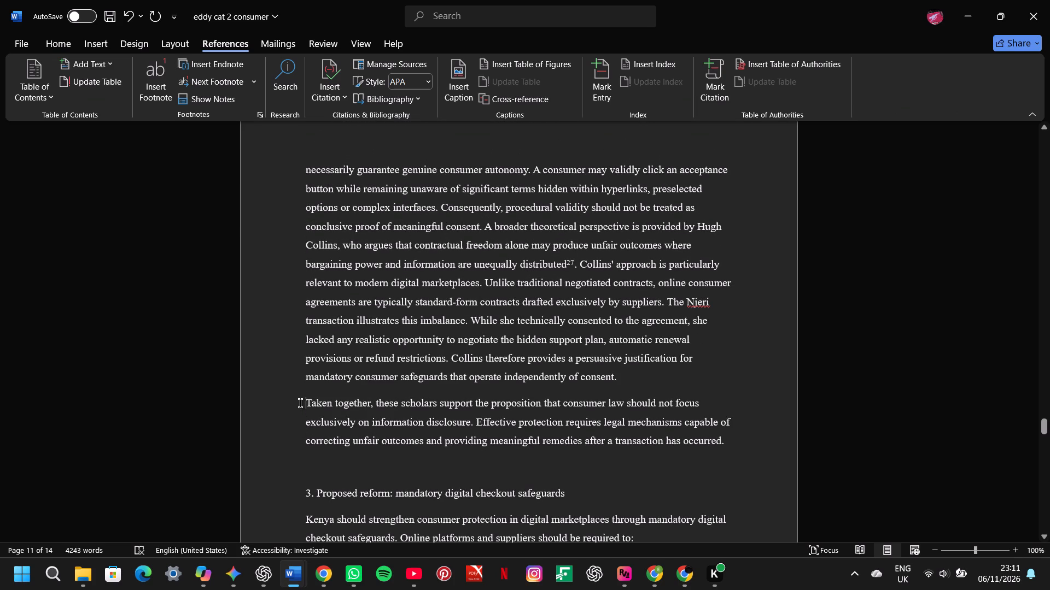
key(BackSpace)
key(space)
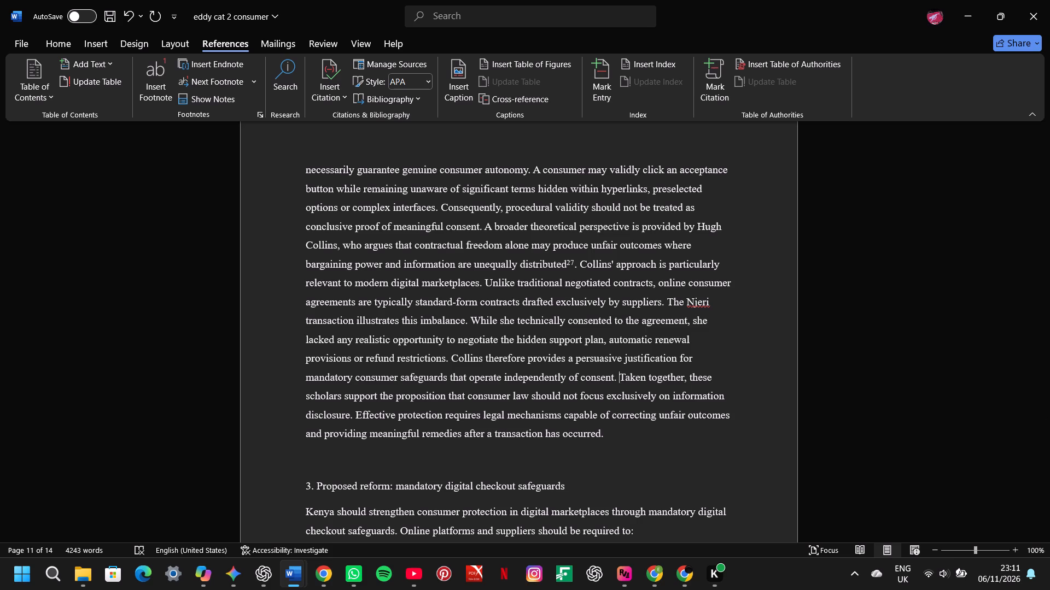
Remove the blank line above the heading "3. Proposed reform: mandatory digital checkout safeguards".
scroll(300, 403, down, 1)
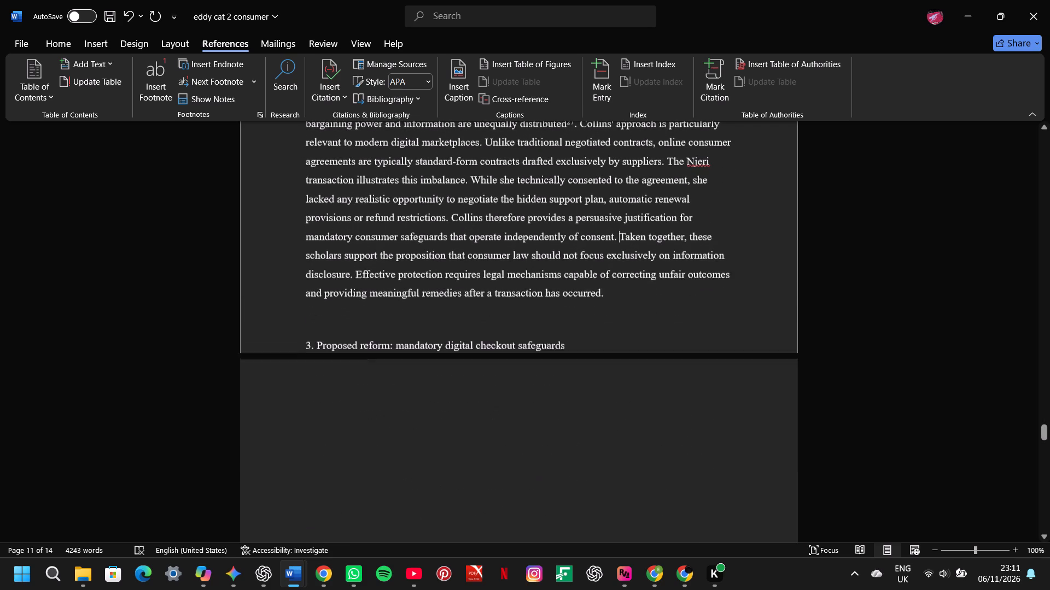
scroll(300, 403, down, 1)
click(314, 323)
key(BackSpace)
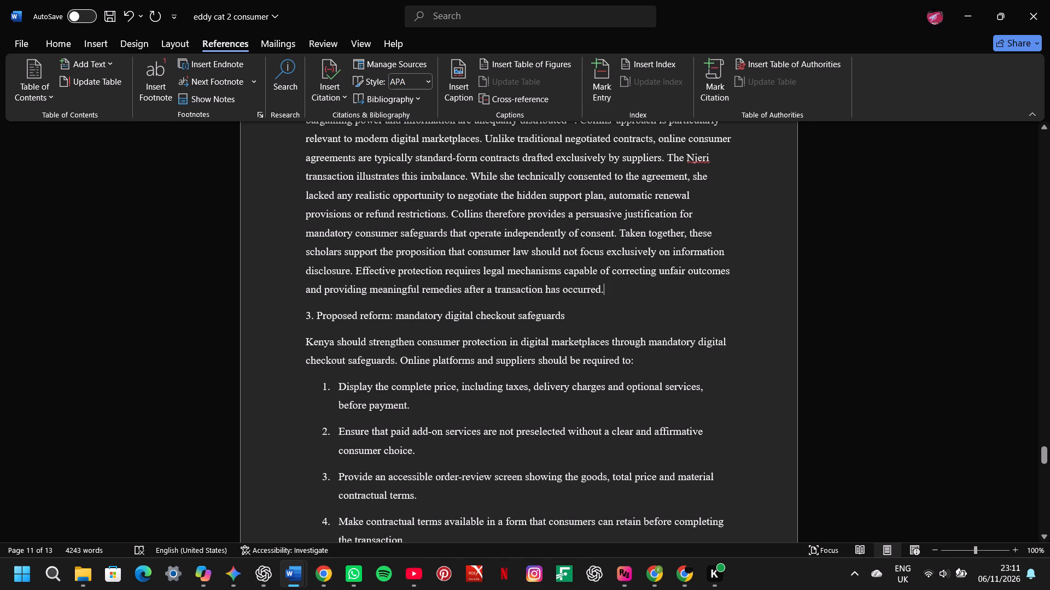
Make the heading "3. Proposed reform: mandatory digital checkout safeguards" bold.
drag(586, 315, 305, 321)
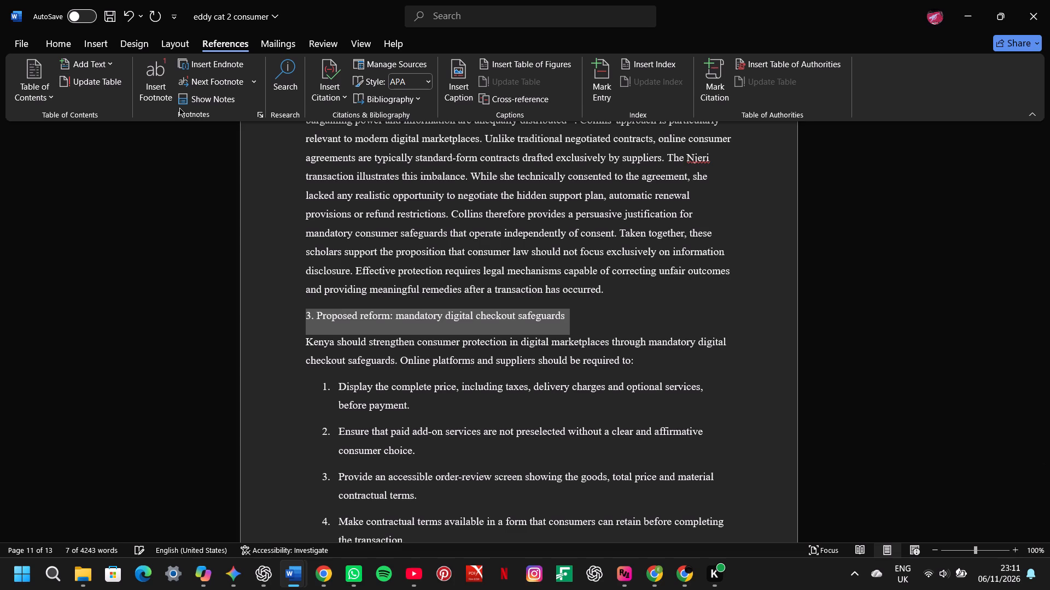
key(ctrl+b)
click(274, 349)
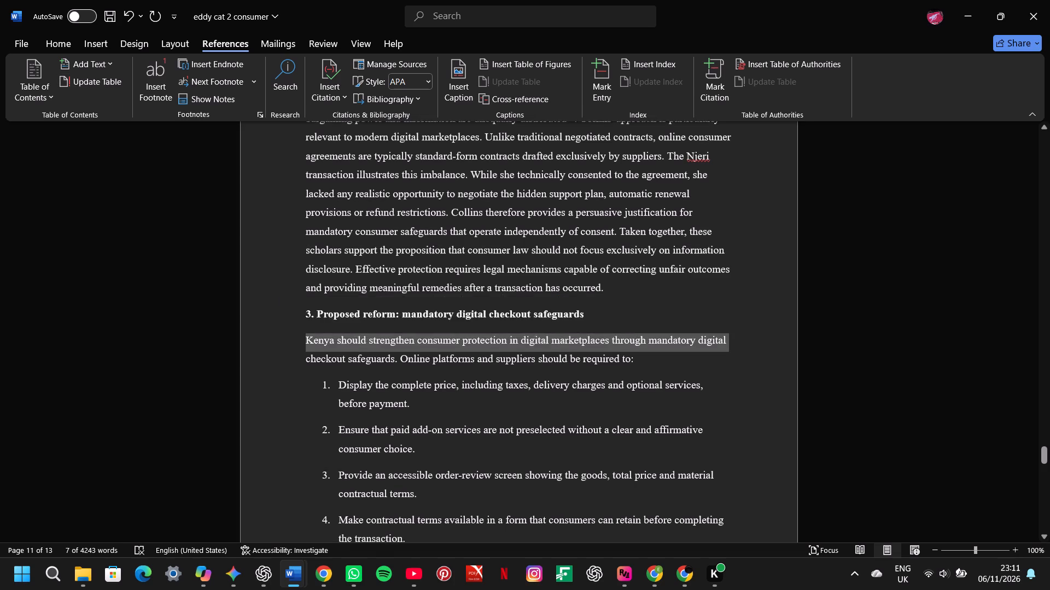
scroll(274, 349, down, 2)
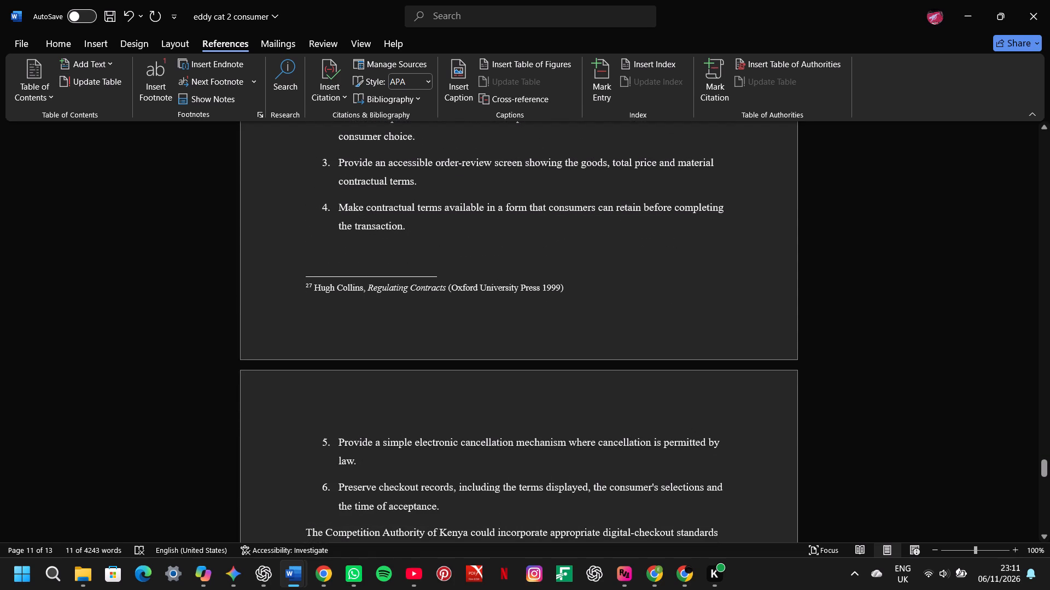
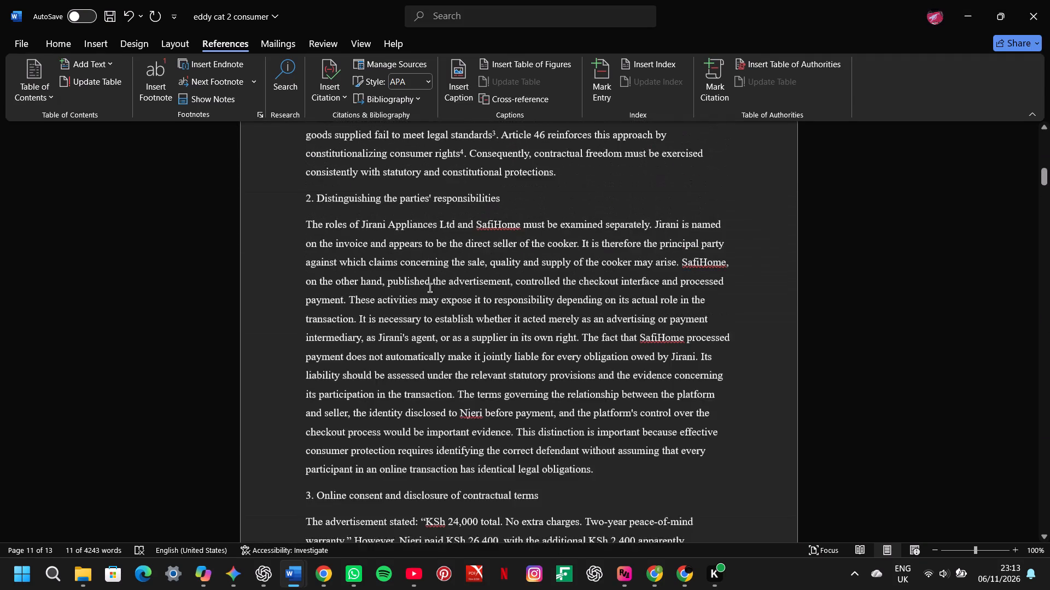
scroll(493, 239, up, 2)
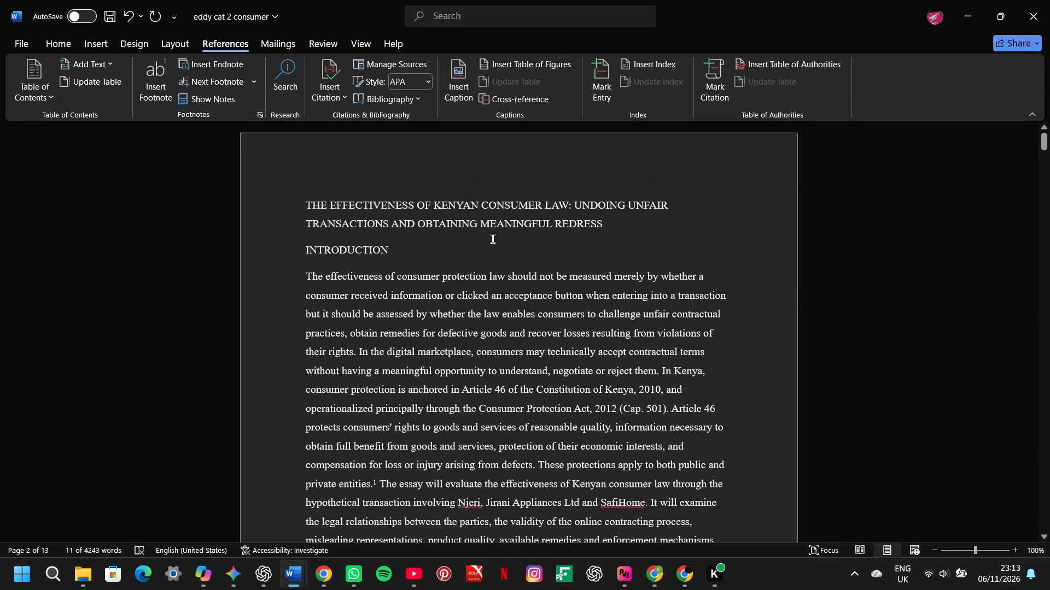
drag(410, 246, 310, 195)
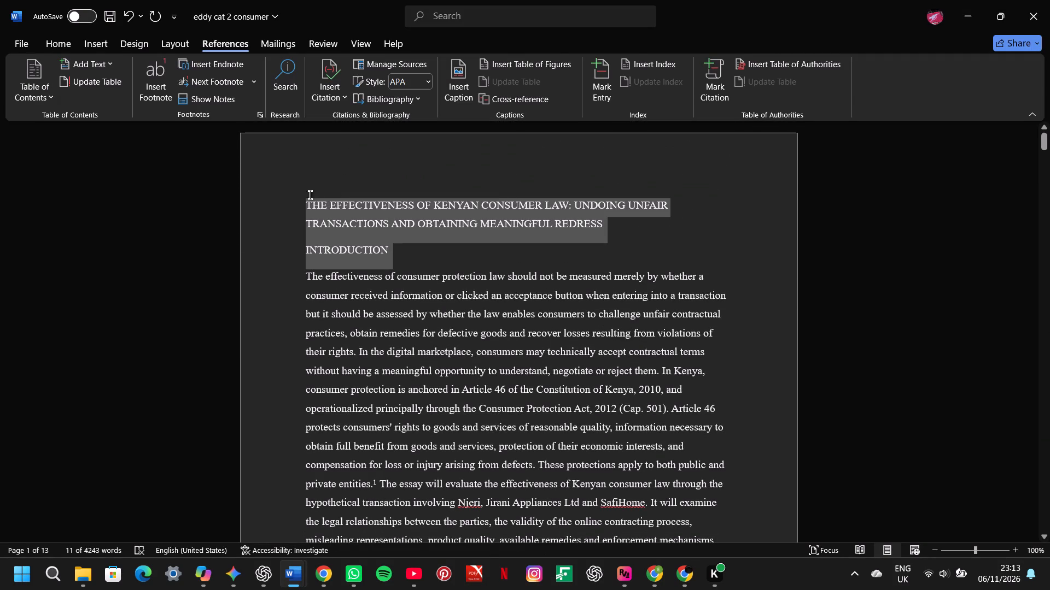
drag(310, 195, 303, 198)
key(ctrl+b)
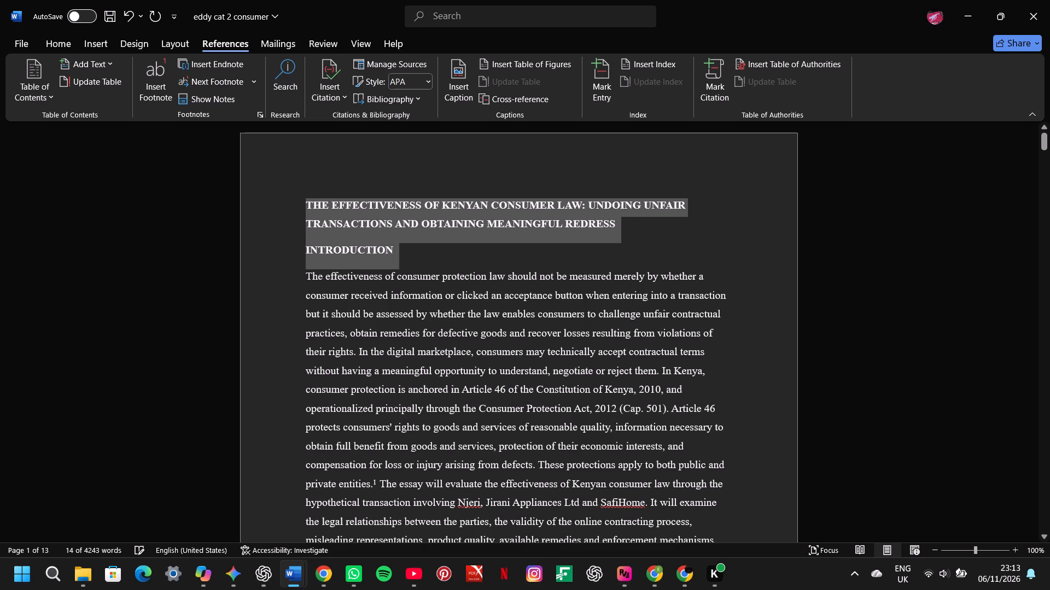
click(276, 268)
Make the headings "I. LEGAL RELATIONSHIPS AND CONSENT IN THE DIGITAL MARKETPLACE" and "1. Applicability of Kenyan consumer law" bold.
scroll(386, 368, down, 1)
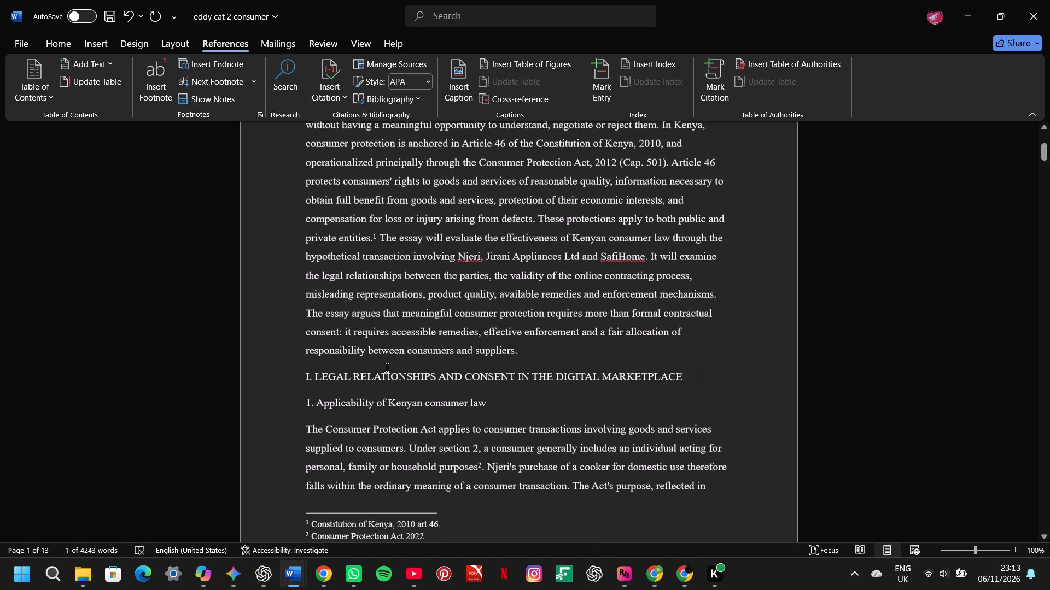
scroll(386, 368, down, 1)
drag(498, 400, 300, 374)
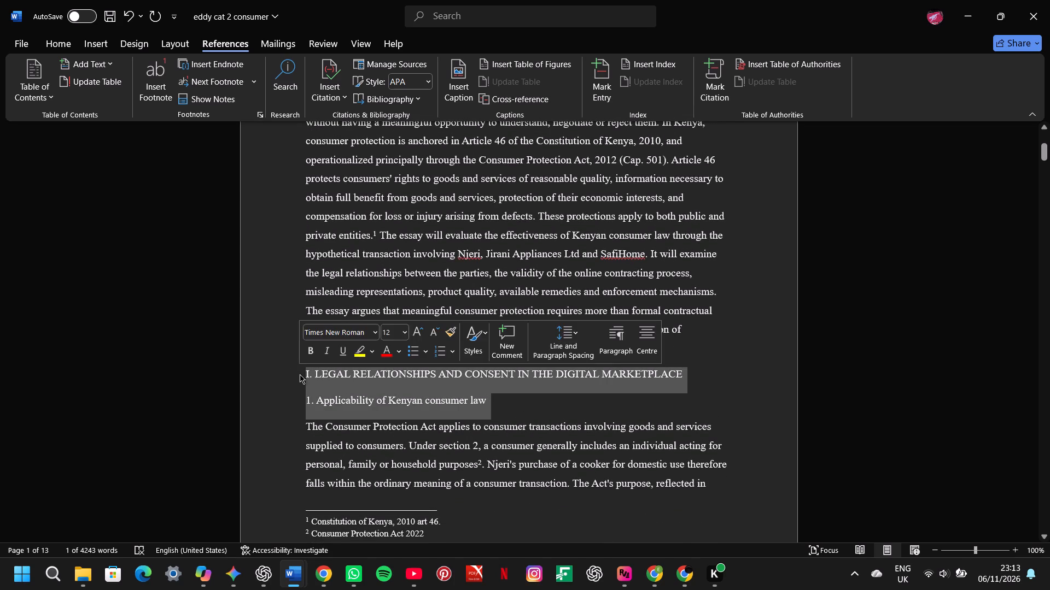
key(ctrl+b)
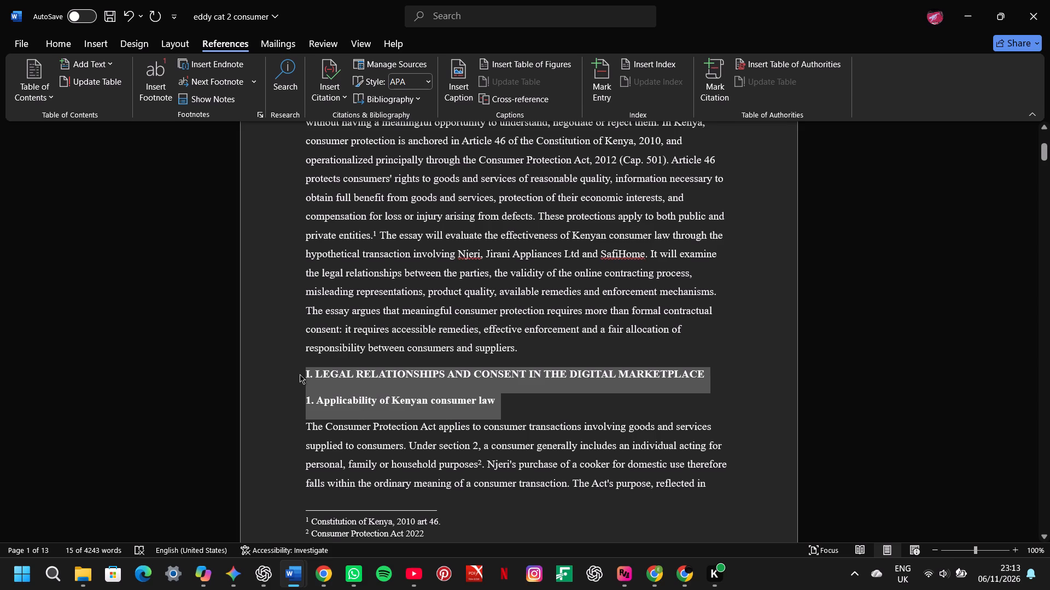
click(291, 394)
Make the heading "2. Distinguishing the parties' responsibilities" bold.
scroll(291, 394, down, 1)
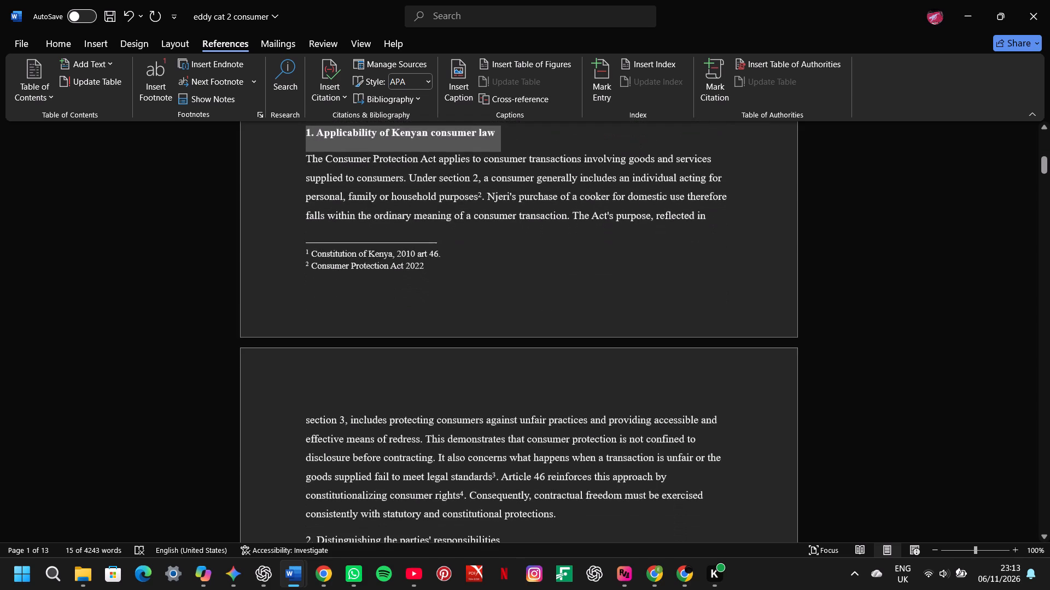
scroll(291, 394, down, 1)
drag(510, 339, 358, 331)
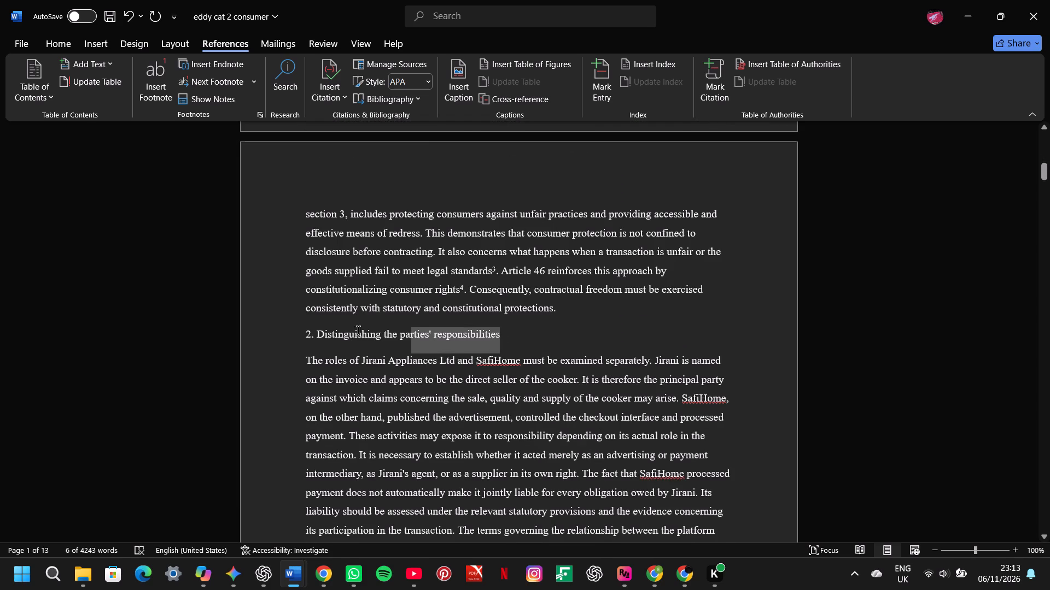
drag(358, 331, 304, 330)
key(ctrl+b)
Make the heading "3. Online consent and disclosure of contractual terms" bold.
scroll(304, 330, down, 1)
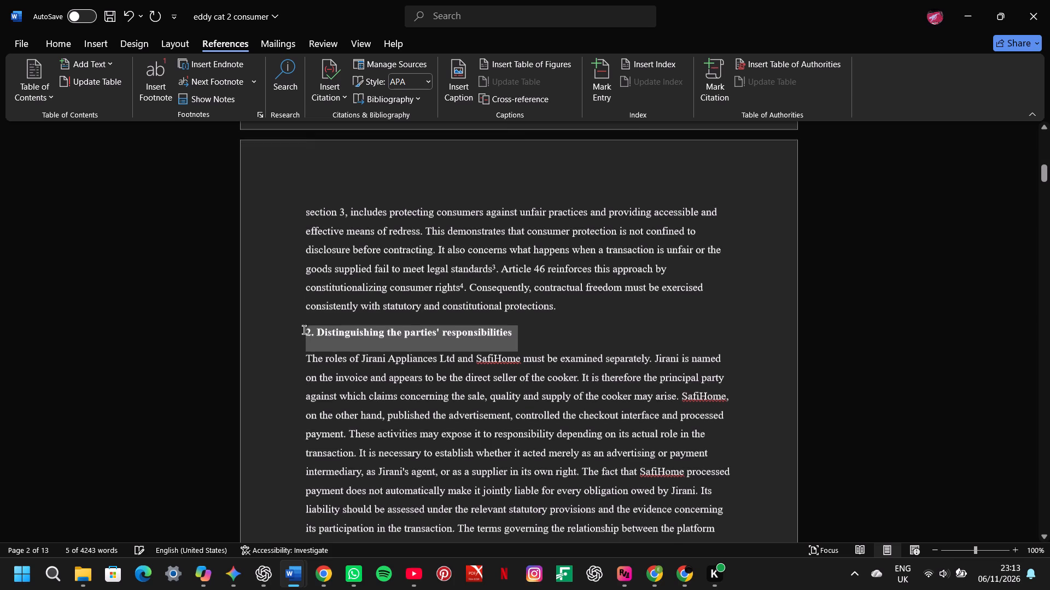
scroll(304, 330, down, 1)
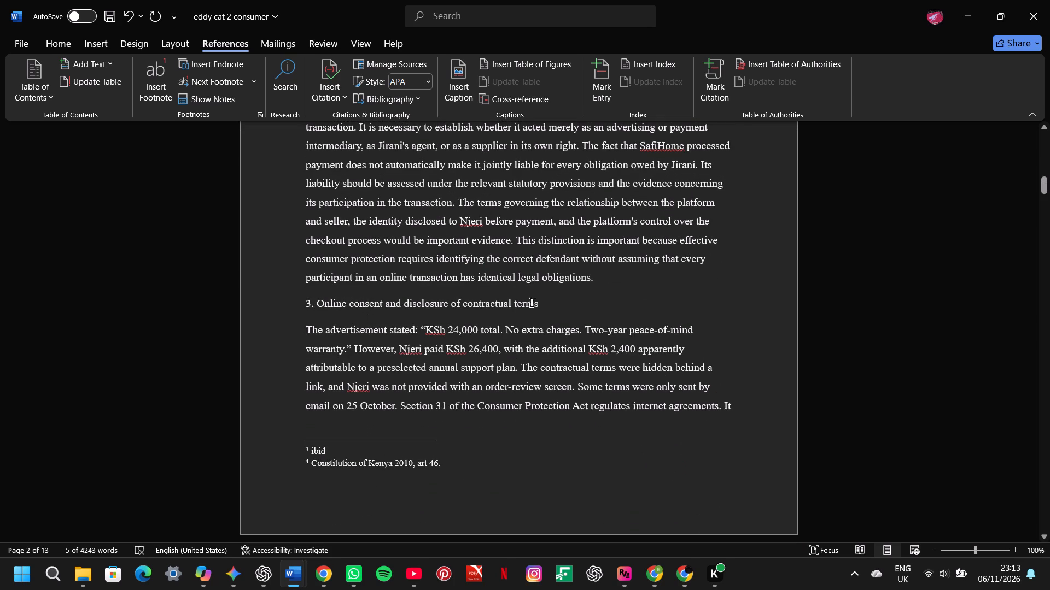
drag(547, 306, 300, 303)
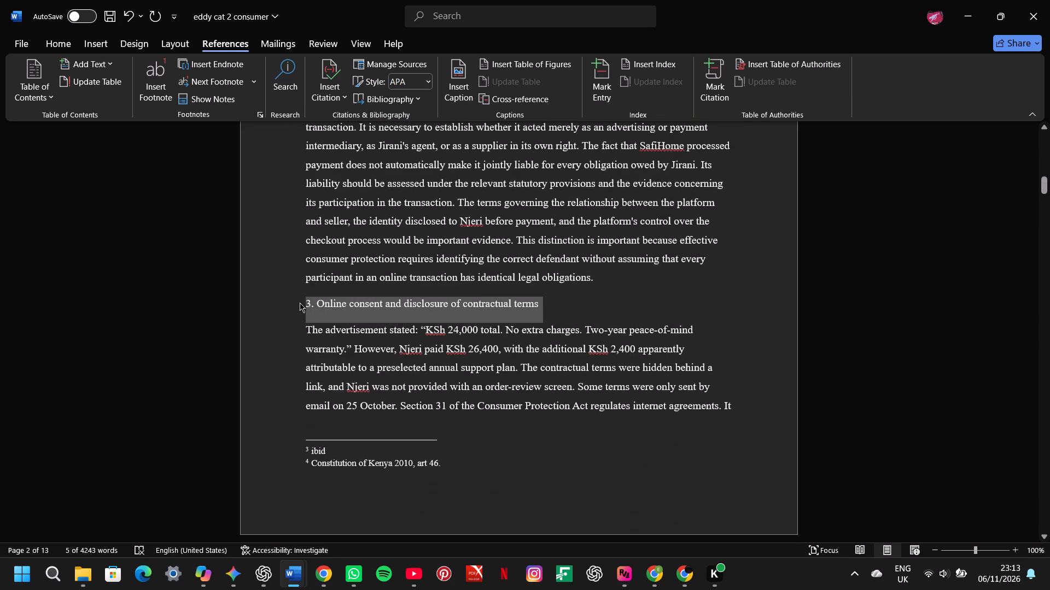
key(ctrl+b)
Make the headings "II. FAIRNESS, REPRESENTATIONS AND PRODUCT QUALITY" and "1. Misleading representations" bold.
scroll(300, 303, down, 1)
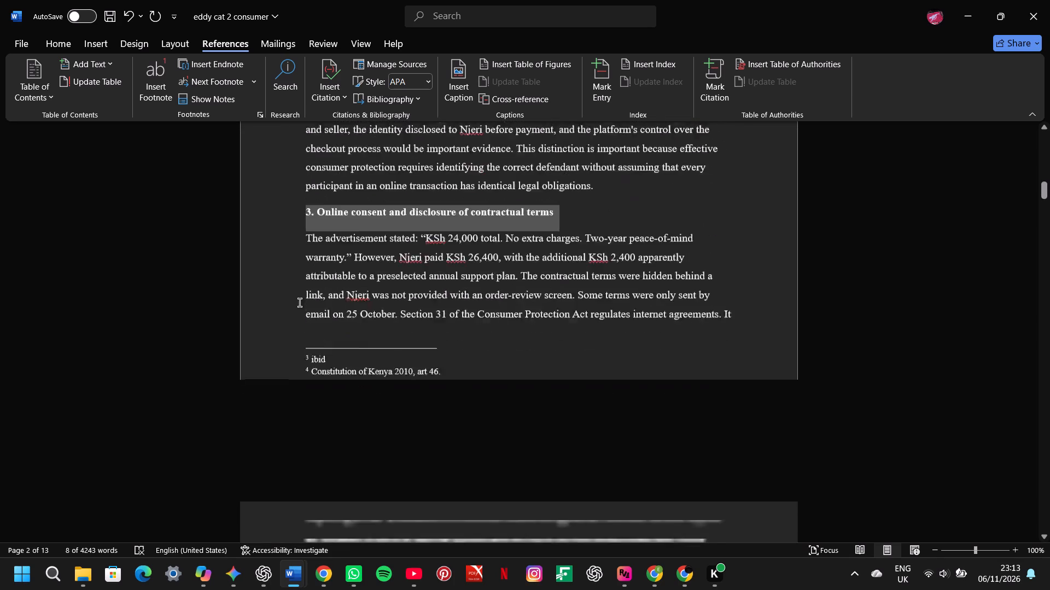
scroll(300, 303, down, 1)
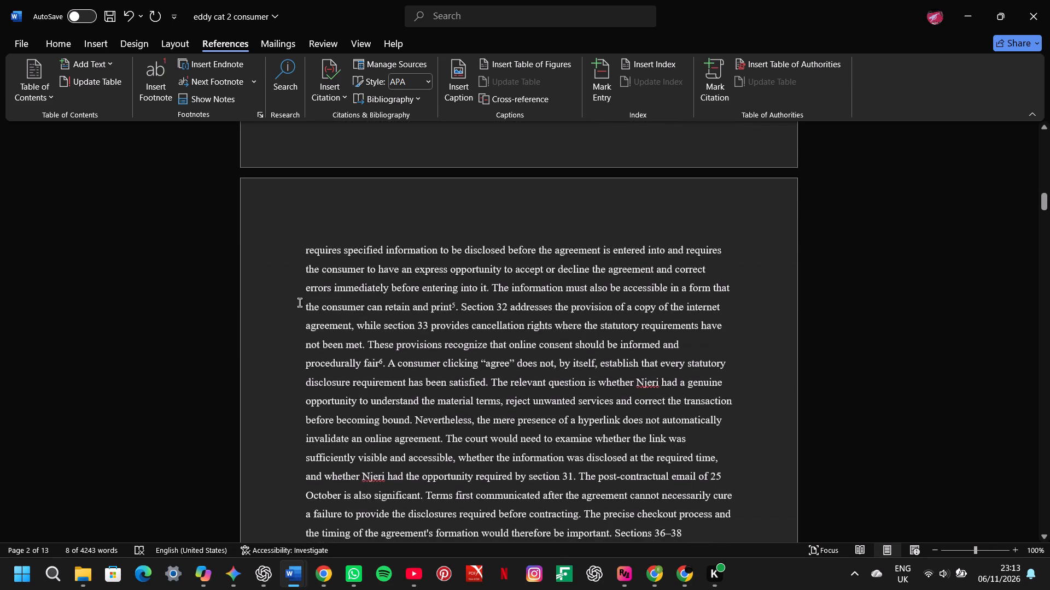
scroll(300, 303, down, 2)
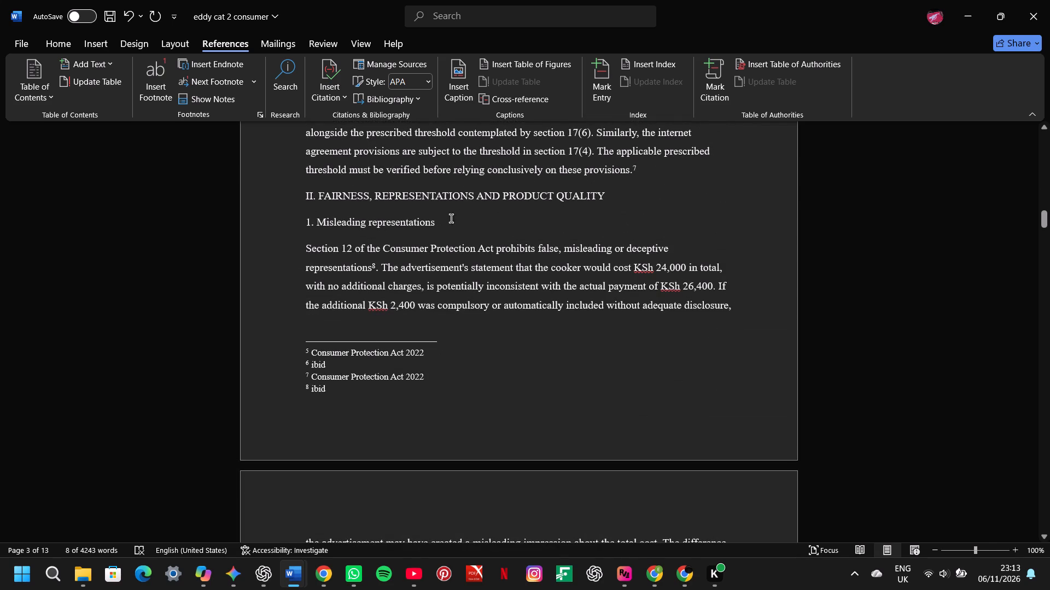
drag(454, 220, 304, 192)
click(304, 192)
key(ctrl+b)
drag(304, 192, 416, 229)
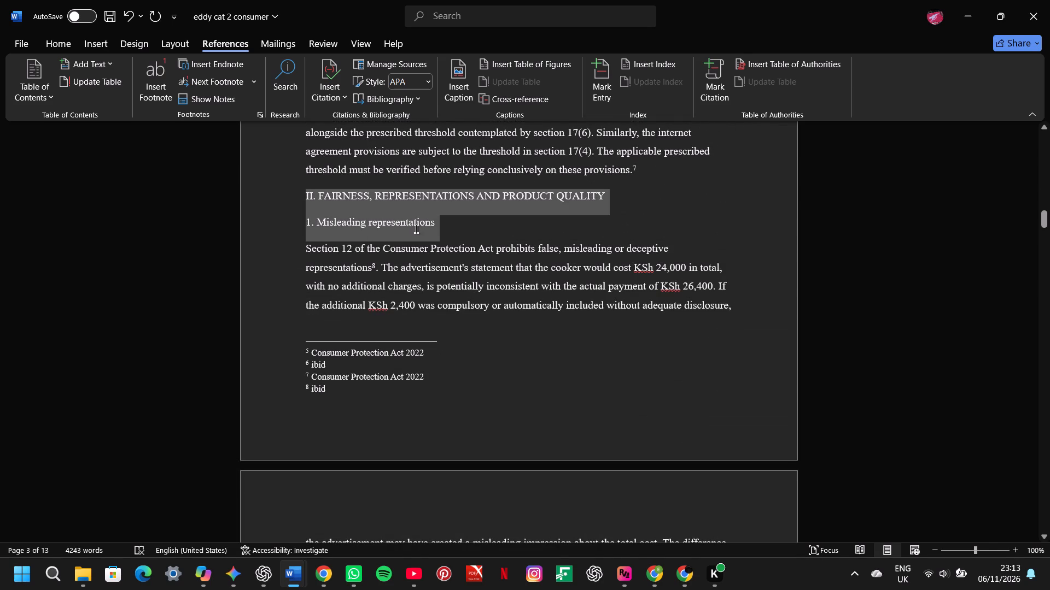
drag(416, 229, 437, 226)
key(ctrl+b)
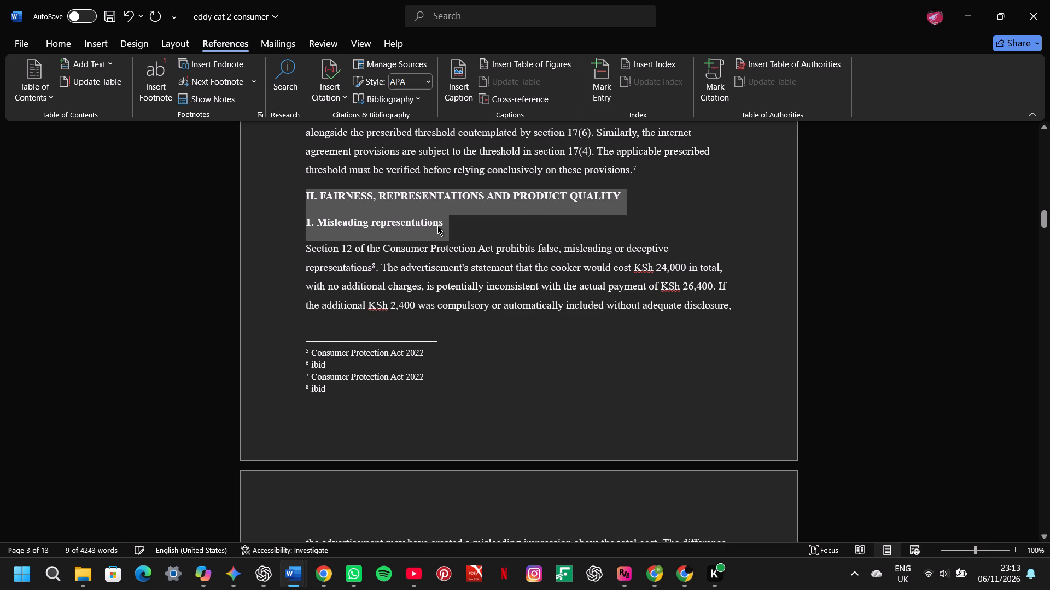
Make the headings "2. The preselected support plan" and "3. Product quality and safety" bold.
scroll(437, 226, down, 2)
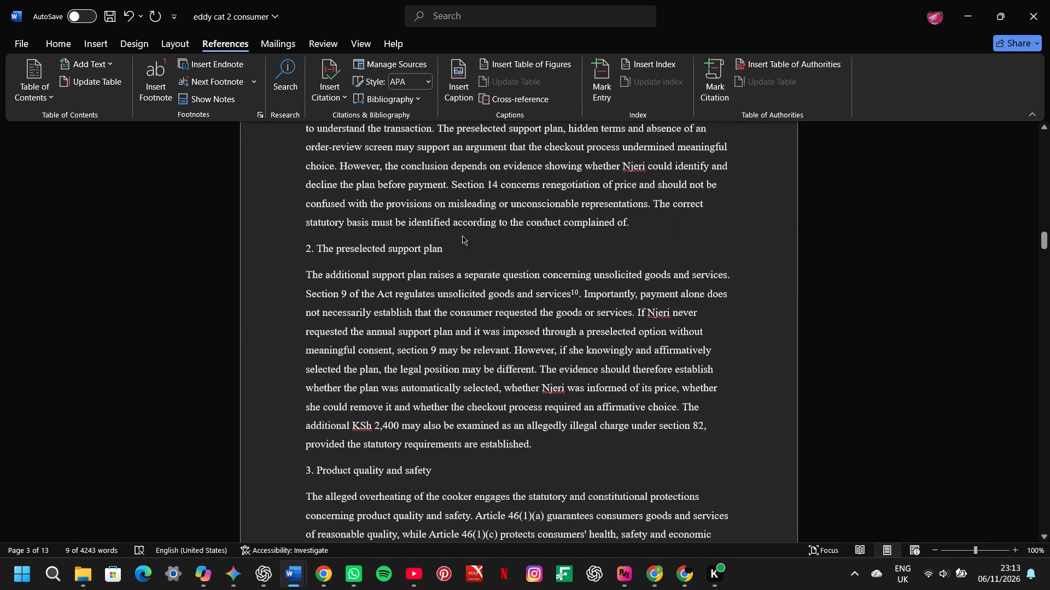
drag(460, 240, 384, 240)
click(452, 250)
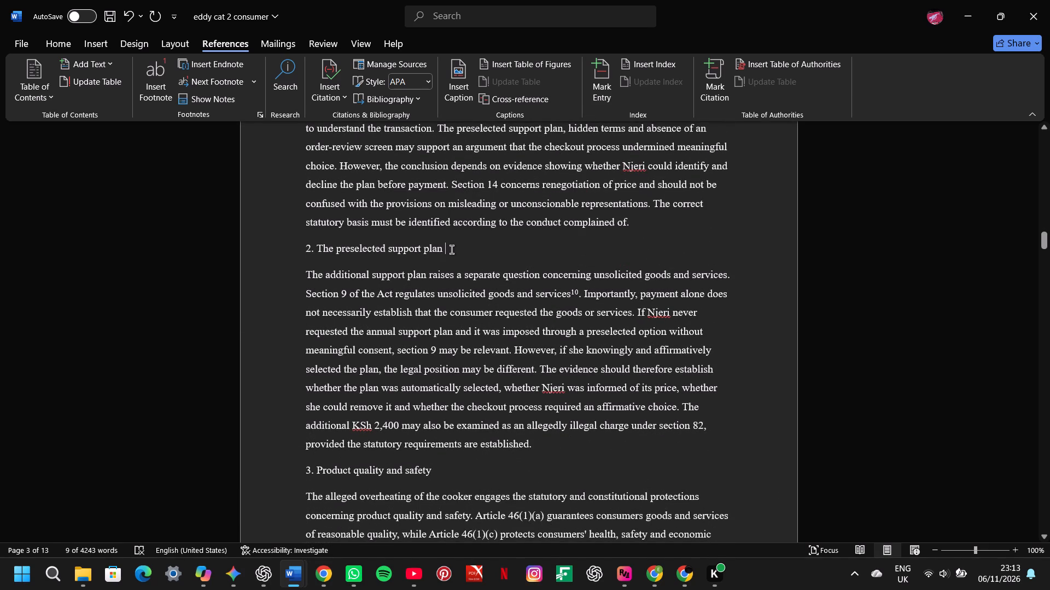
drag(450, 250, 301, 249)
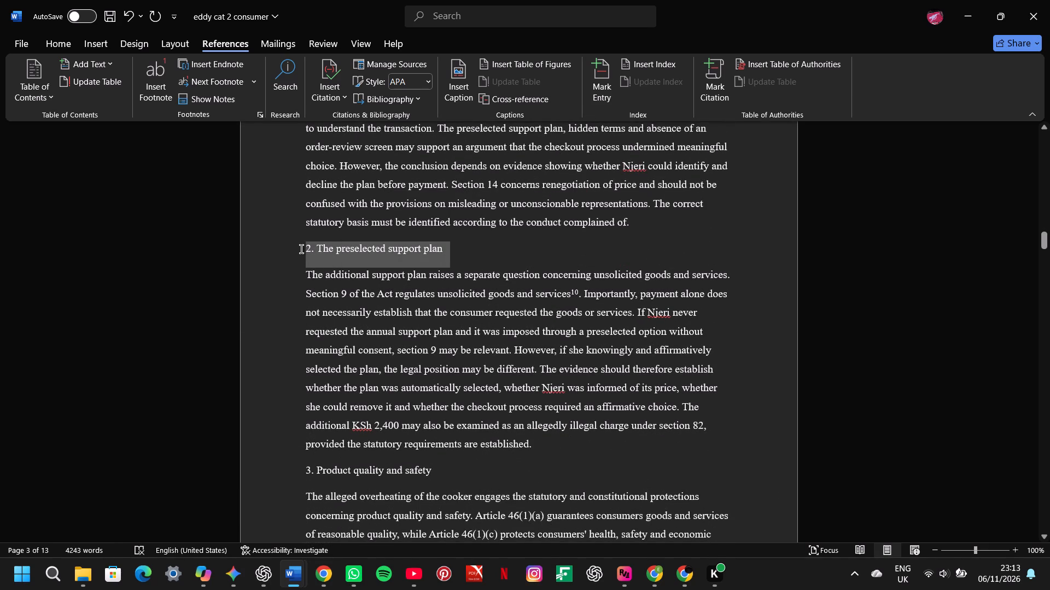
key(ctrl+b)
scroll(301, 249, down, 1)
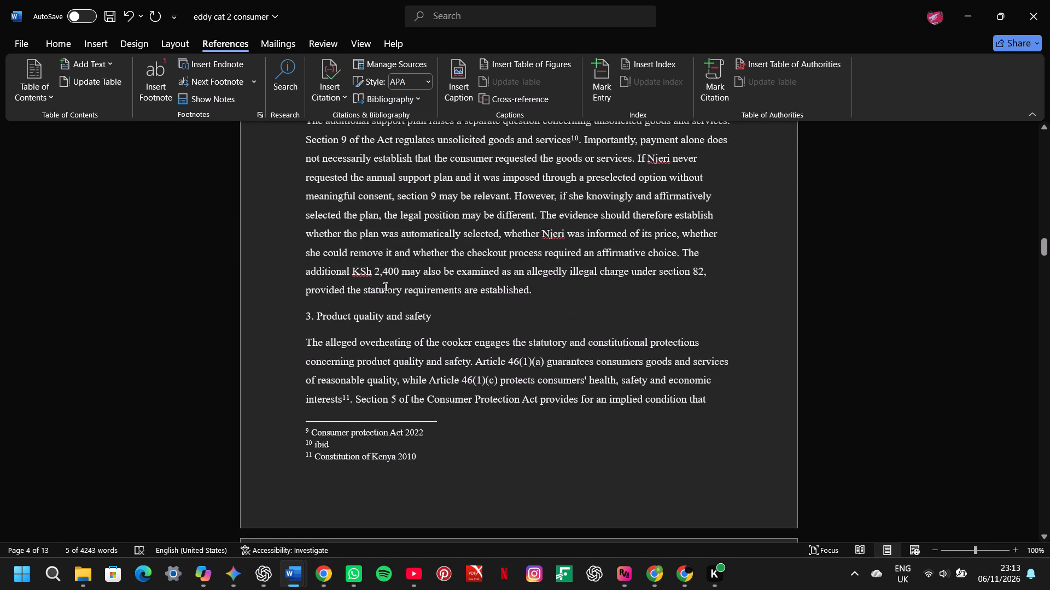
drag(439, 316, 302, 313)
key(ctrl+b)
Make the heading "4. Judicial interpretation and the burden of proof" bold.
scroll(302, 313, down, 1)
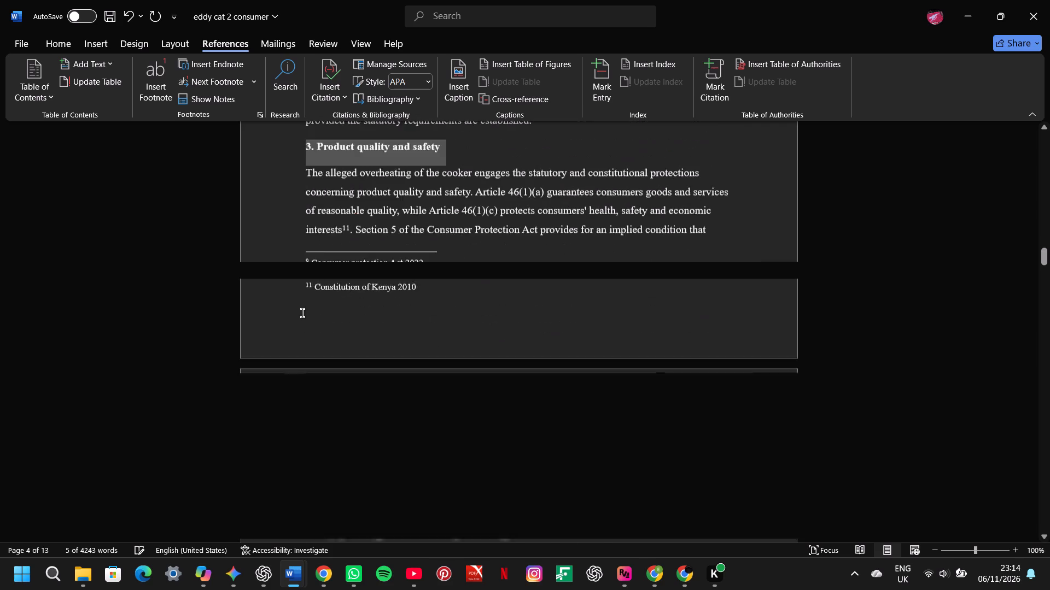
scroll(302, 313, down, 2)
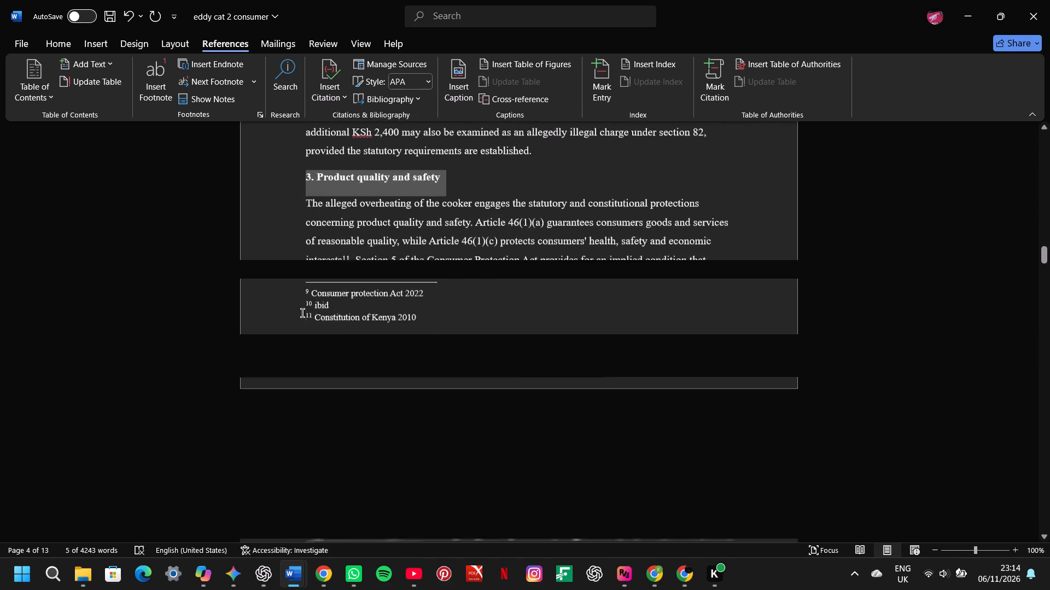
scroll(302, 313, down, 2)
scroll(302, 313, up, 1)
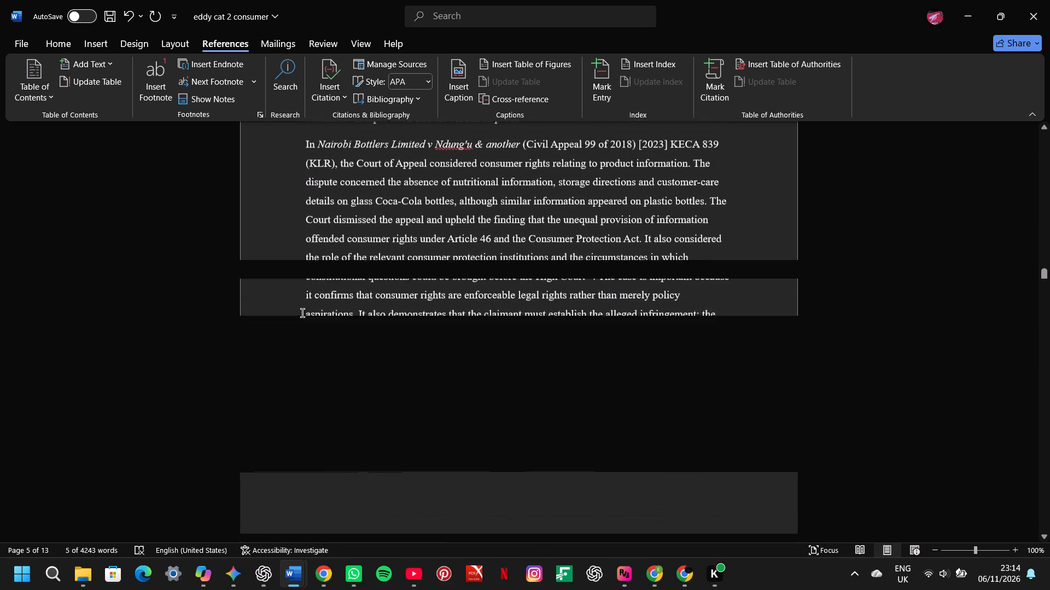
drag(530, 167, 463, 172)
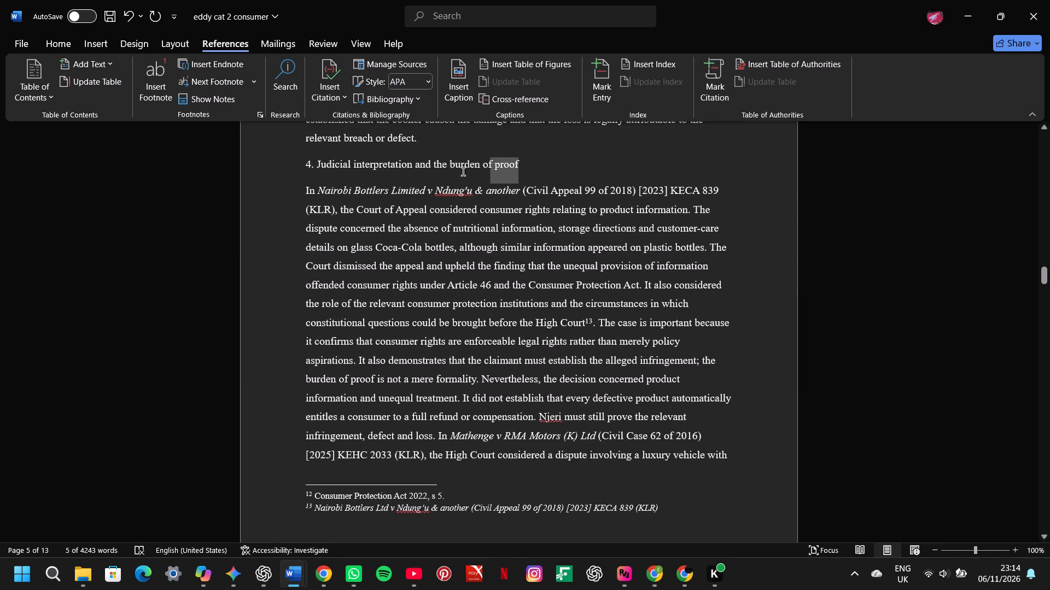
drag(463, 172, 305, 166)
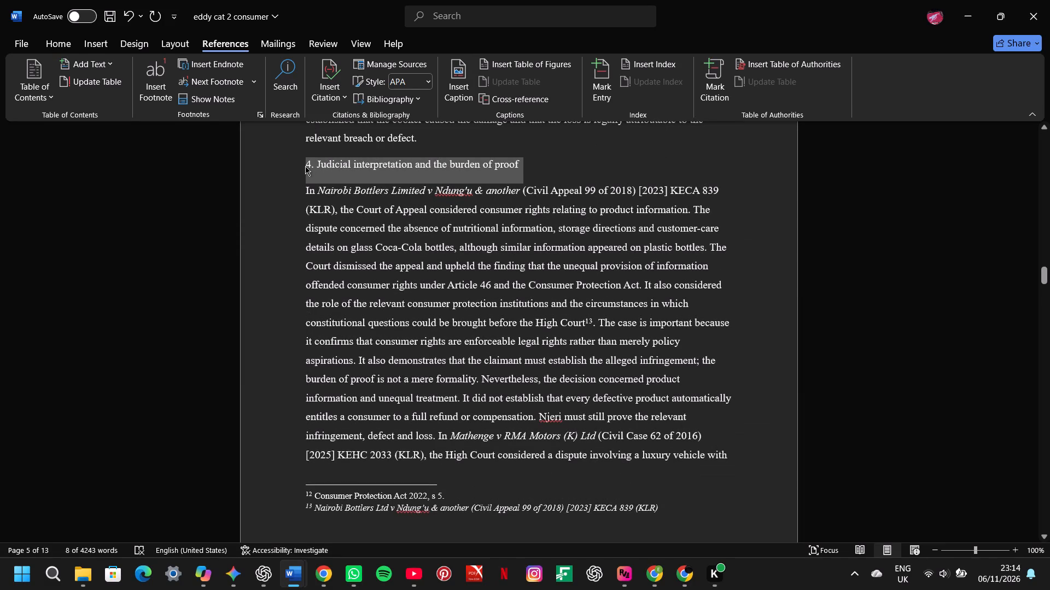
key(ctrl+b)
Make the headings "III. REMEDIES: CANCELLATION, RESCISSION AND COMPENSATION" and "1. Cancellation of the online agreement" bold.
scroll(305, 166, down, 2)
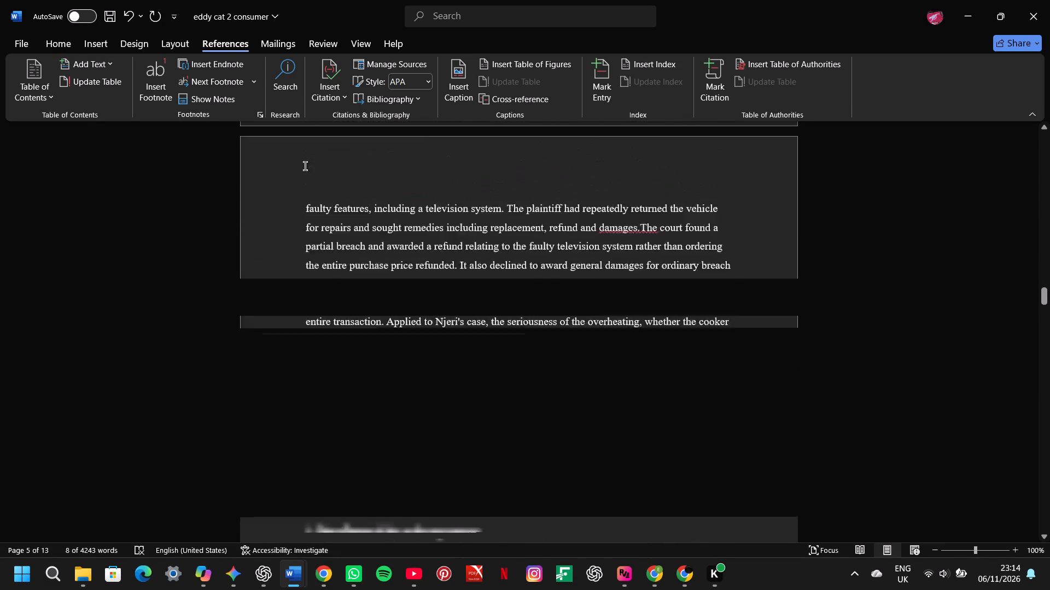
scroll(305, 166, down, 1)
drag(493, 417, 461, 421)
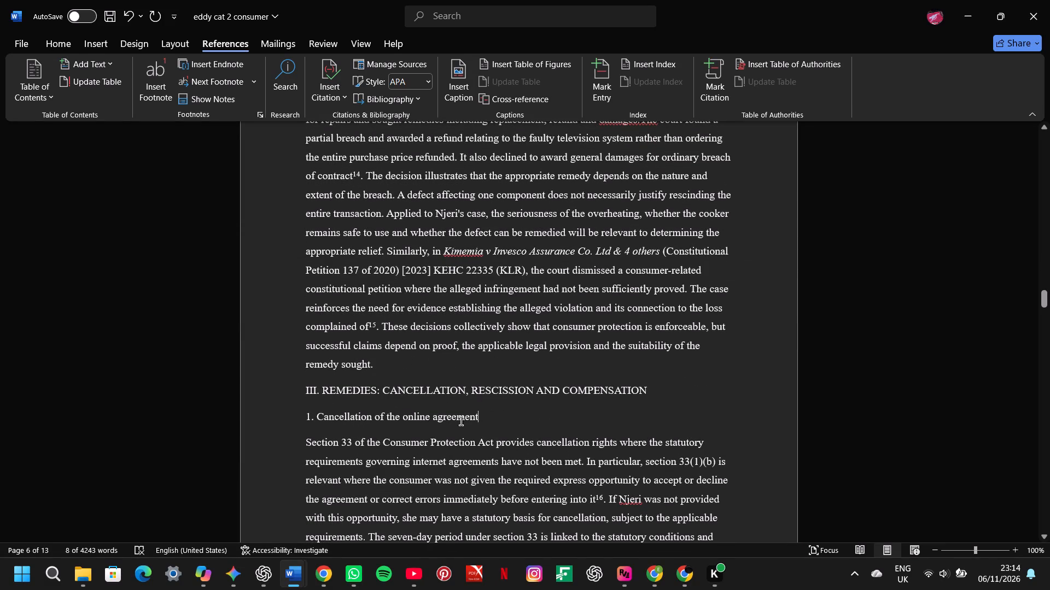
drag(461, 421, 301, 390)
click(301, 390)
drag(301, 390, 482, 415)
key(ctrl+b)
Make the headings "2. Rescission for an unfair practice" and "3. Refunds and consequences of cancellation" bold.
scroll(482, 415, down, 1)
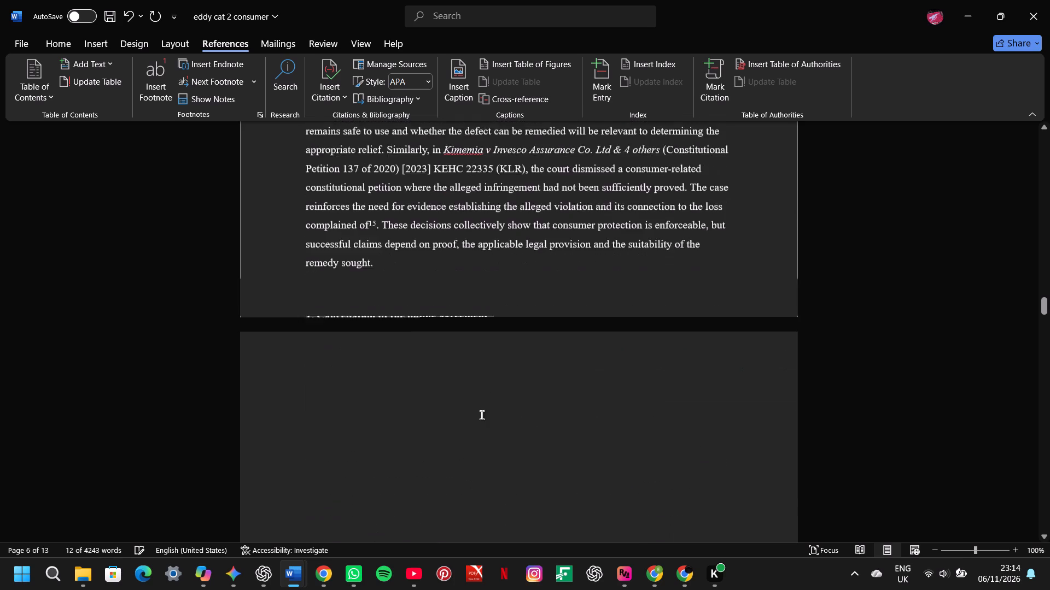
scroll(482, 415, down, 2)
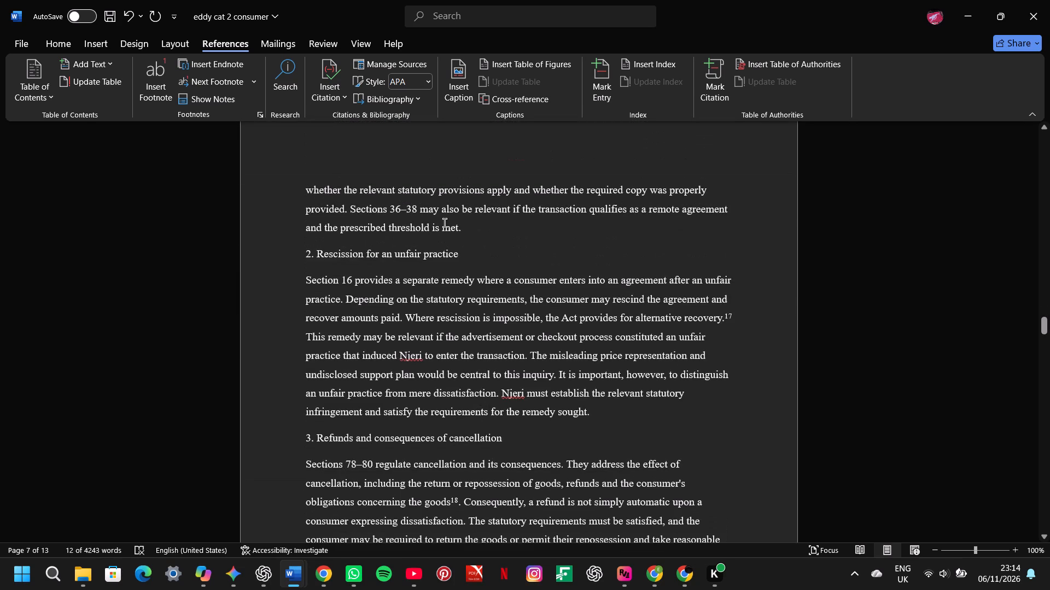
drag(472, 258, 302, 258)
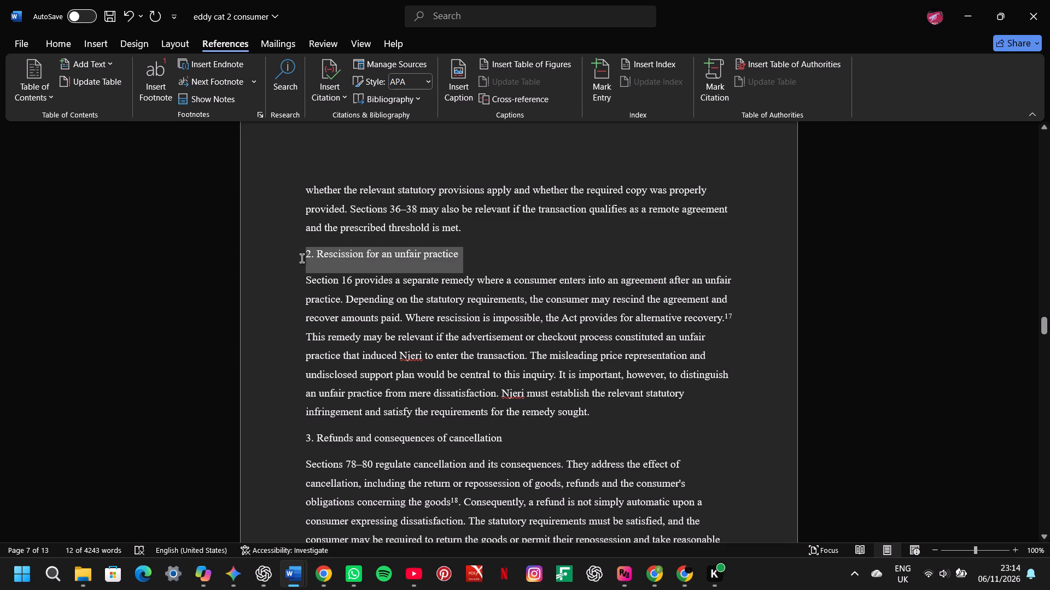
drag(302, 258, 301, 258)
key(ctrl+b)
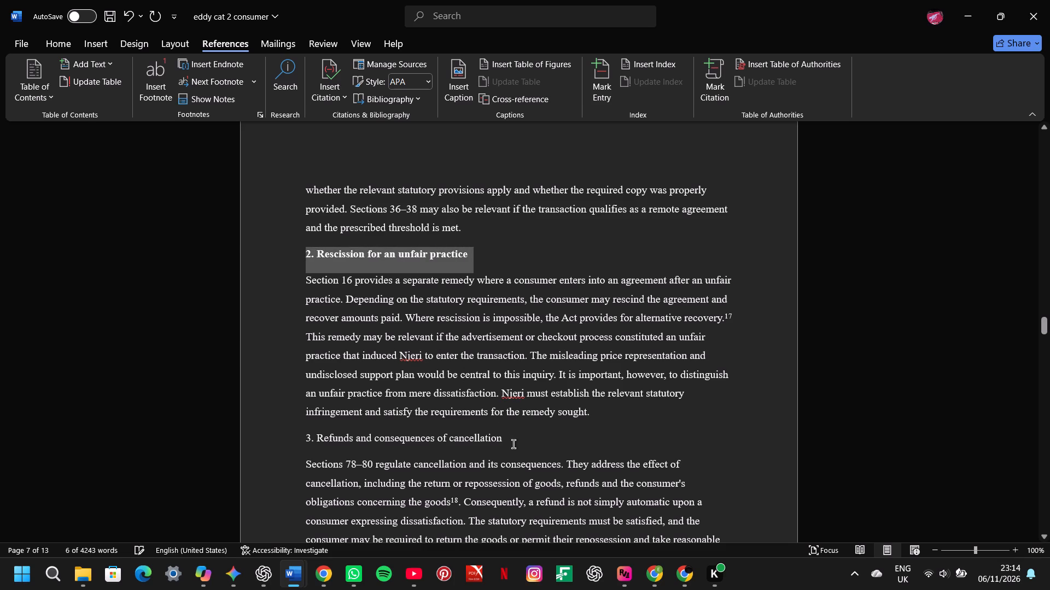
drag(511, 444, 299, 441)
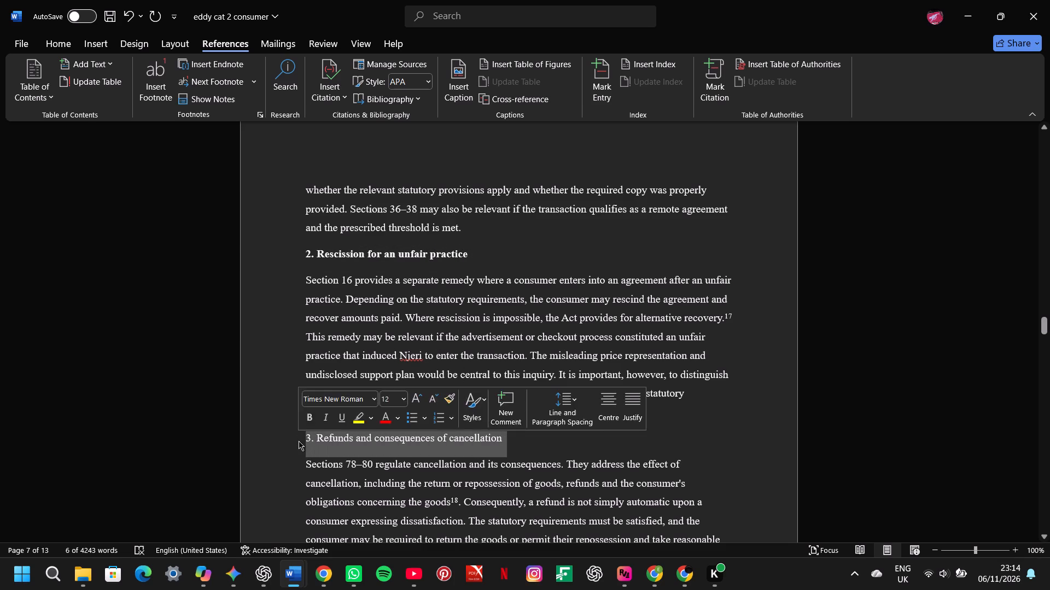
key(ctrl+b)
Make the heading "4. Compensation for damage to the worktop" bold.
scroll(299, 441, down, 1)
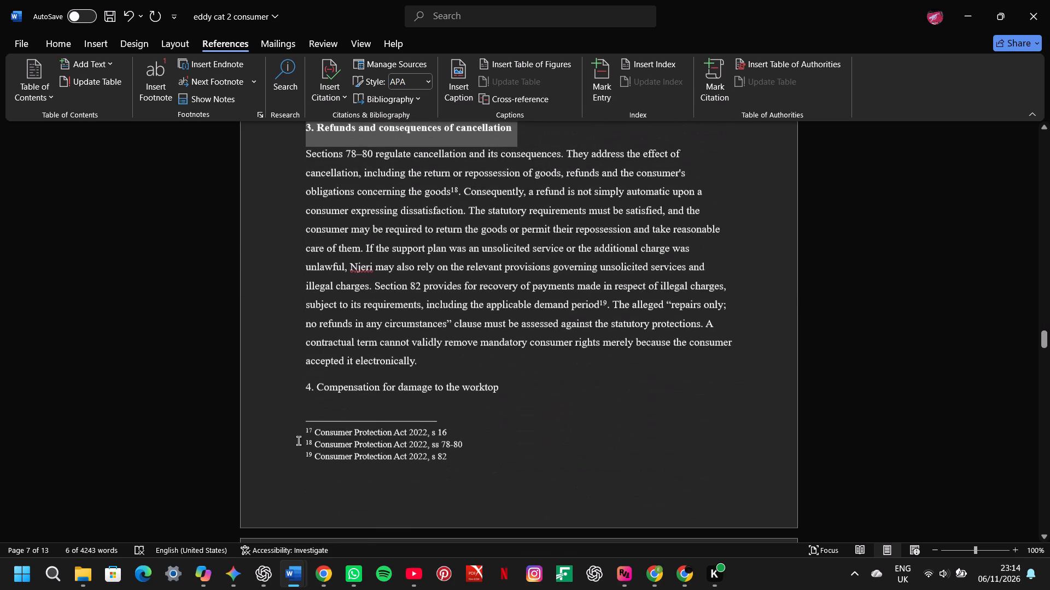
drag(505, 379, 299, 386)
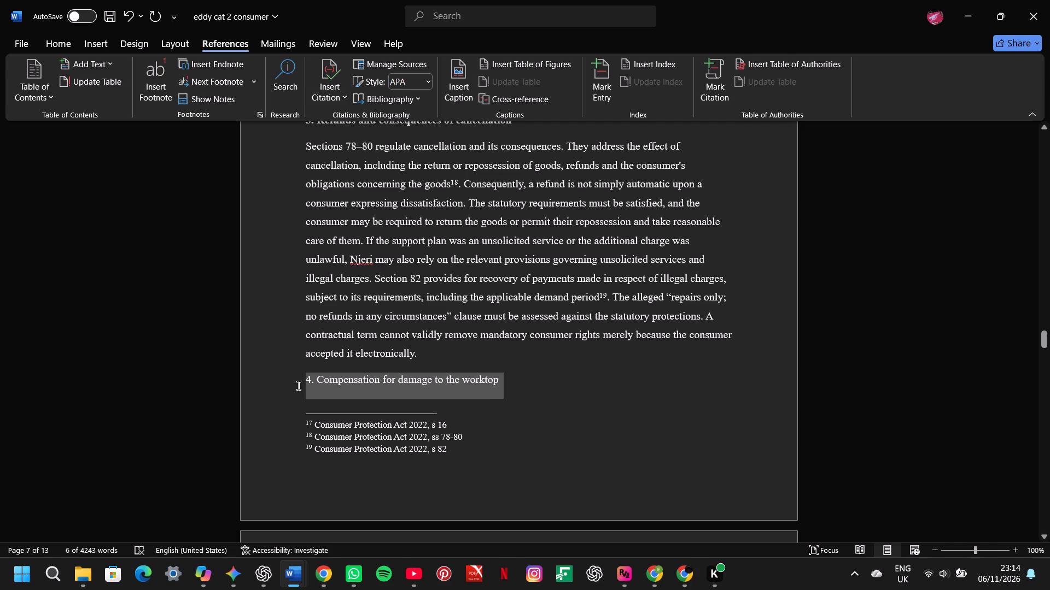
click(299, 386)
key(ctrl+b)
drag(299, 386, 312, 380)
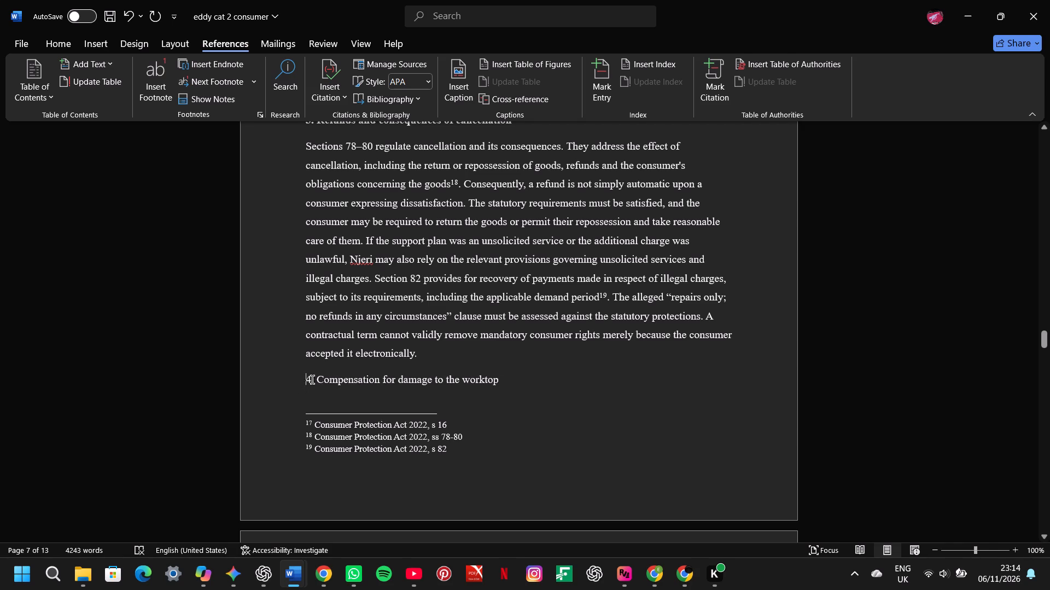
drag(312, 380, 492, 380)
key(ctrl+b)
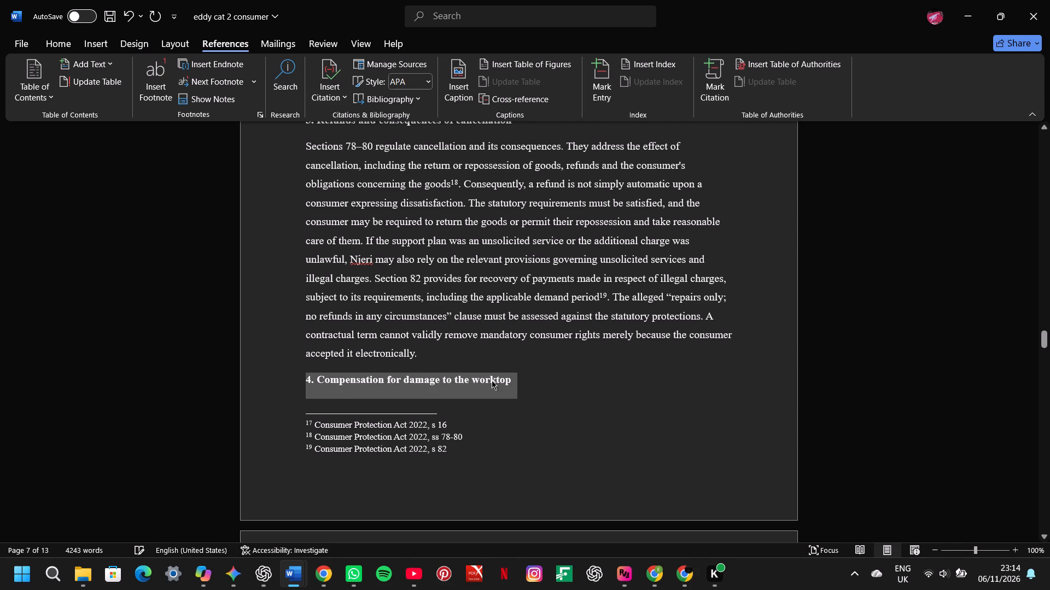
Make the headings "IV. ENFORCEMENT AND PRACTICAL ACCESS TO REDRESS" and "1. Competition Authority of Kenya" bold.
scroll(492, 380, down, 1)
drag(467, 432, 304, 402)
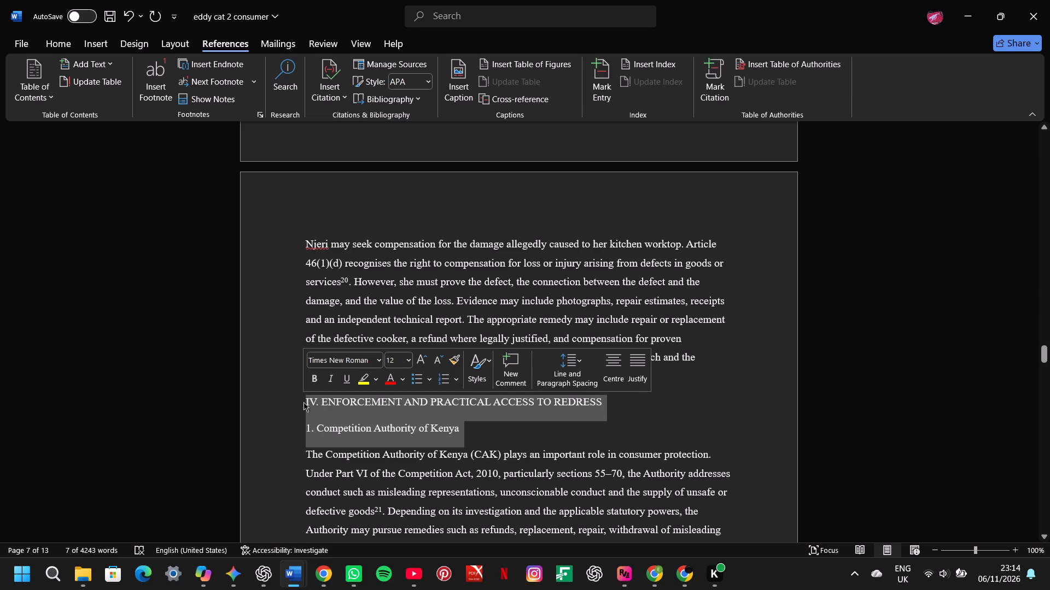
key(ctrl+b)
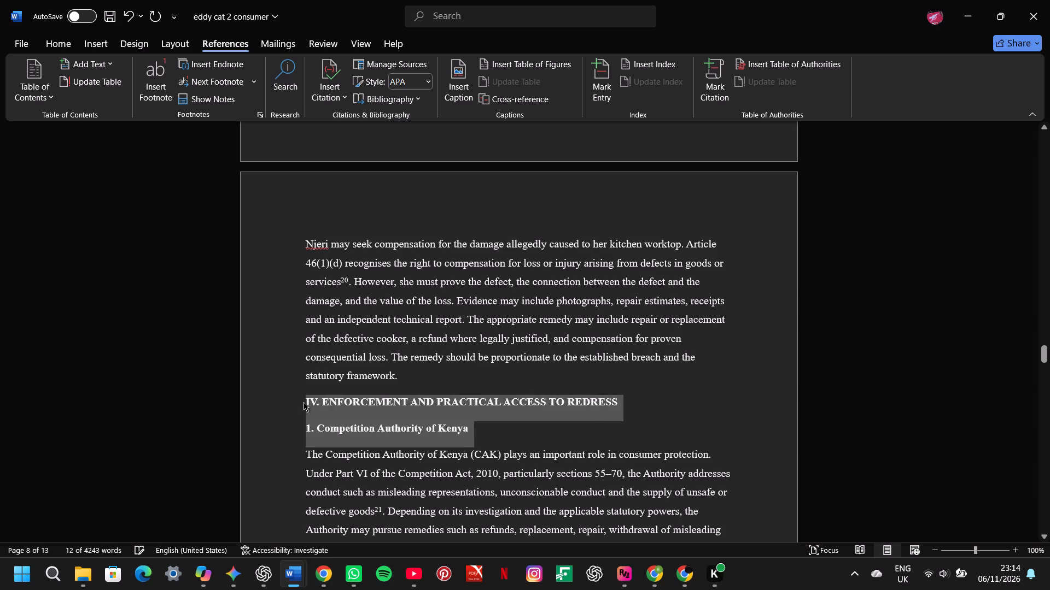
Make the headings "2. Small Claims Court" and "3. Constitutional enforcement and exhaustion" bold.
scroll(304, 402, down, 1)
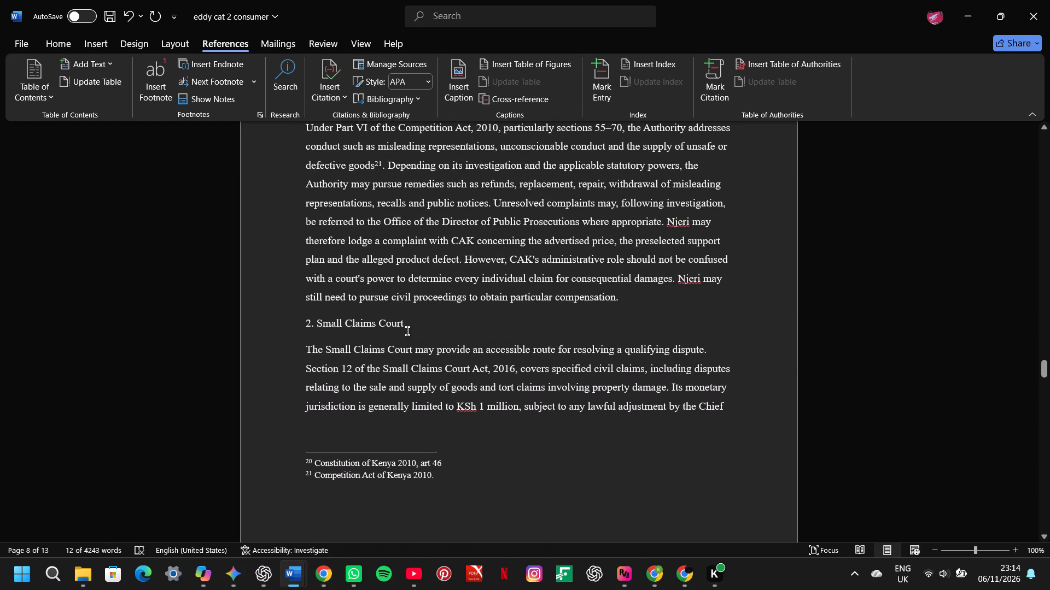
drag(407, 331, 306, 318)
key(ctrl+b)
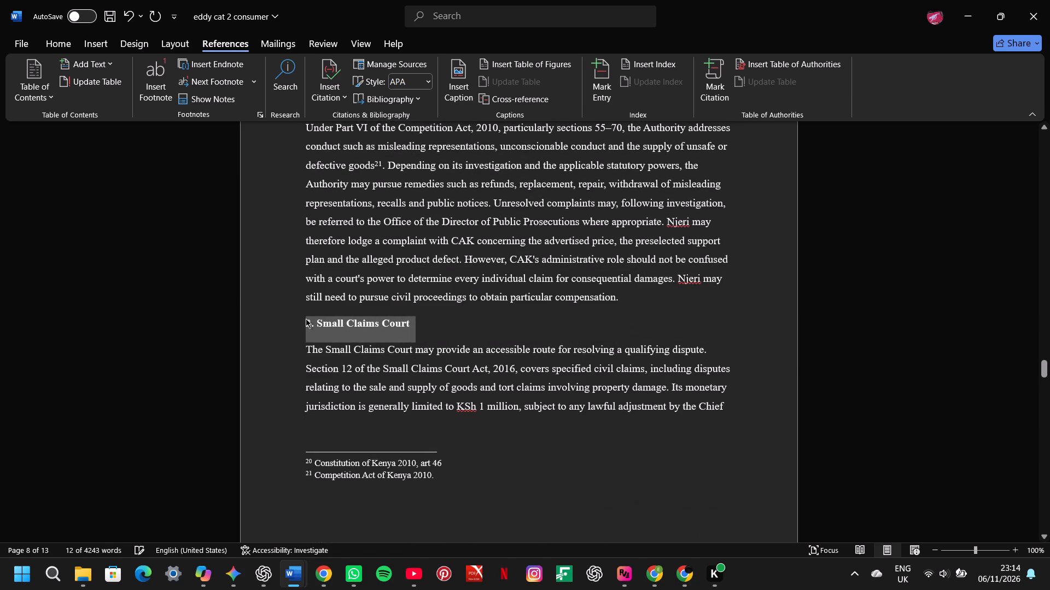
scroll(306, 318, down, 1)
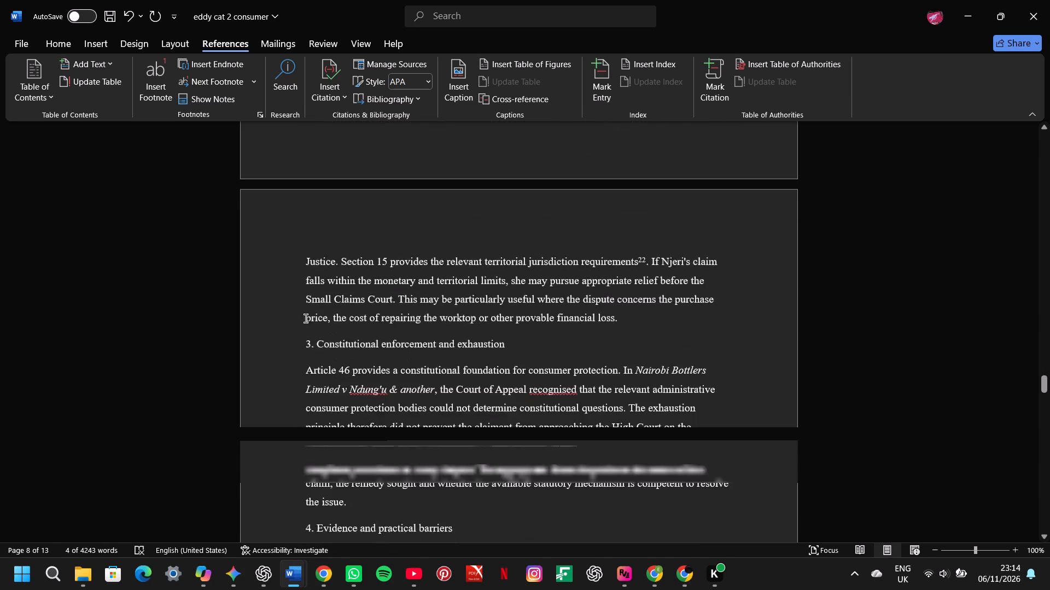
scroll(306, 318, down, 1)
drag(518, 331, 301, 331)
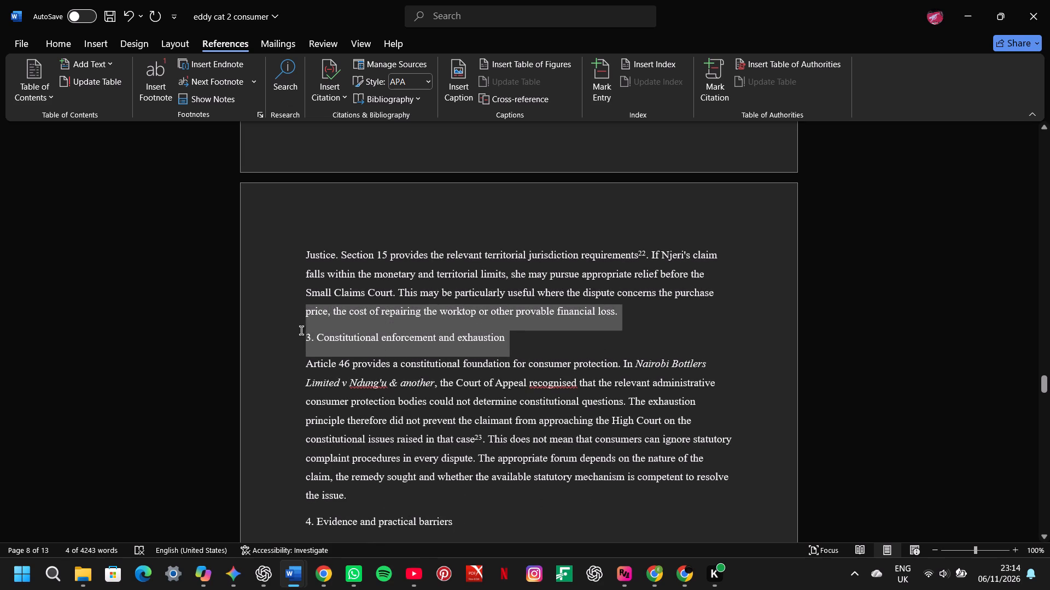
drag(301, 331, 300, 342)
key(ctrl+b)
Make the heading "4. Evidence and practical barriers" bold.
scroll(300, 342, down, 1)
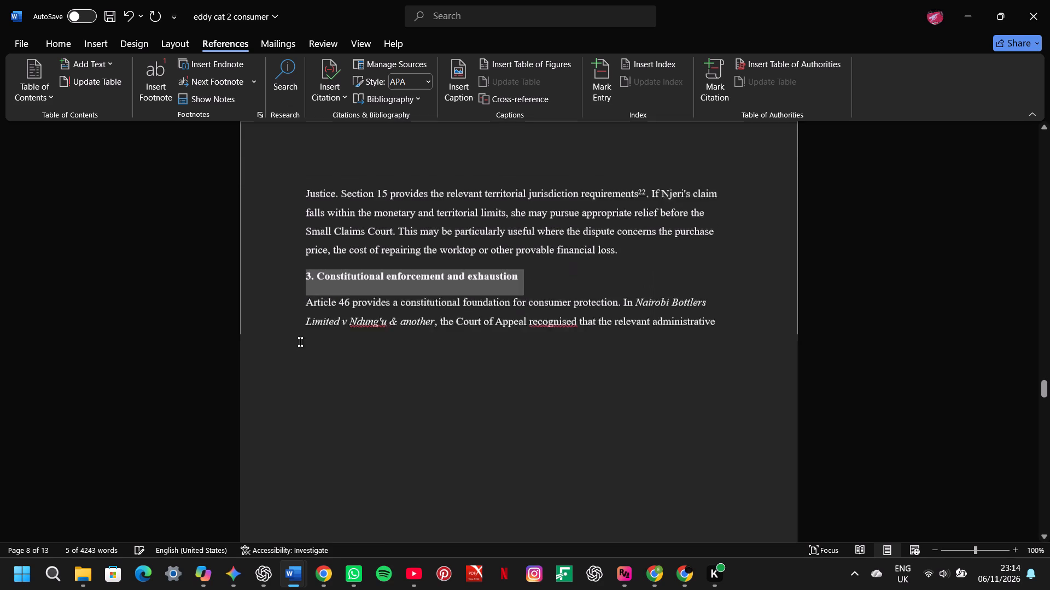
scroll(300, 342, down, 1)
drag(459, 396, 306, 394)
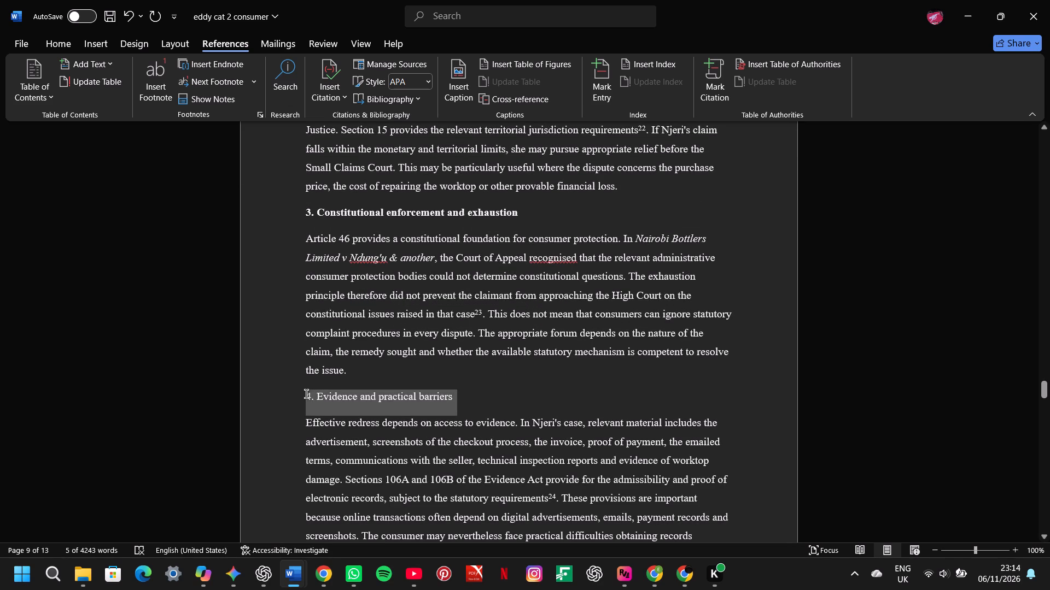
drag(306, 394, 305, 394)
click(305, 394)
drag(305, 394, 417, 404)
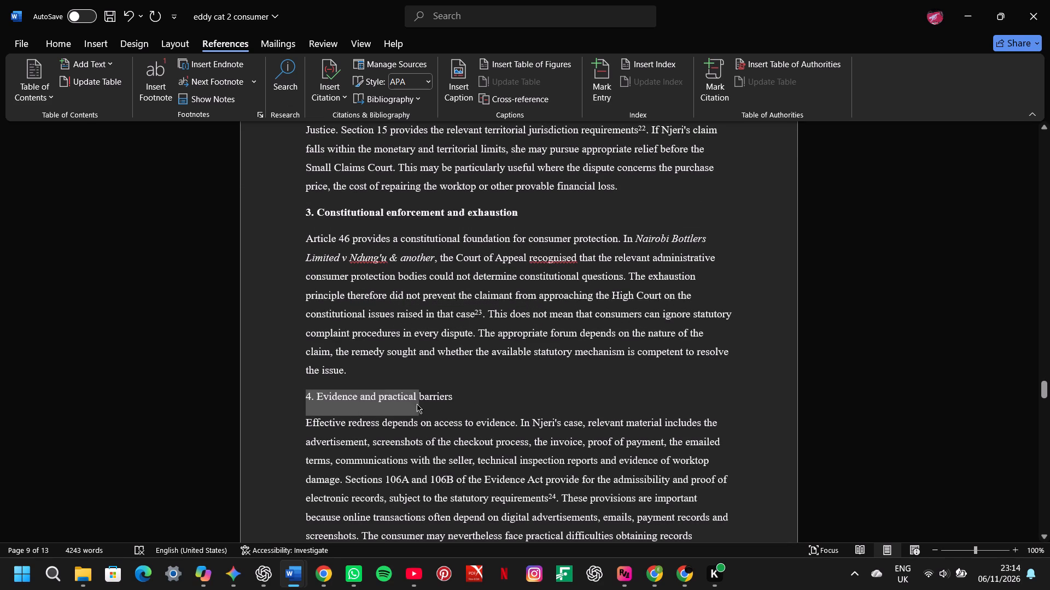
drag(417, 404, 462, 396)
key(ctrl+b)
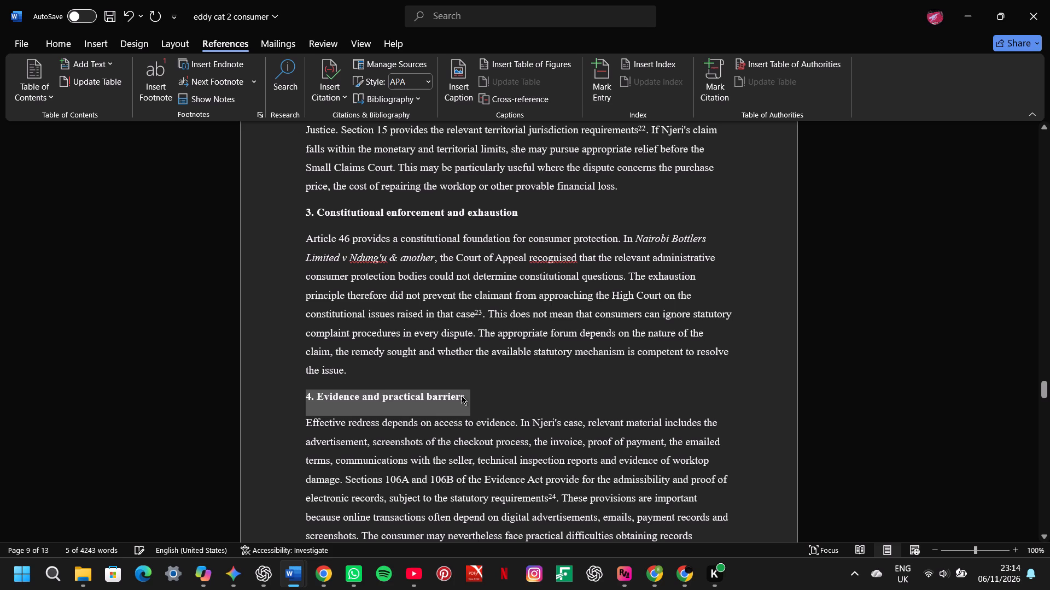
Make the headings "V. CRITICAL EVALUATION AND REFORM PROPOSAL" and "1. The tension between contractual autonomy and consumer protection" bold.
scroll(462, 396, down, 1)
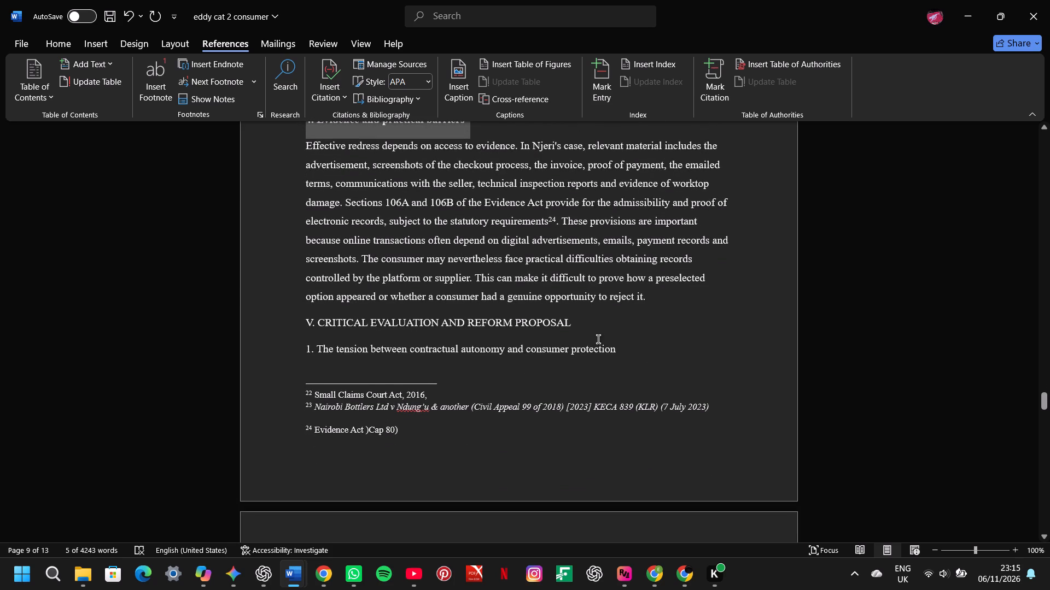
drag(636, 353, 304, 326)
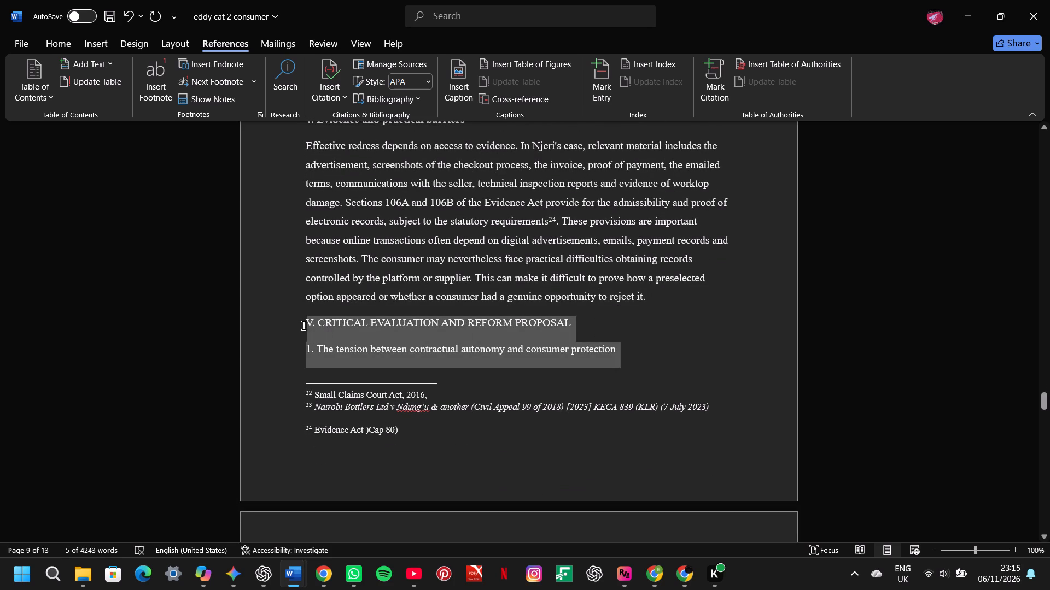
drag(304, 326, 304, 325)
key(ctrl+b)
Make the heading "2. Academic perspectives" bold.
scroll(304, 325, down, 1)
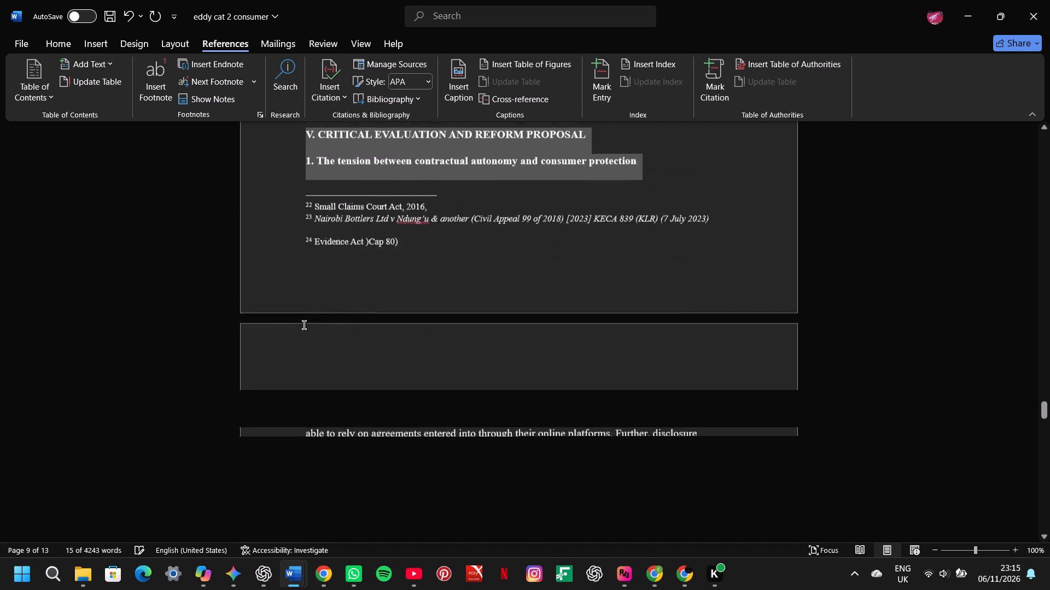
scroll(304, 325, down, 2)
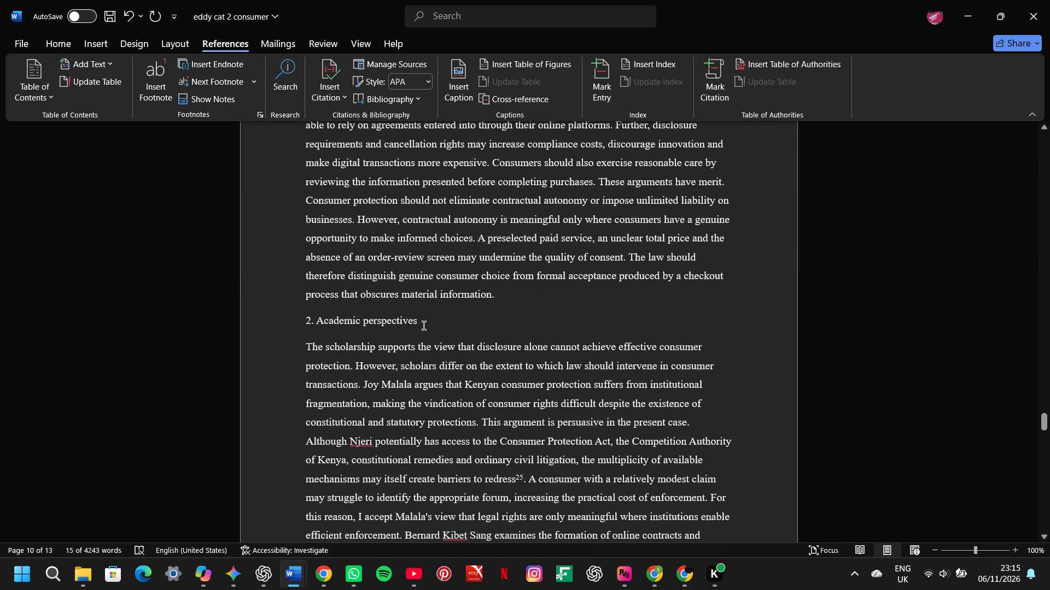
drag(425, 326, 302, 321)
click(302, 321)
key(ctrl+b)
drag(302, 321, 396, 320)
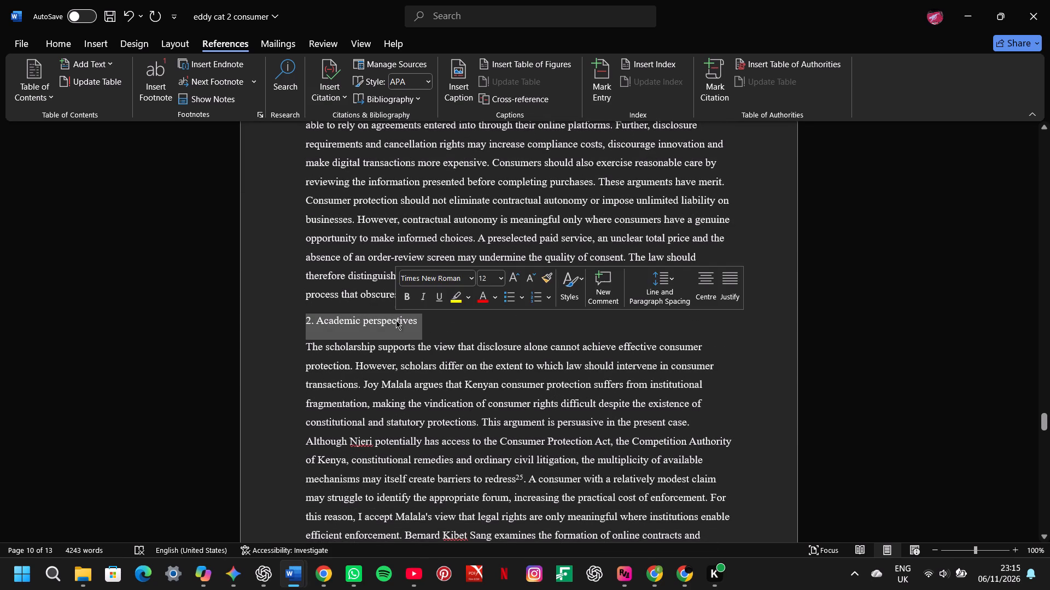
key(ctrl+b)
Make the heading "CONCLUSION" near the end of the essay bold.
scroll(396, 320, down, 1)
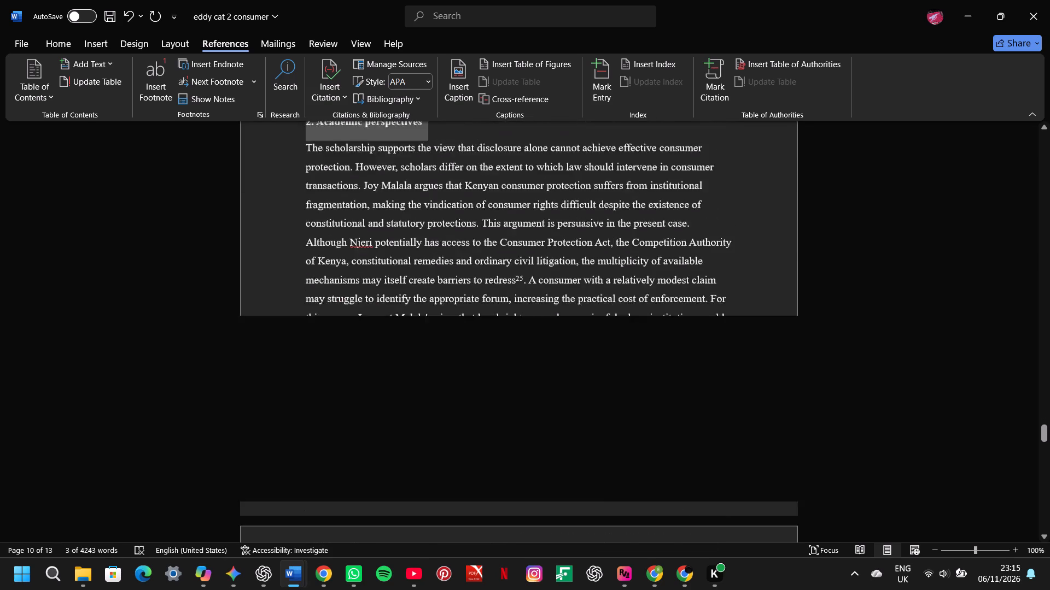
scroll(396, 320, down, 2)
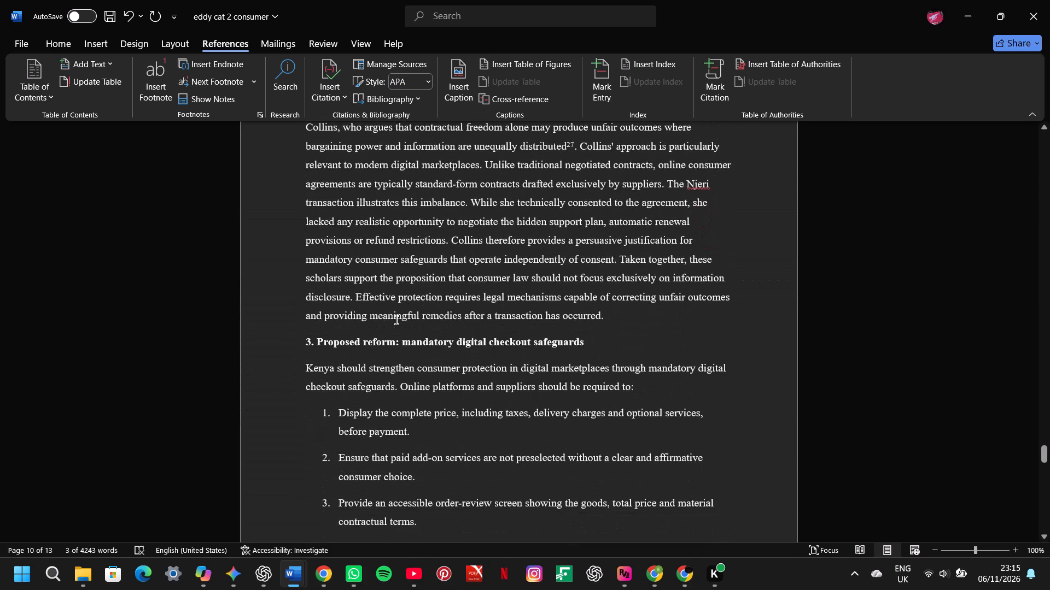
scroll(412, 342, down, 1)
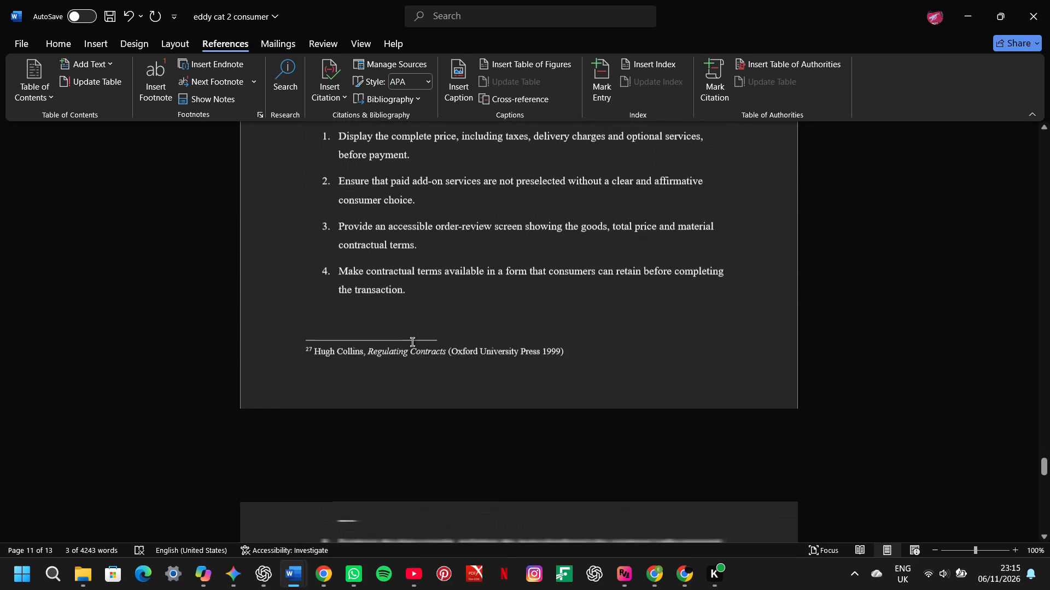
scroll(412, 342, down, 2)
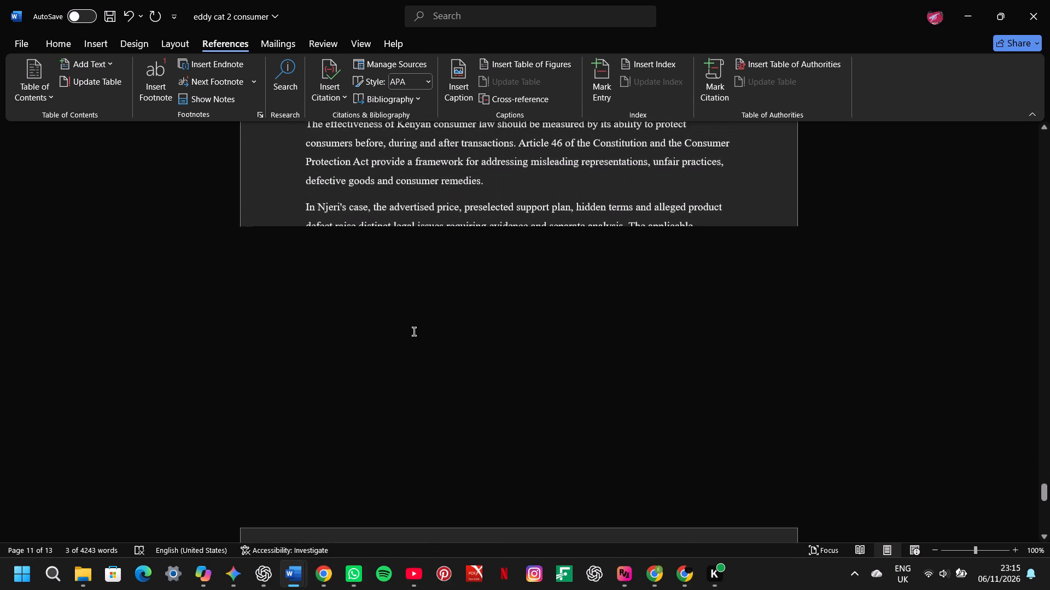
scroll(416, 323, up, 1)
drag(393, 393, 392, 393)
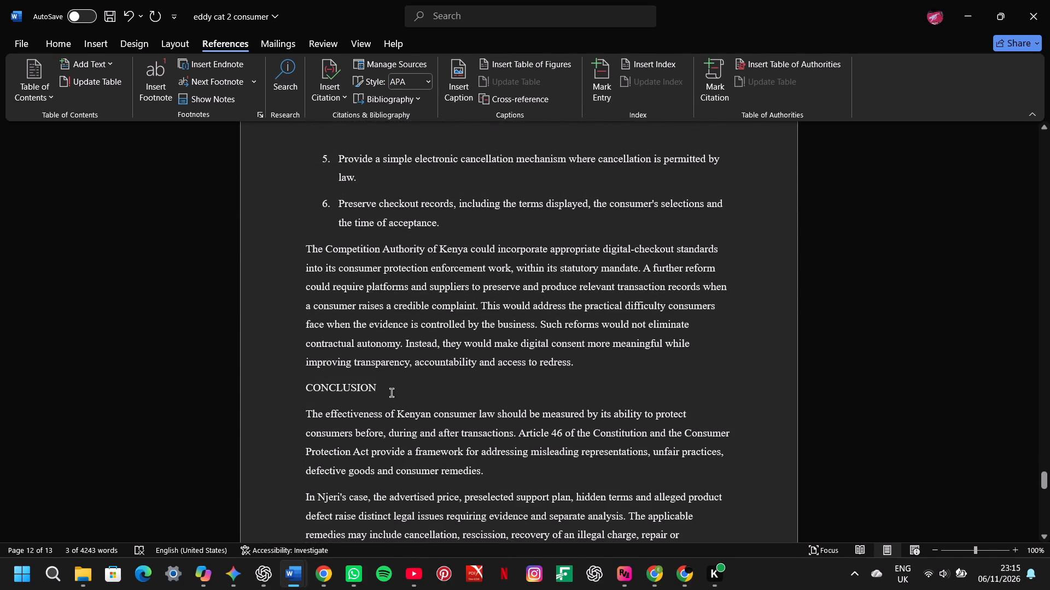
drag(392, 393, 300, 383)
click(300, 383)
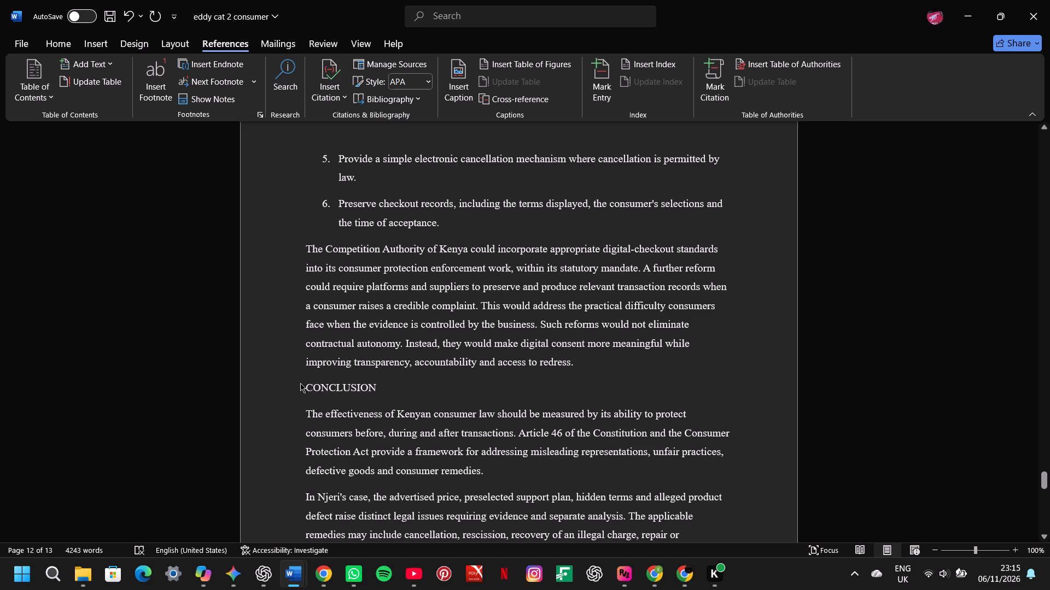
drag(300, 383, 383, 385)
click(383, 385)
drag(383, 385, 300, 382)
click(300, 382)
drag(300, 382, 380, 386)
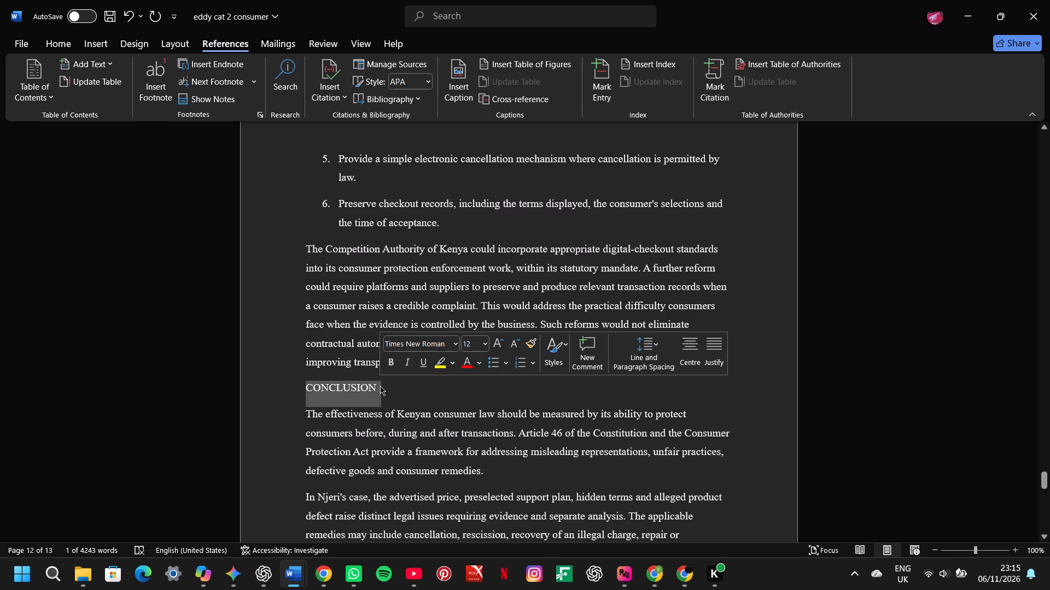
key(ctrl+b)
click(453, 375)
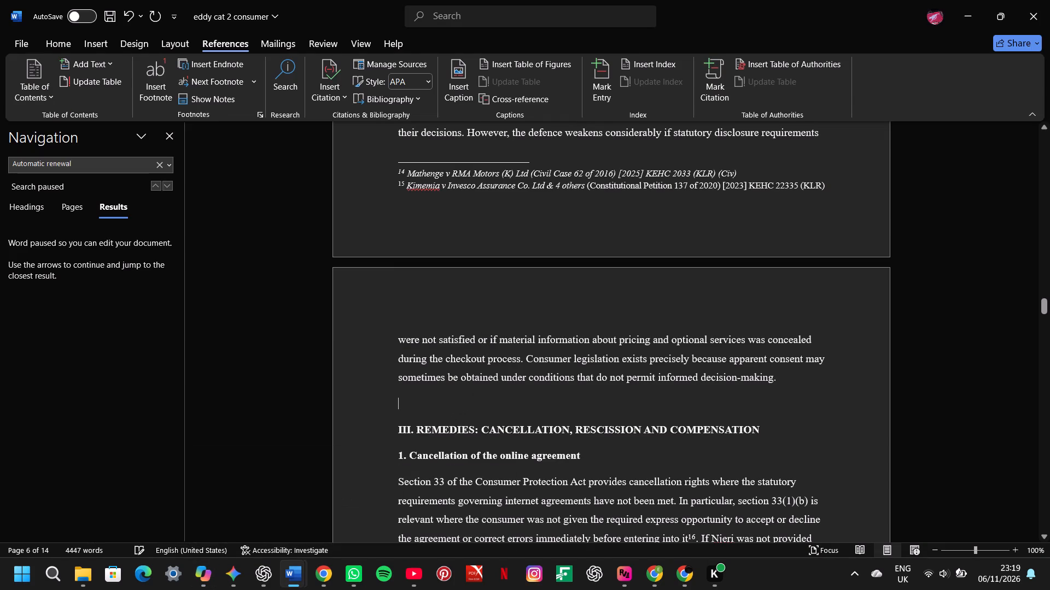
scroll(450, 409, down, 2)
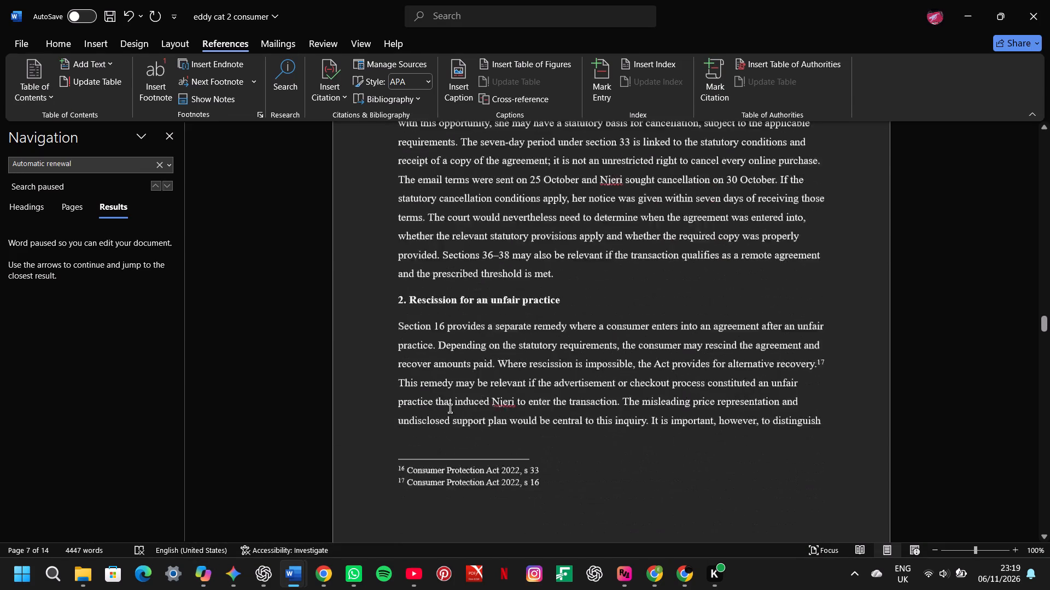
scroll(450, 409, down, 2)
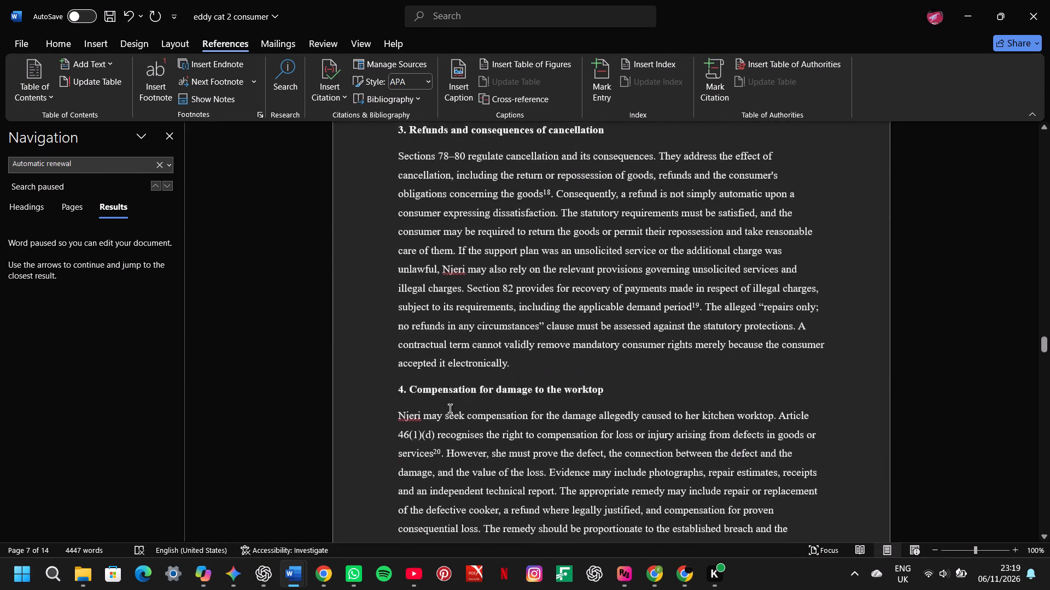
scroll(450, 409, down, 2)
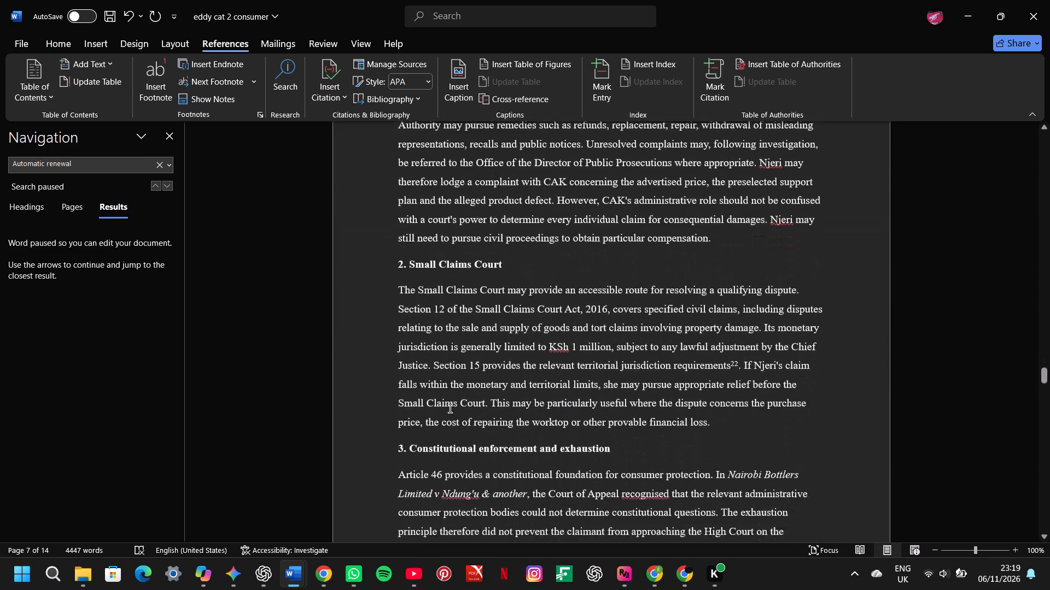
scroll(450, 409, down, 2)
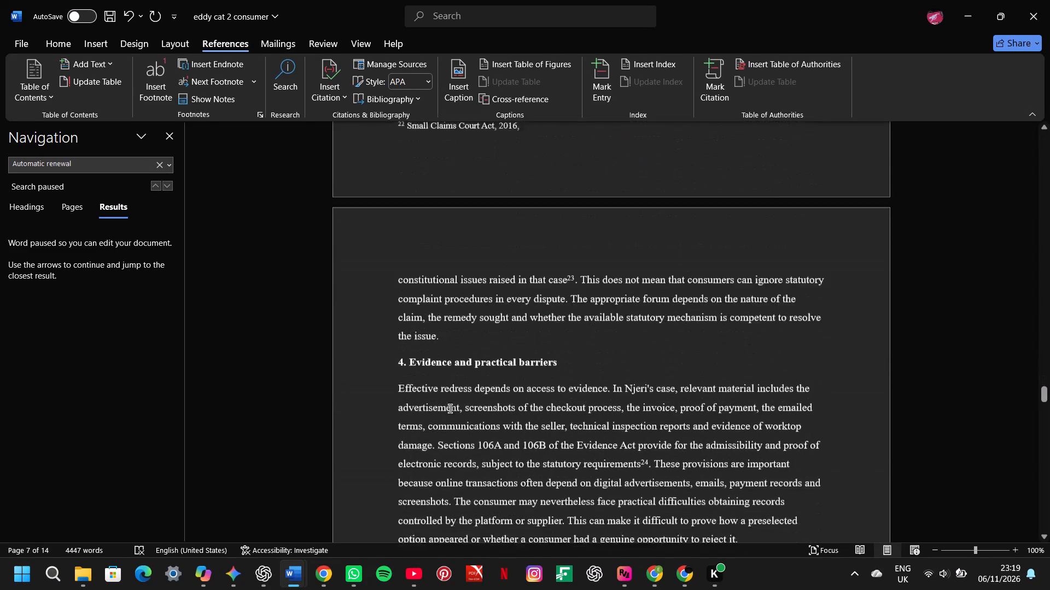
scroll(450, 409, down, 2)
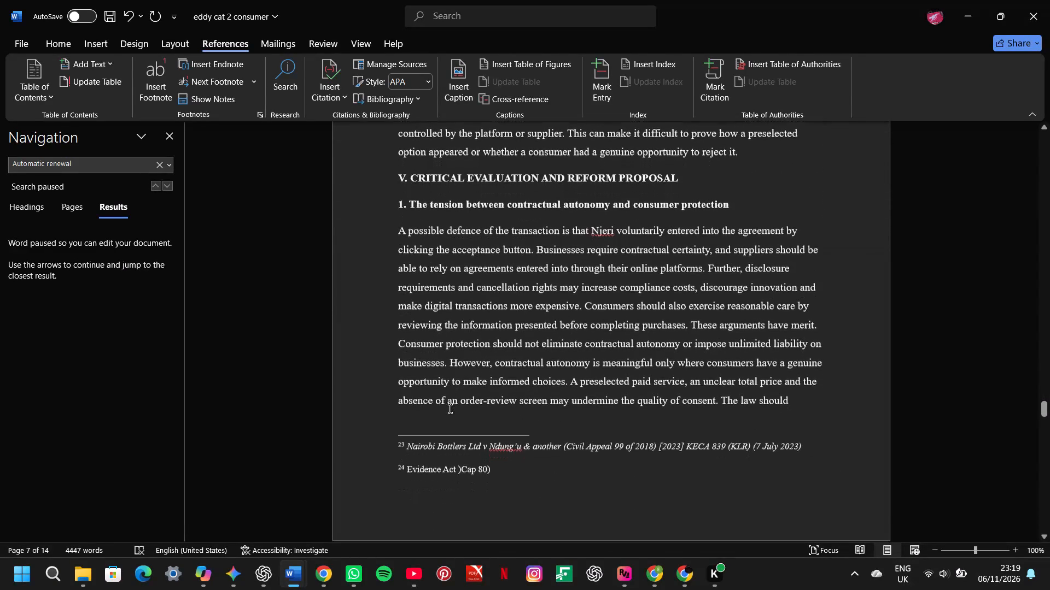
scroll(450, 409, down, 1)
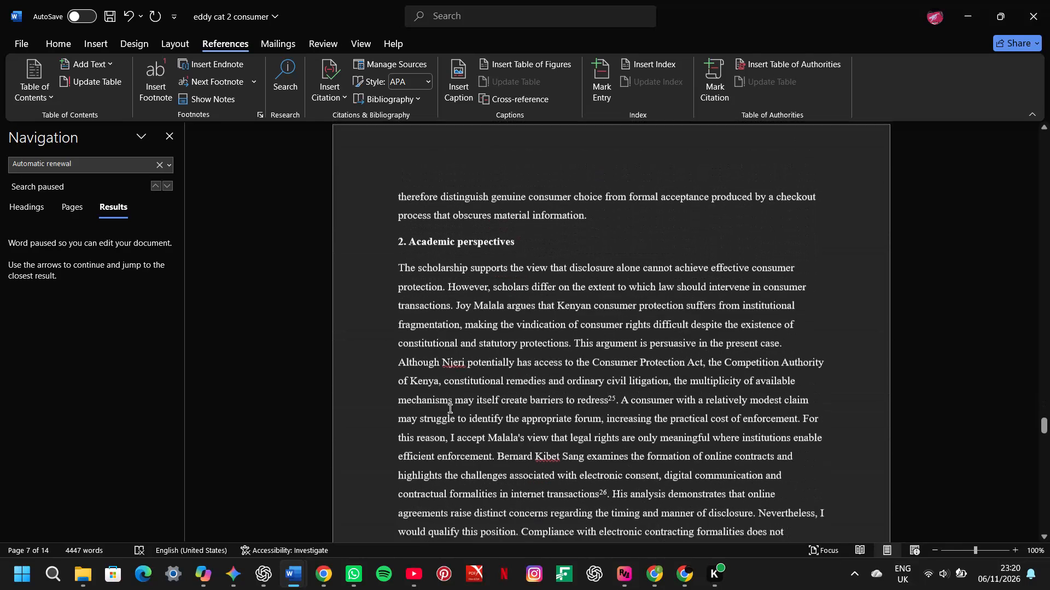
scroll(450, 409, down, 3)
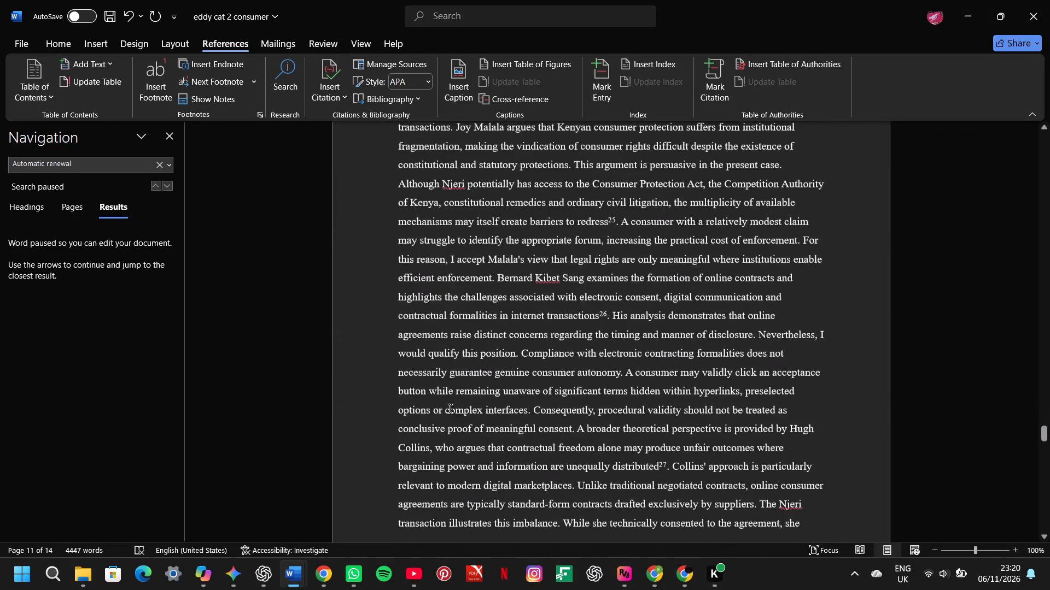
scroll(450, 409, down, 1)
scroll(450, 409, up, 1)
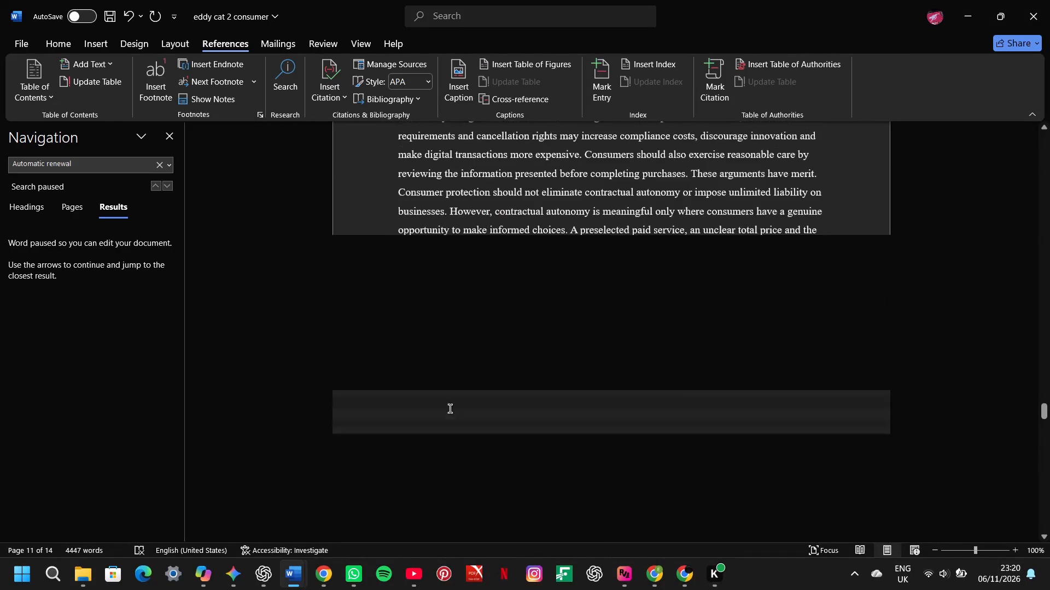
scroll(450, 409, up, 2)
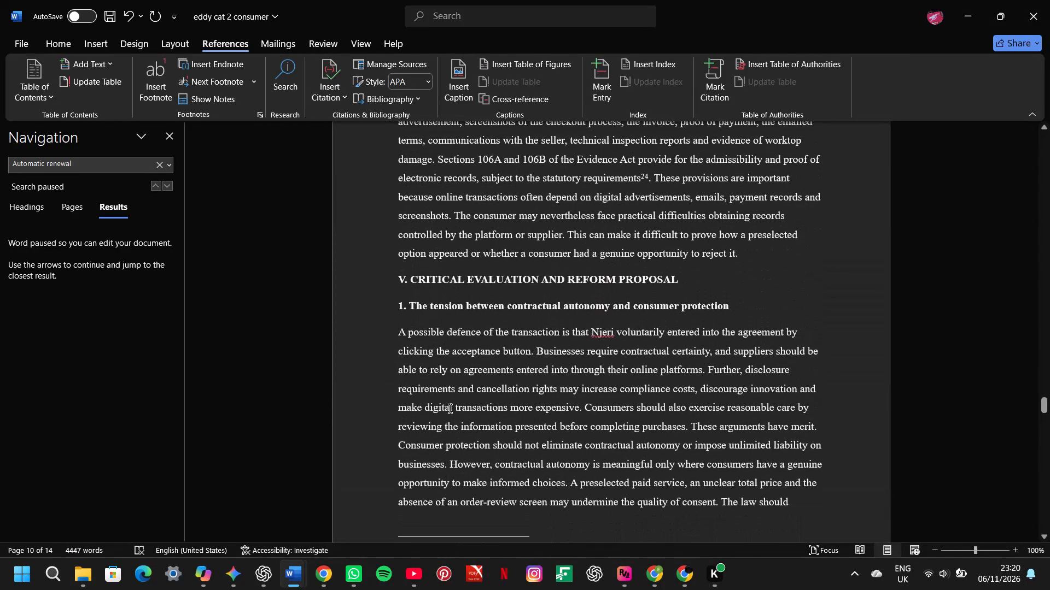
scroll(450, 409, up, 1)
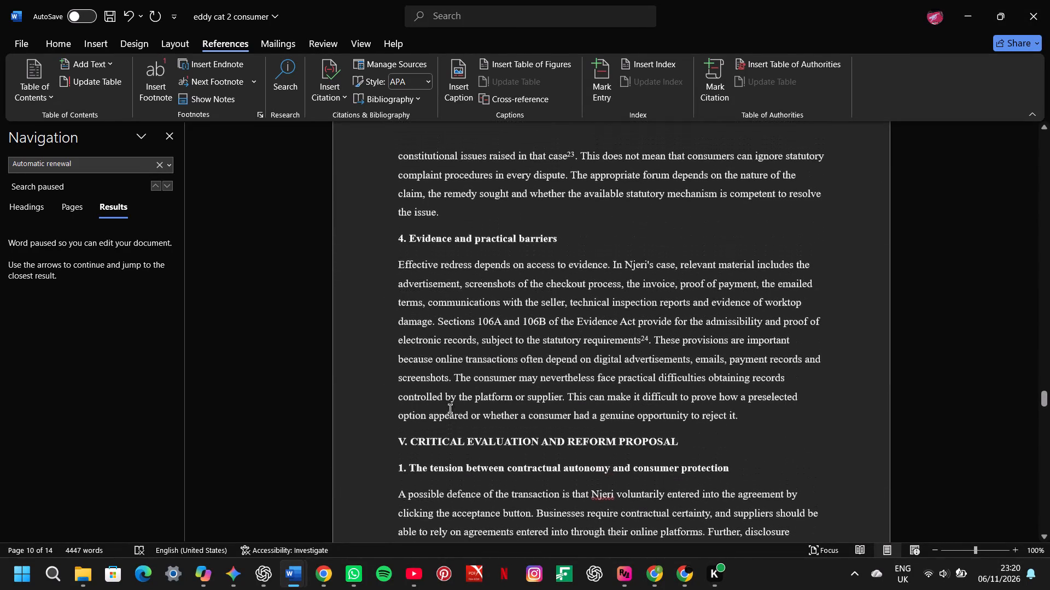
scroll(450, 409, up, 2)
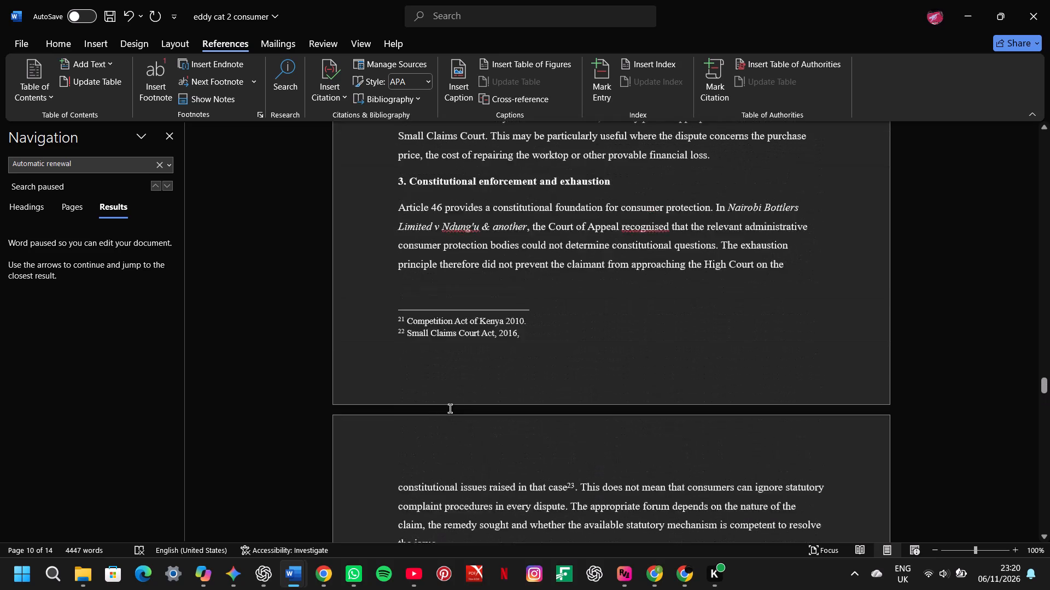
scroll(450, 409, up, 1)
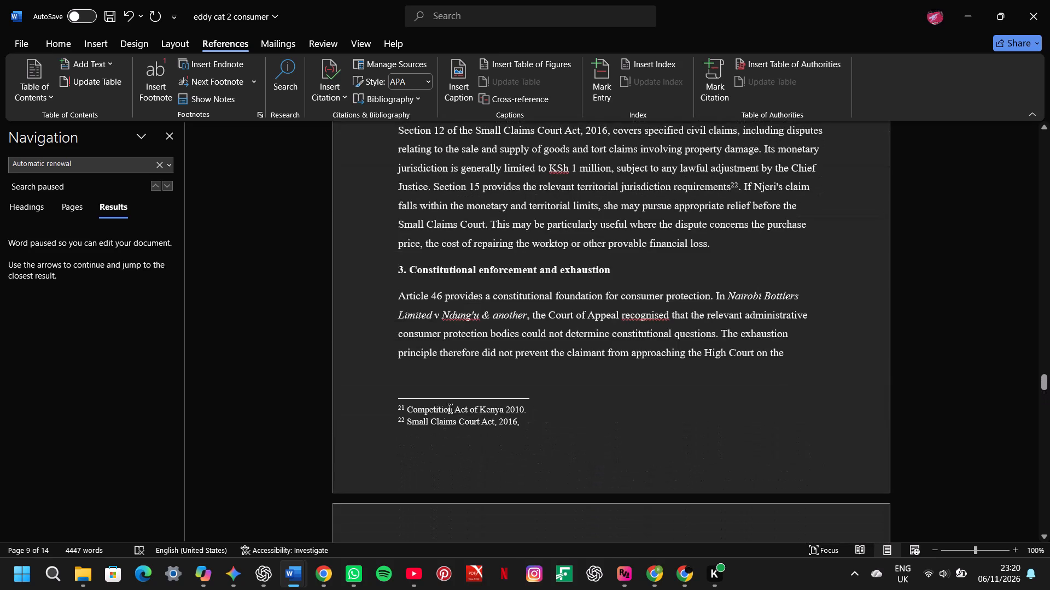
scroll(450, 409, up, 3)
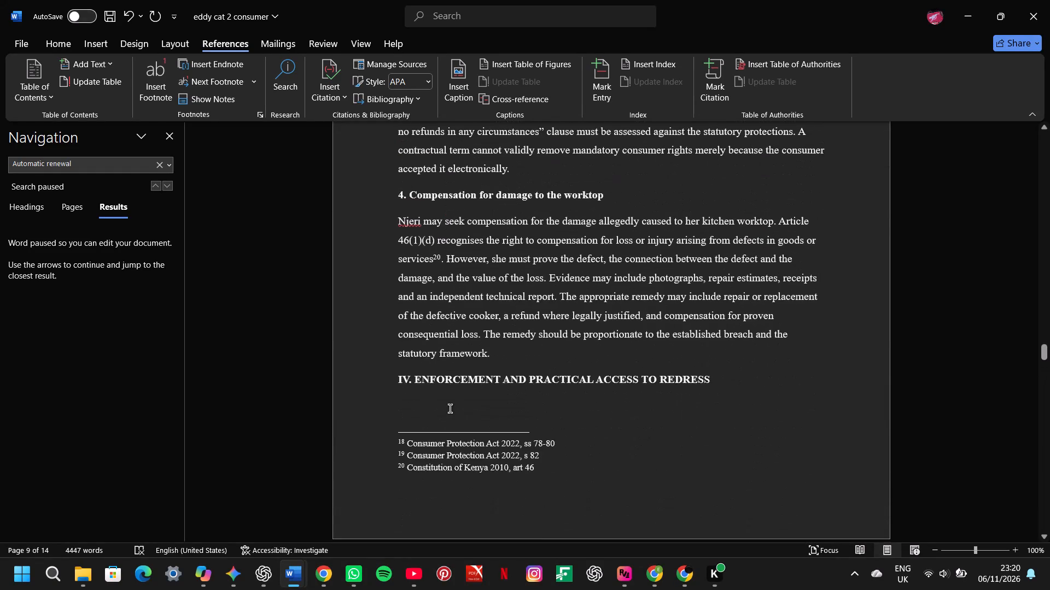
scroll(450, 409, up, 2)
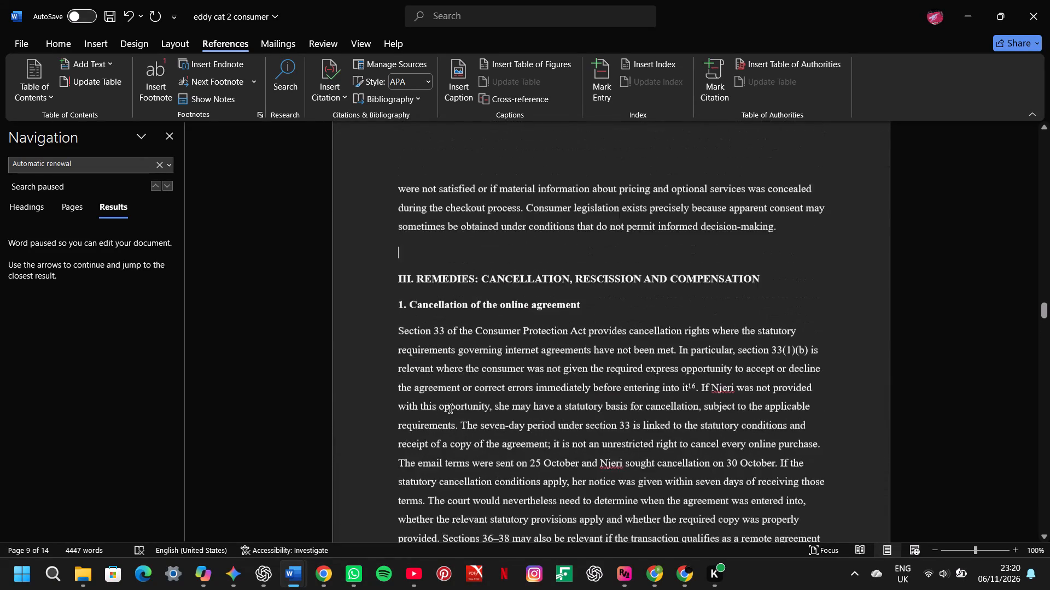
scroll(450, 409, up, 2)
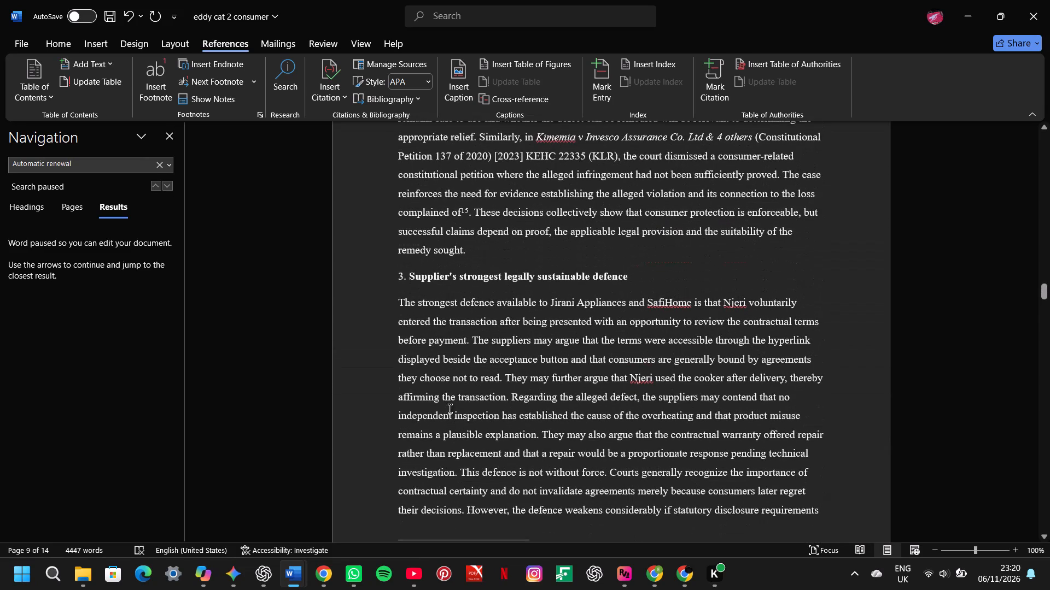
scroll(450, 409, up, 1)
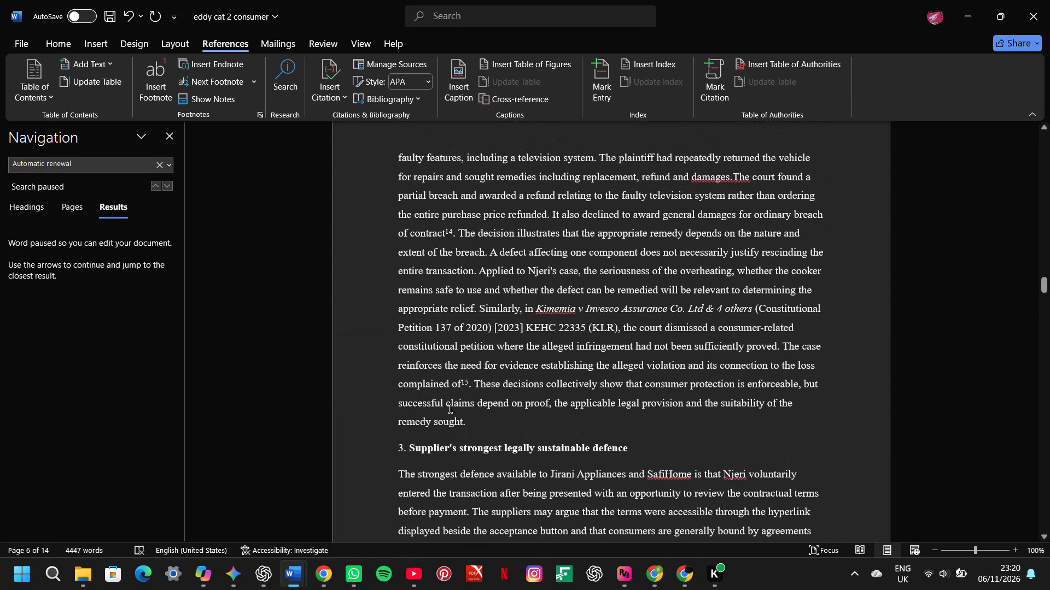
scroll(450, 409, up, 1)
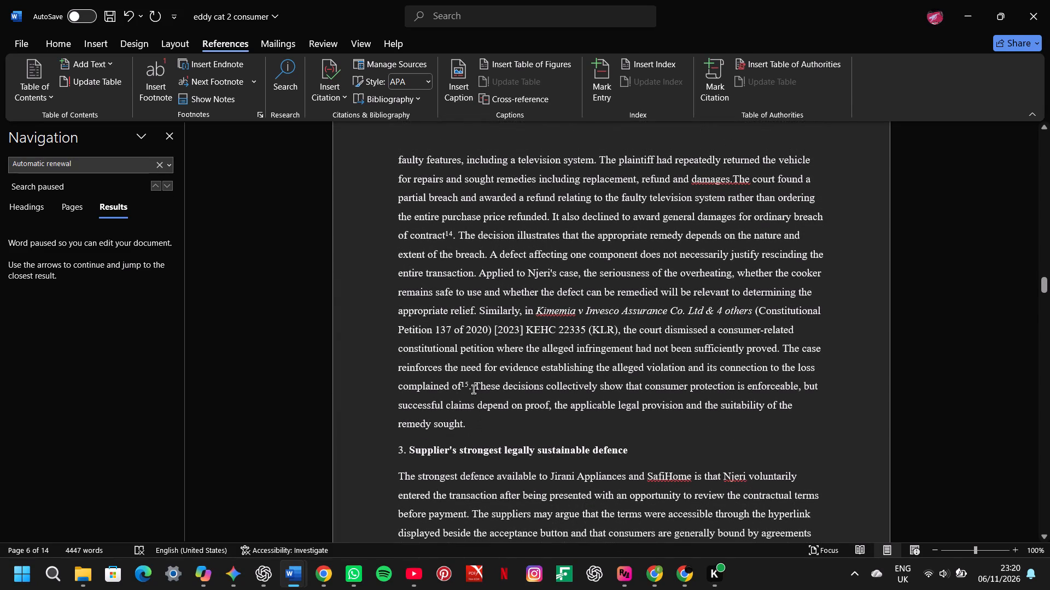
Paste the copied Carlill v Carbolic Smoke Ball Co paragraph after "suitability of the remedy sought.", leaving no empty line before subsection 3.
click(474, 388)
click(472, 416)
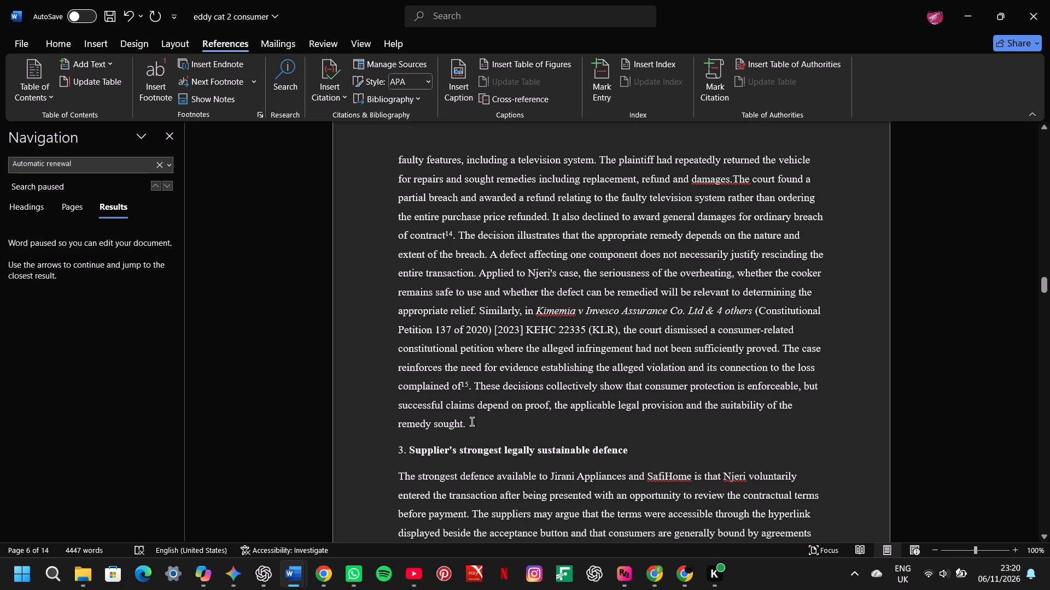
click(472, 422)
key(space)
key(ctrl+v)
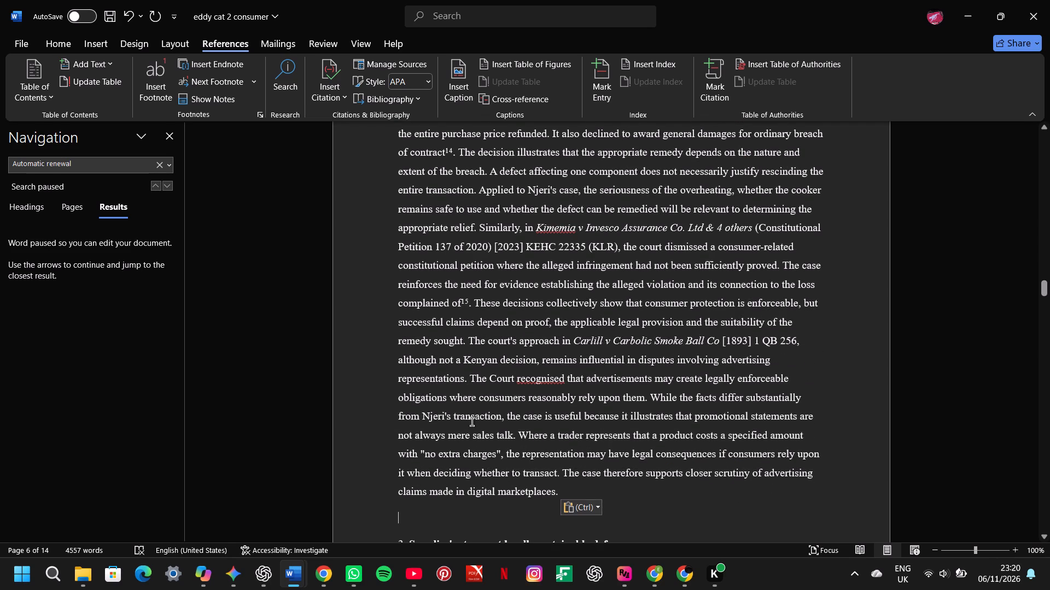
key(BackSpace)
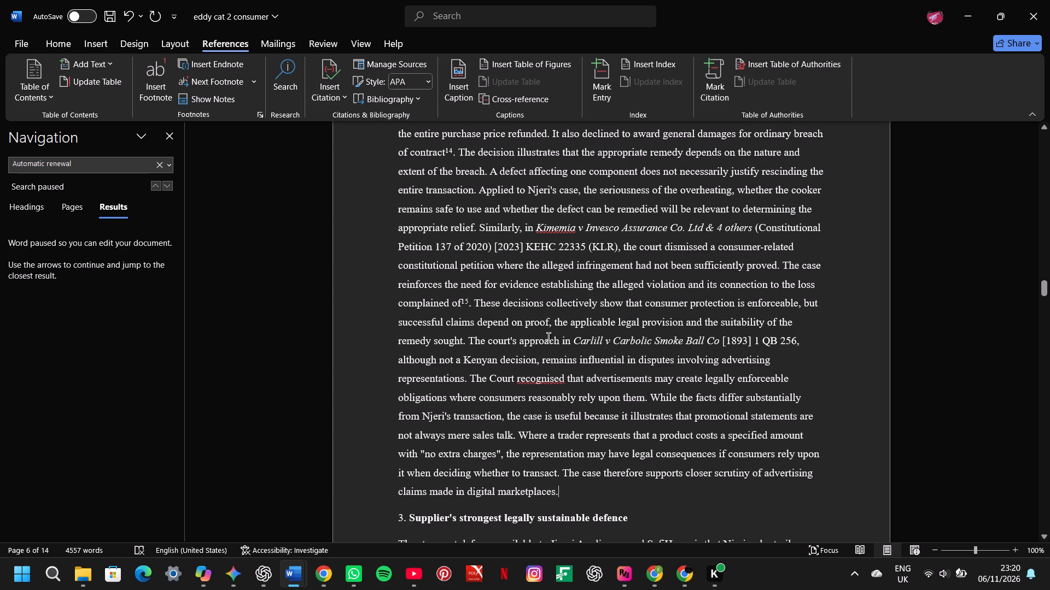
Copy the citation "Carlill v Carbolic Smoke Ball Co [1893] 1 QB 256," from the newly pasted text.
drag(575, 343, 664, 337)
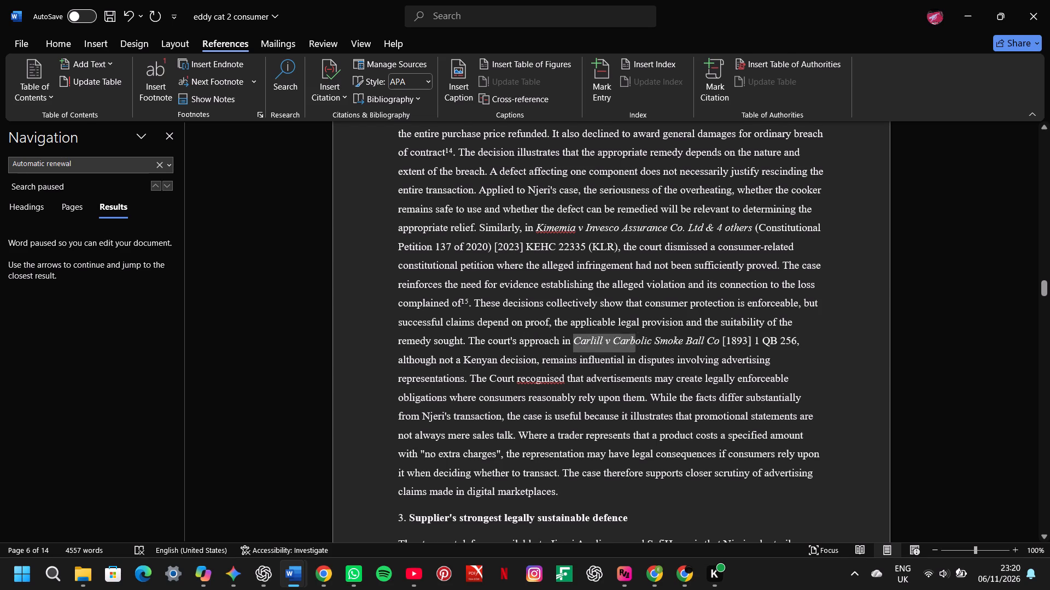
drag(664, 337, 801, 342)
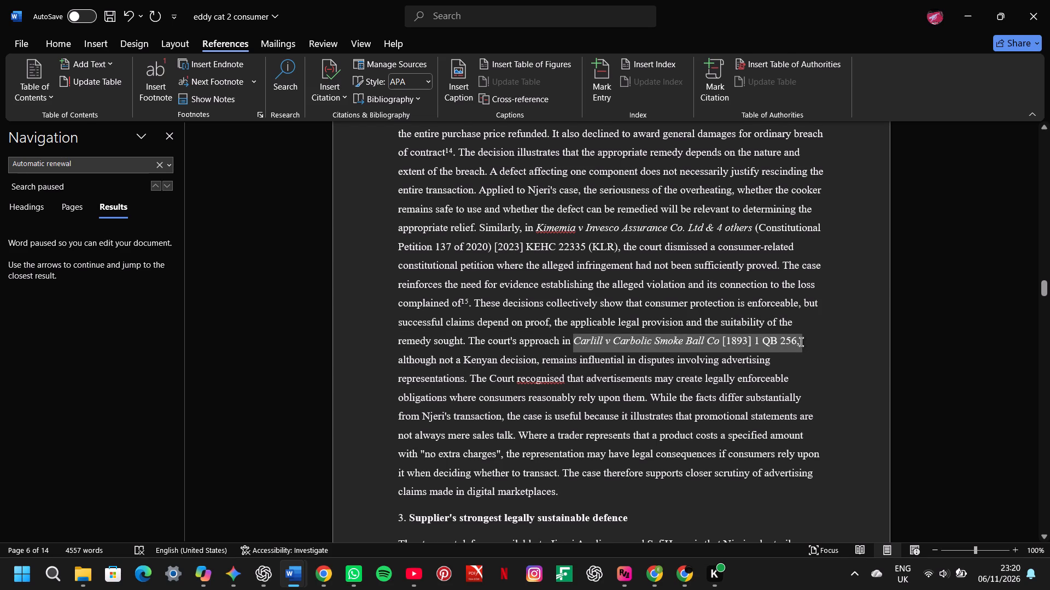
drag(801, 342, 798, 341)
key(ctrl+c)
ctrl+click(798, 341)
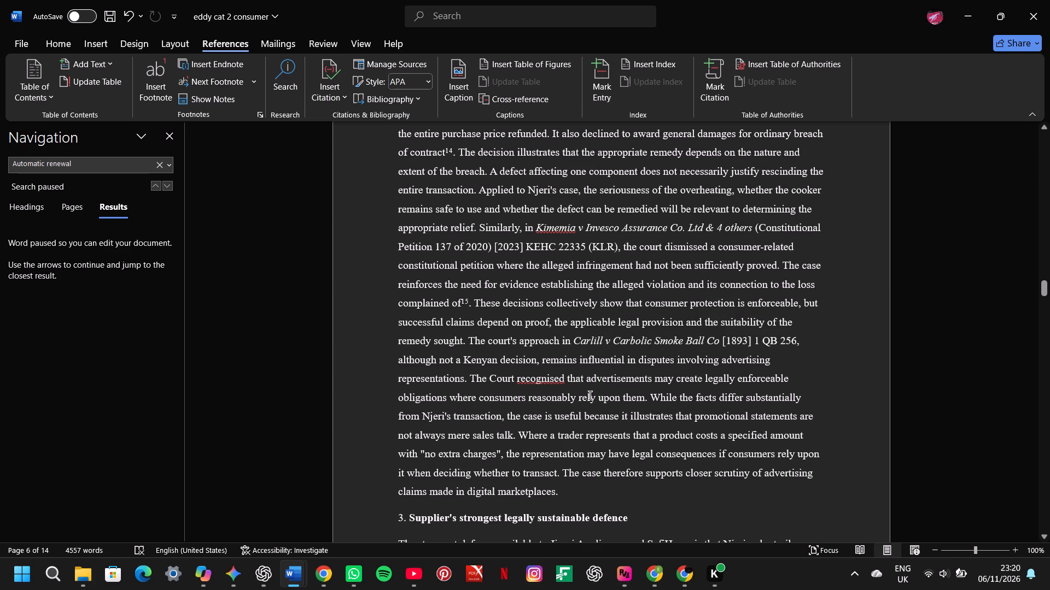
Correct the flagged word "recognised" to "recognized" in the Carlill passage.
click(541, 379)
right_click(541, 379)
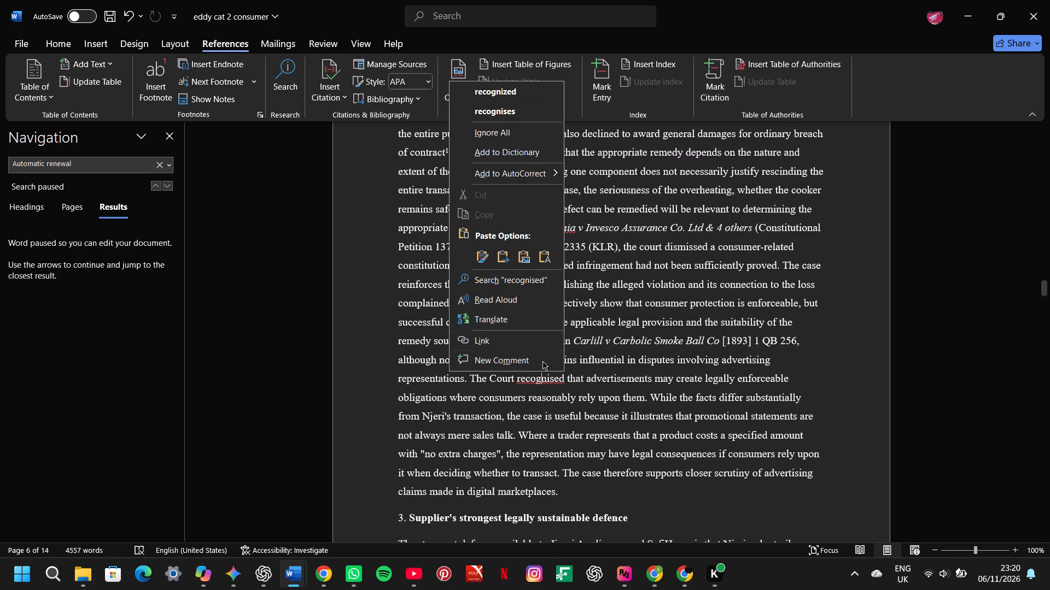
click(510, 87)
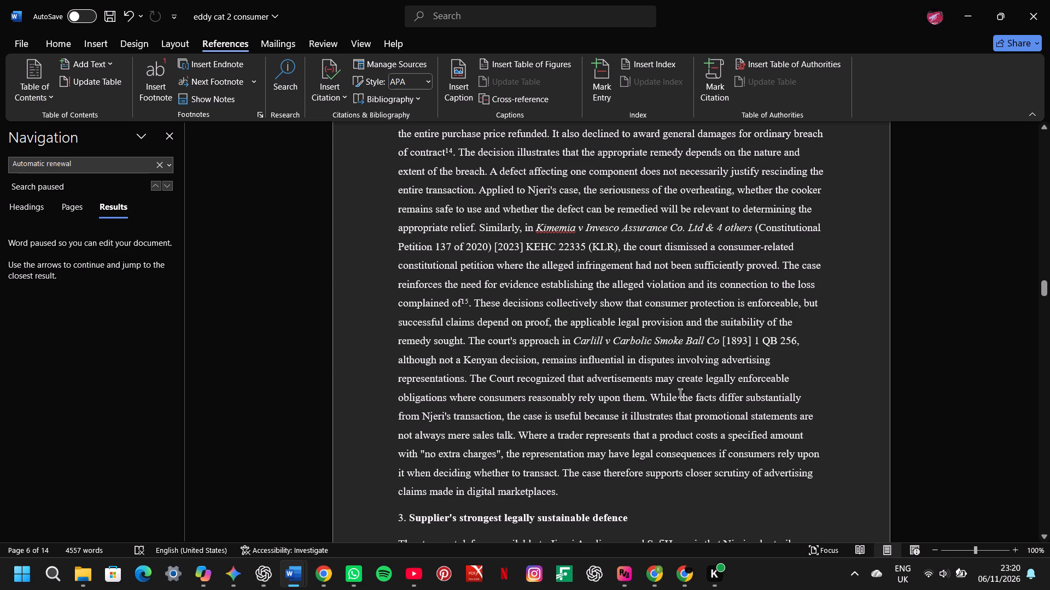
Insert a footnote after "reasonably rely upon them", paste the copied Carlill citation into it, and end it with a full stop.
click(643, 402)
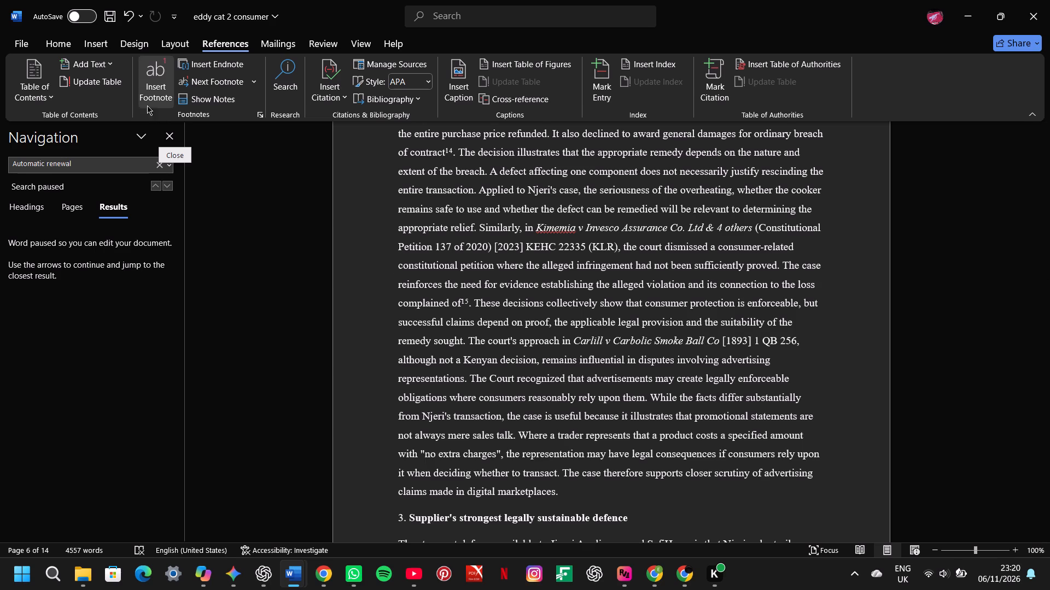
click(145, 86)
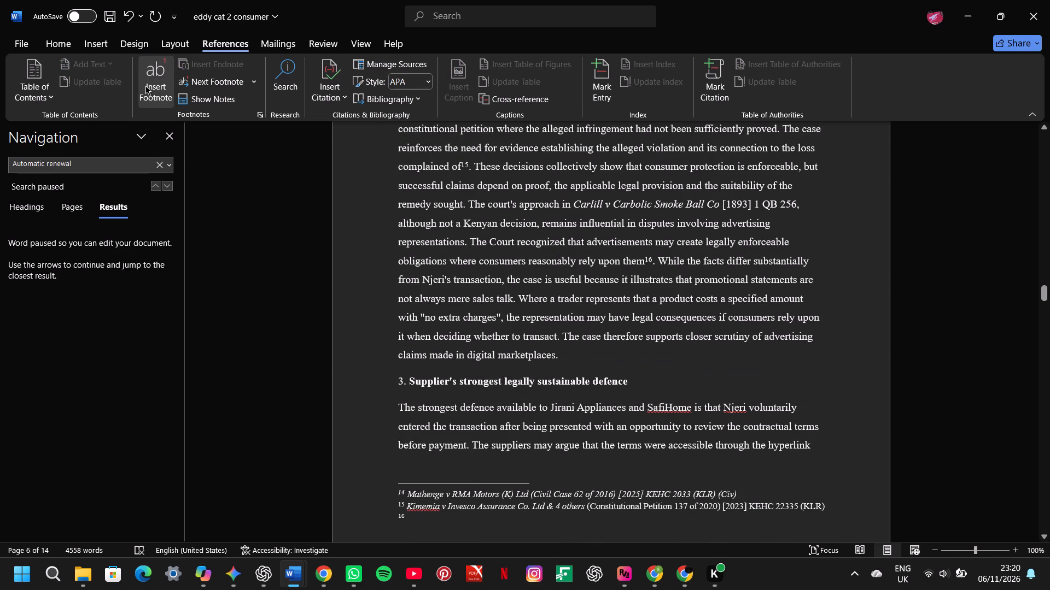
key(ctrl+v)
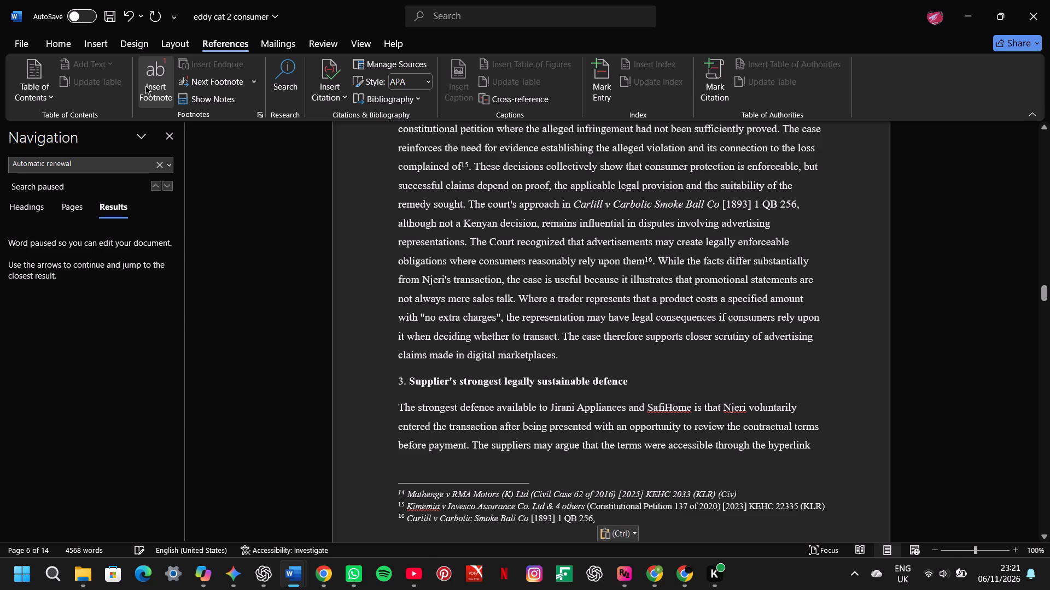
key(space)
click(145, 86)
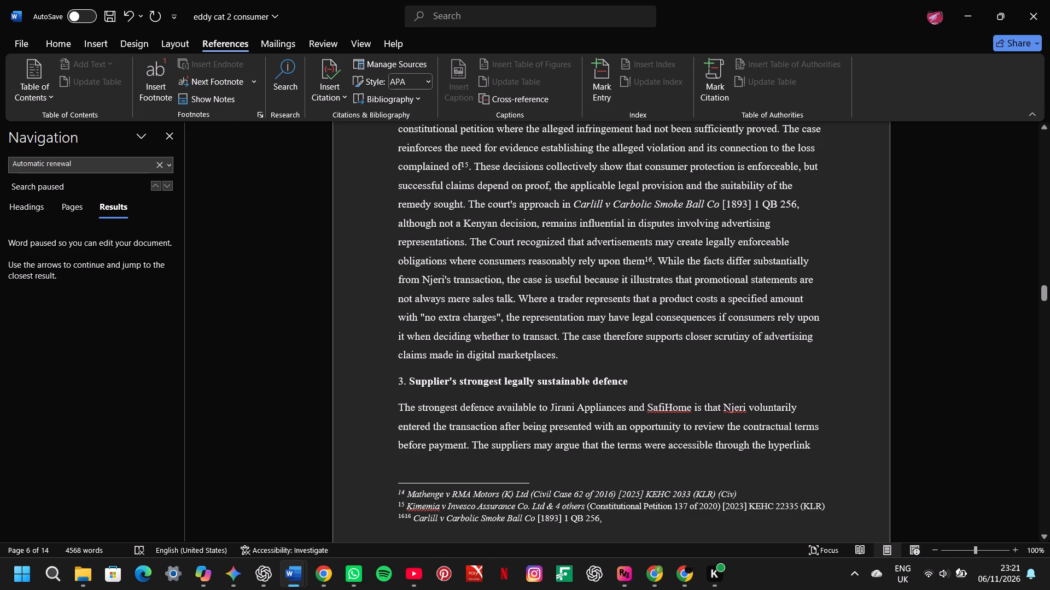
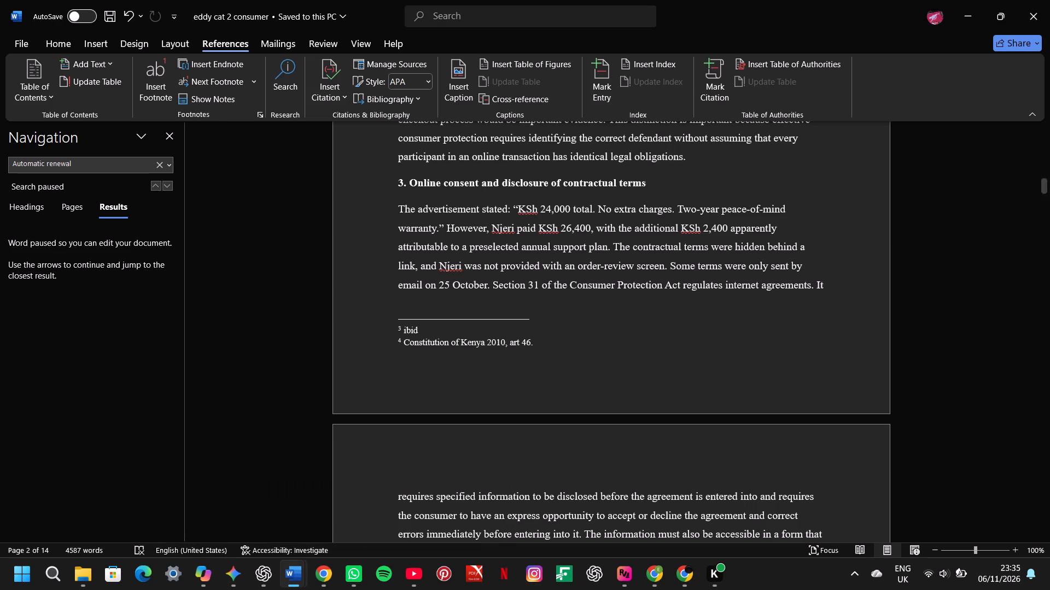
scroll(459, 405, up, 3)
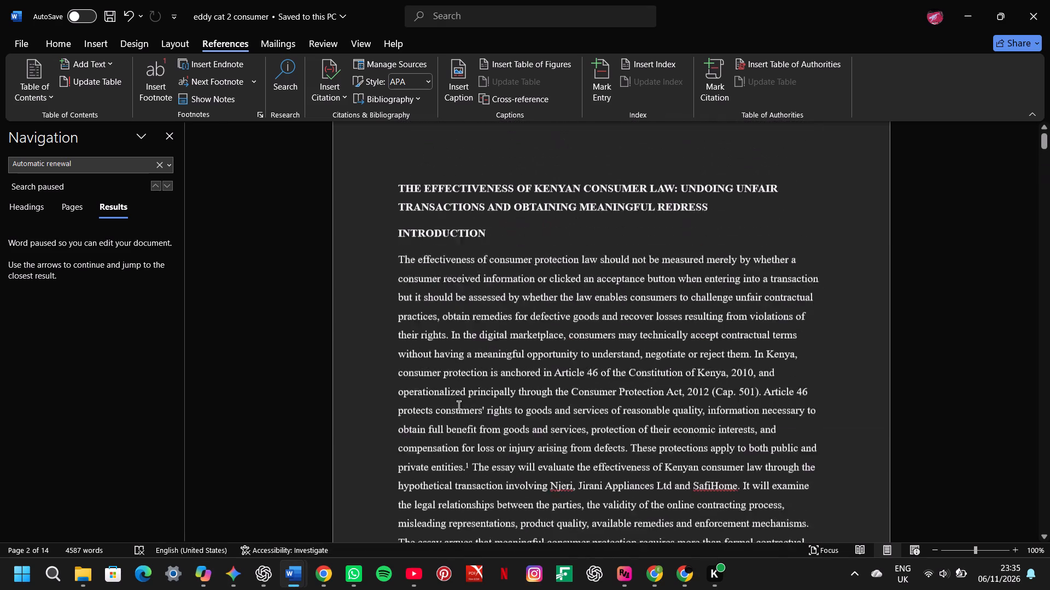
scroll(459, 405, up, 3)
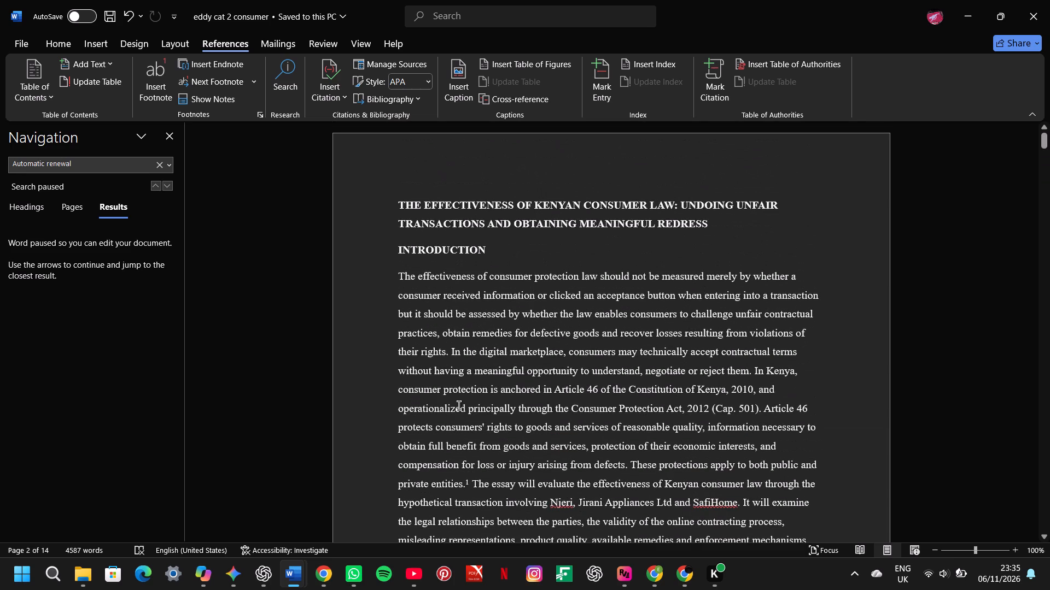
scroll(459, 405, up, 1)
scroll(556, 343, down, 1)
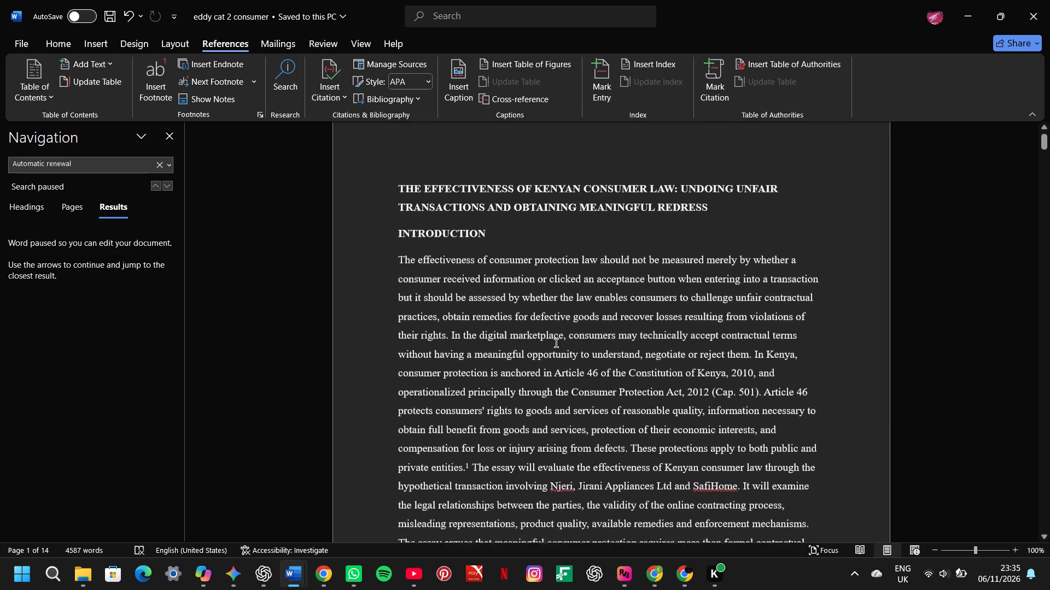
scroll(556, 343, down, 1)
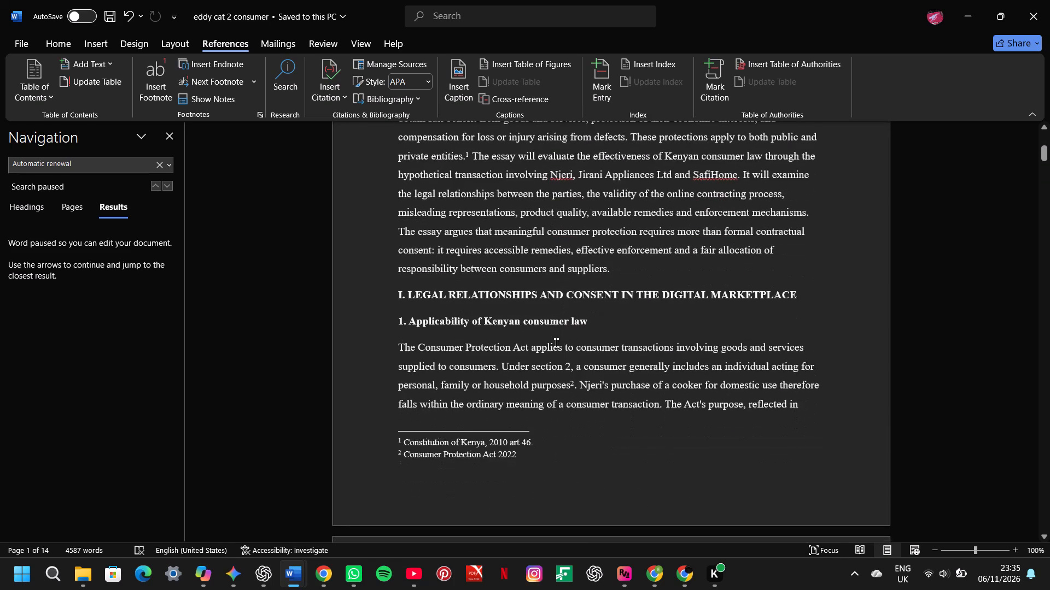
click(523, 456)
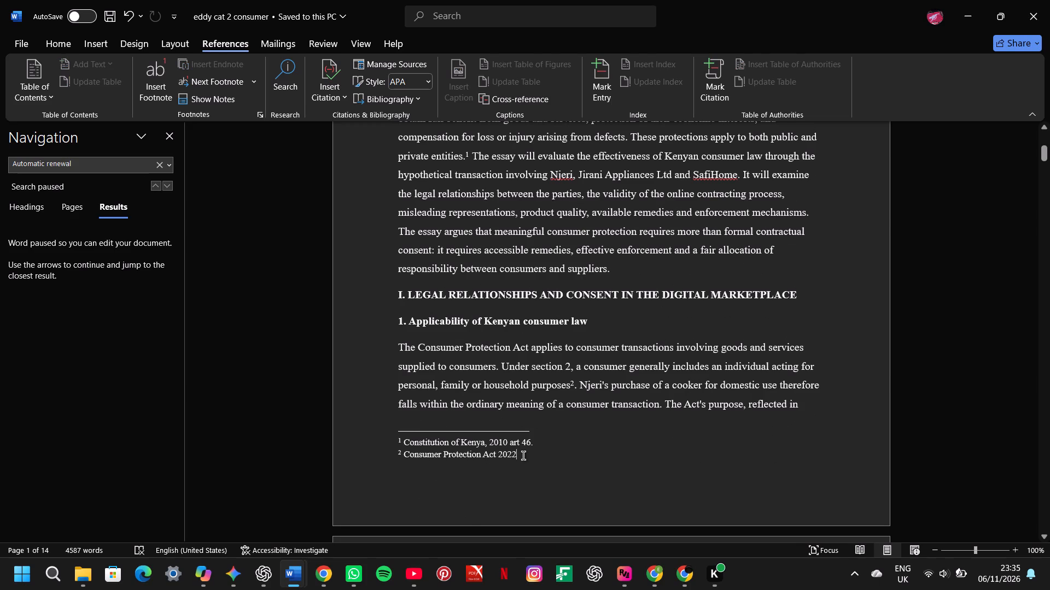
text(, s)
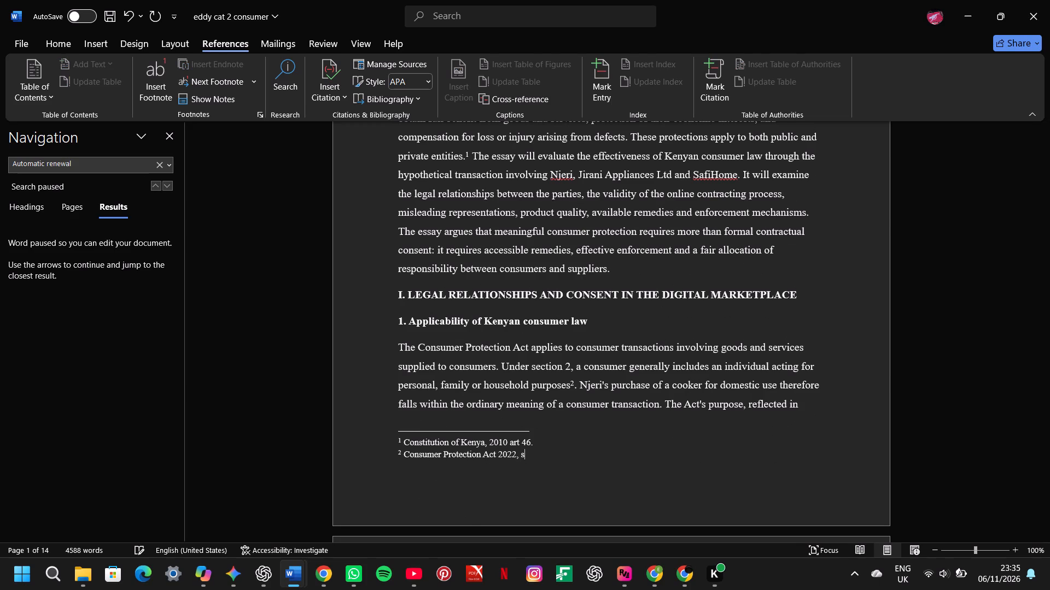
text(2)
key(space)
key(BackSpace)
key(BackSpace)
key(space)
key(2)
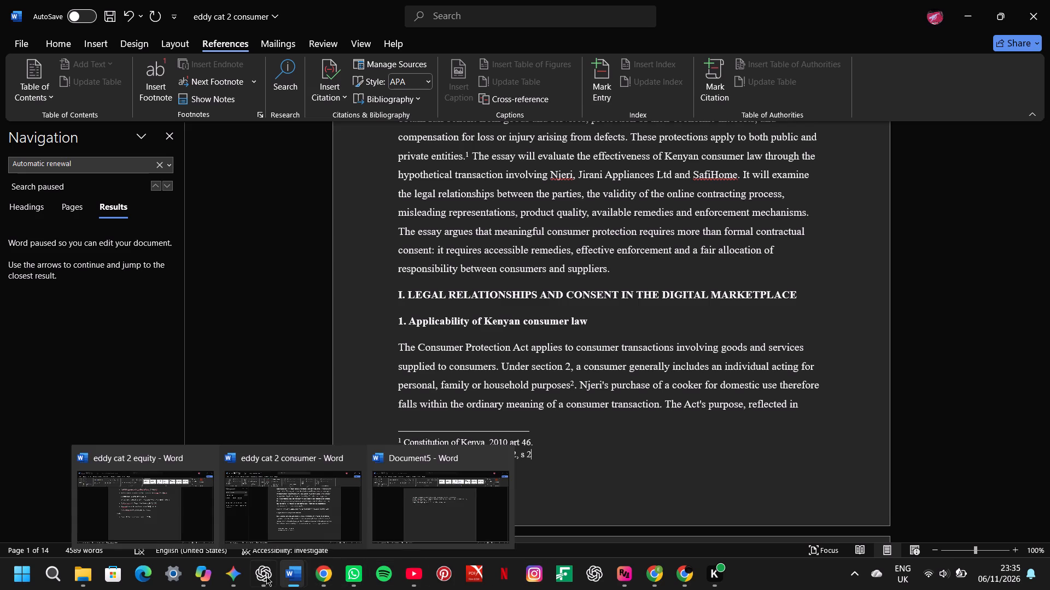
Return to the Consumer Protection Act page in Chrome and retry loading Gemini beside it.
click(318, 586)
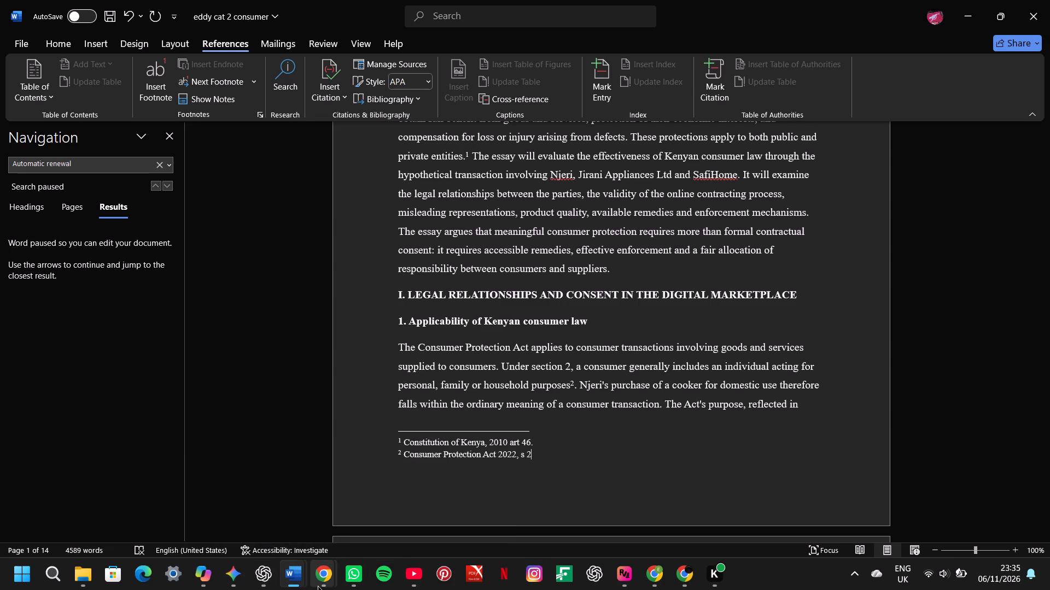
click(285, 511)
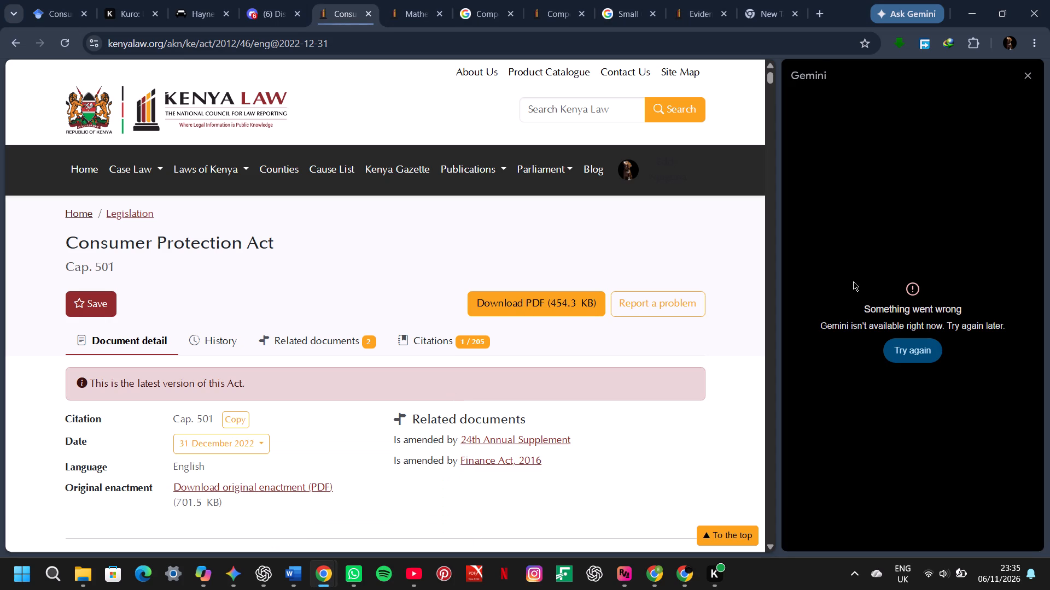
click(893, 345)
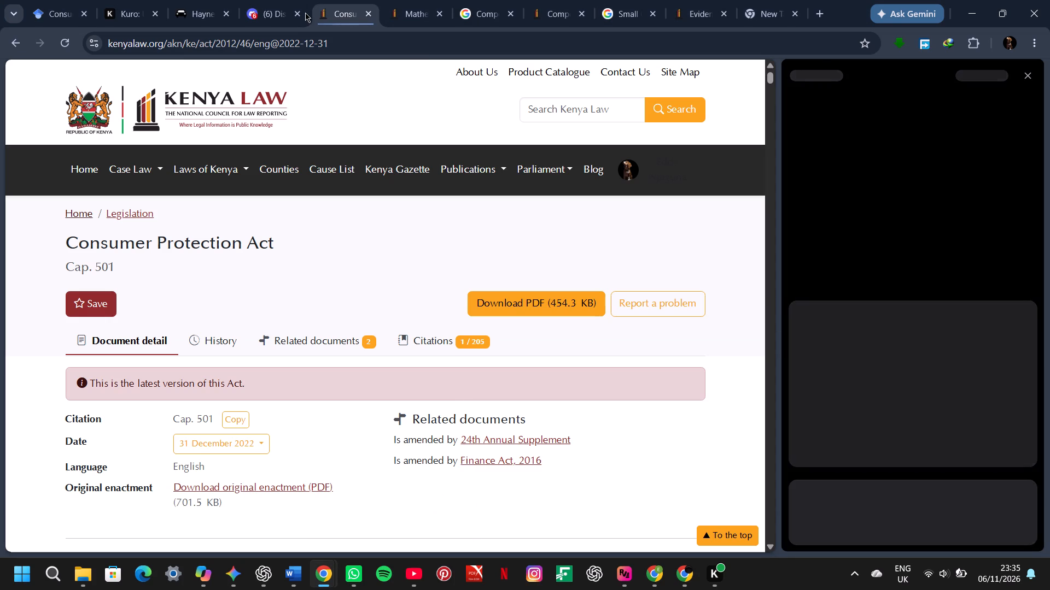
Close the open Consumer Protection Act page and the competition and small claims Google search tabs.
click(363, 13)
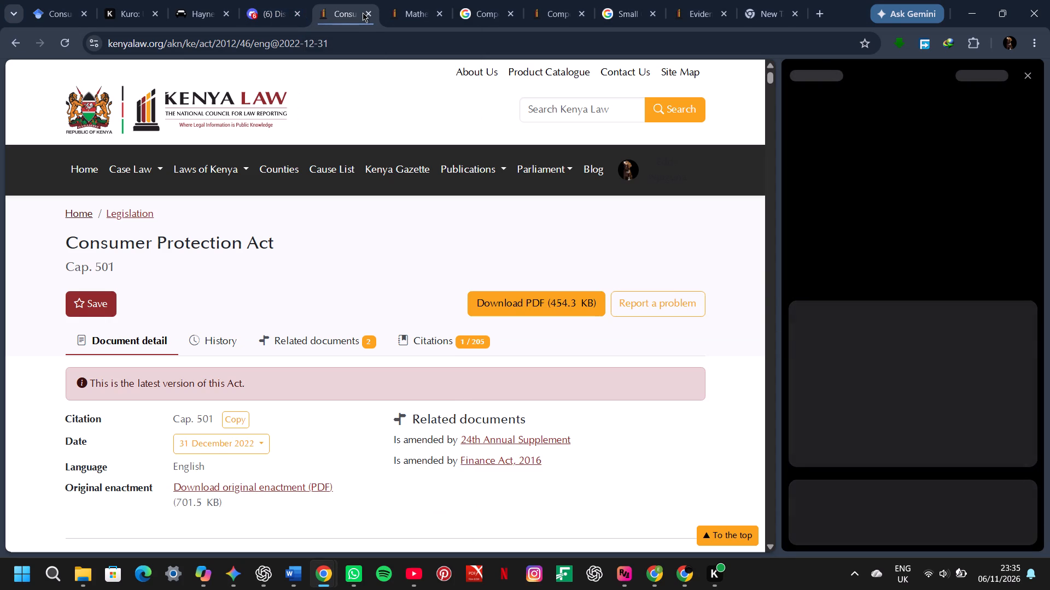
click(368, 13)
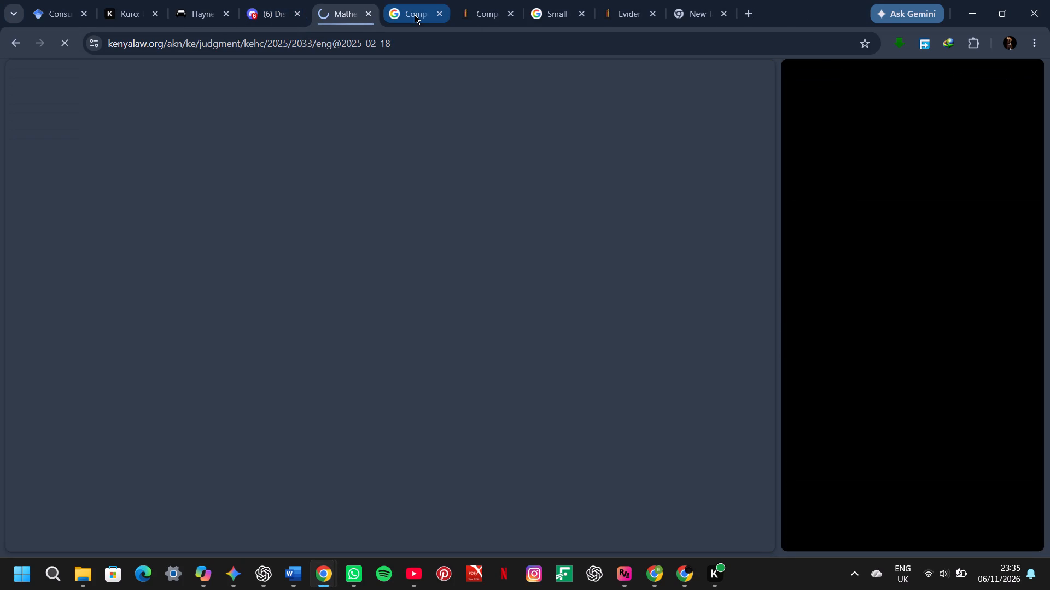
click(443, 16)
click(511, 13)
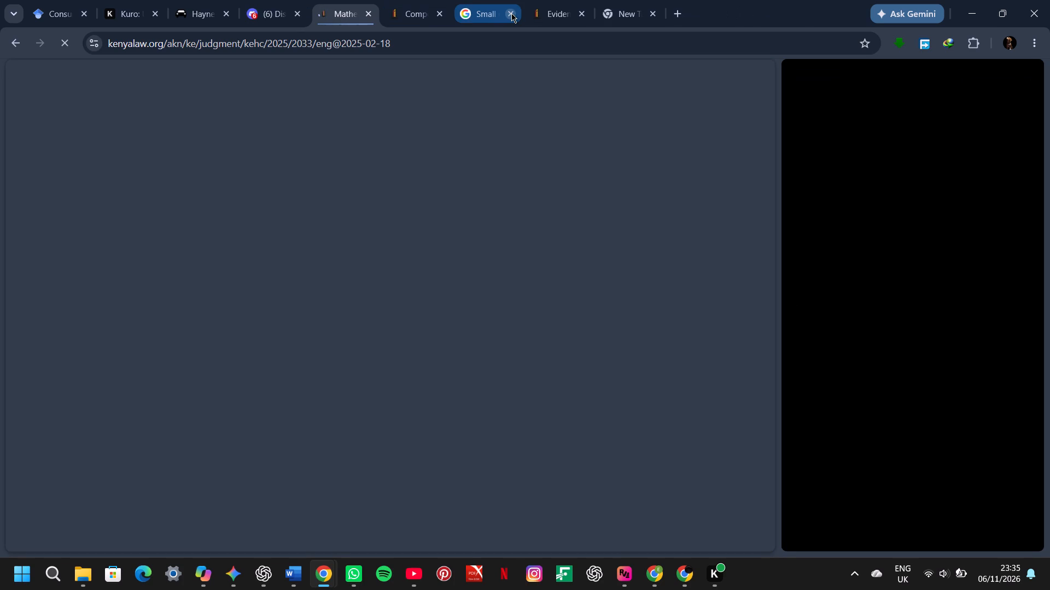
Search Google for "consumer protection act" from the empty new tab and open the Kenya Law result.
click(557, 20)
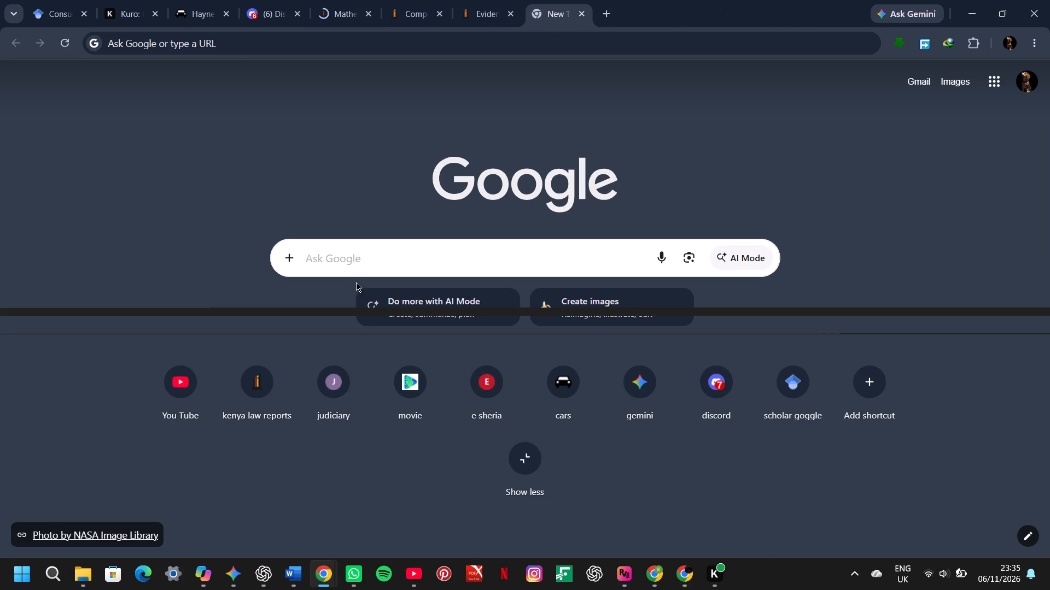
click(337, 266)
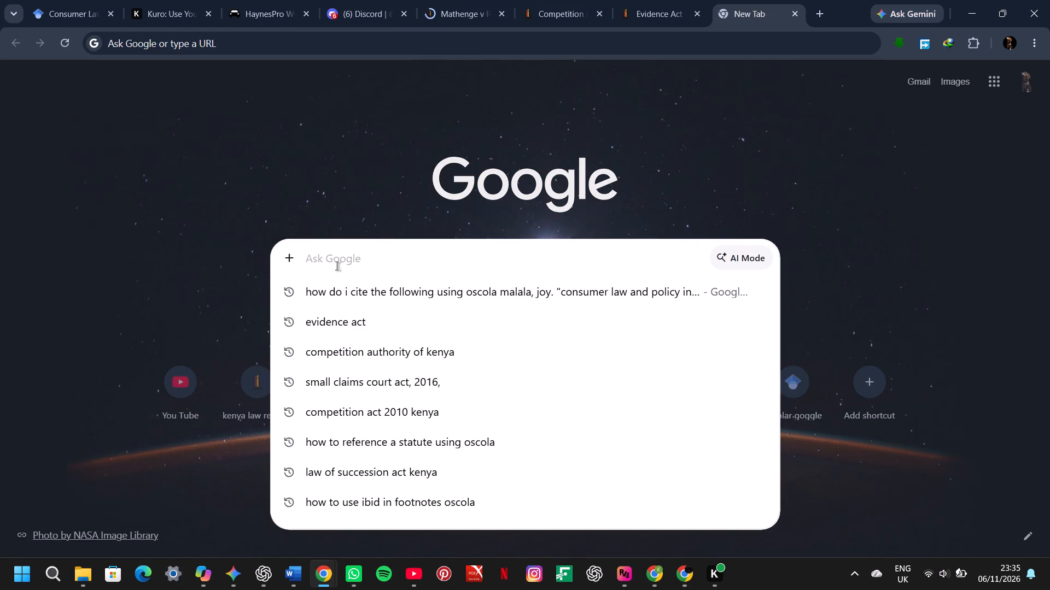
text(cons)
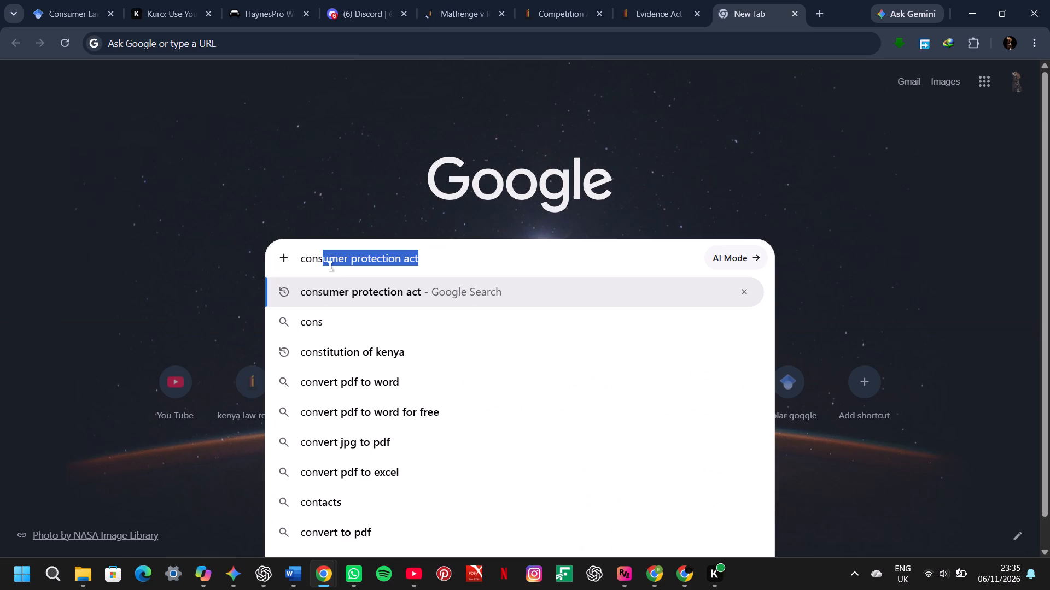
key(Return)
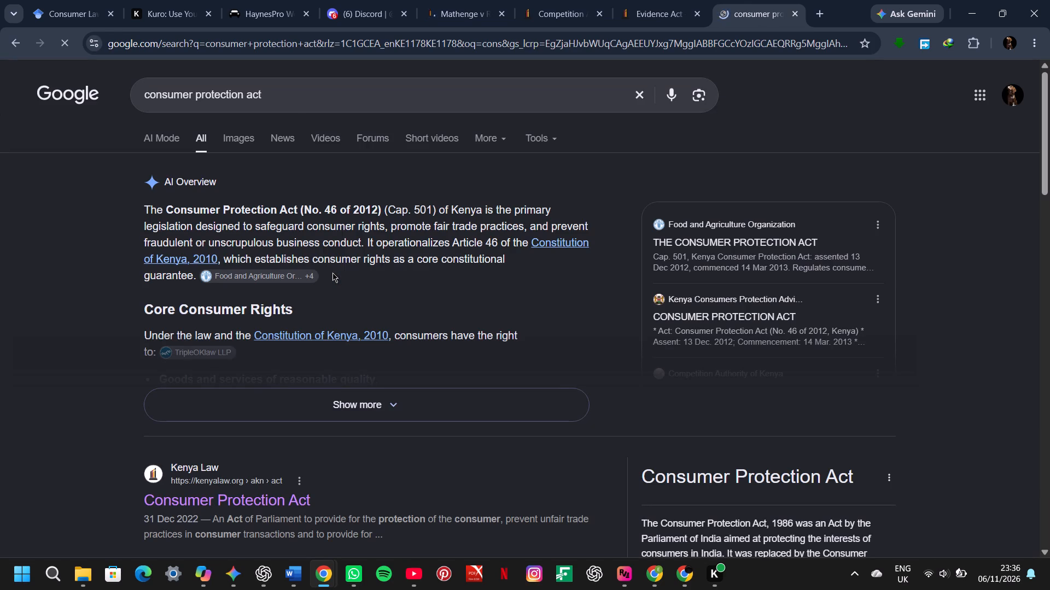
click(234, 497)
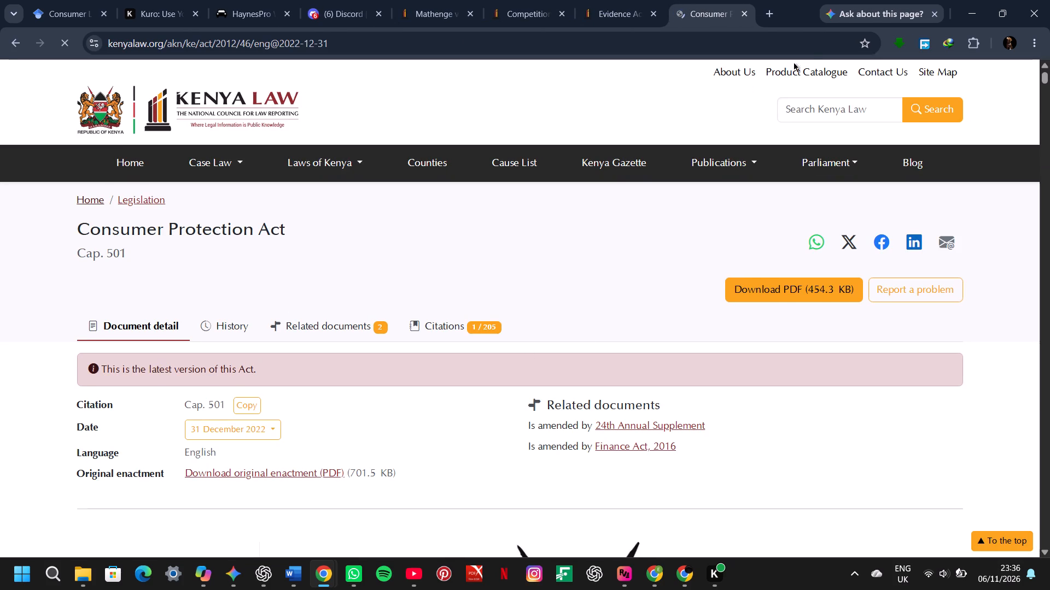
Open Gemini beside the reopened Consumer Protection Act page.
click(836, 9)
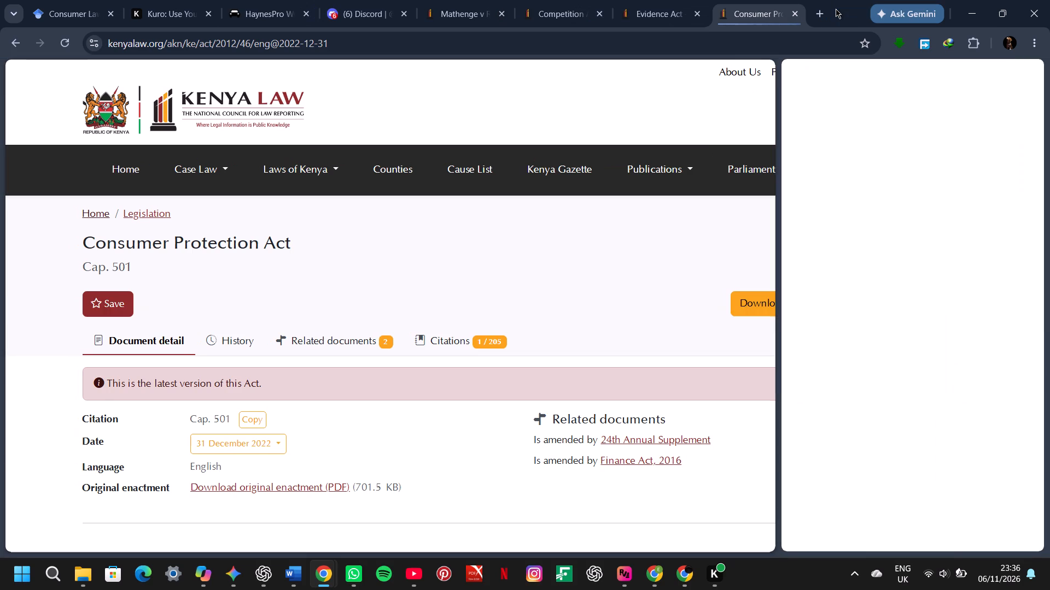
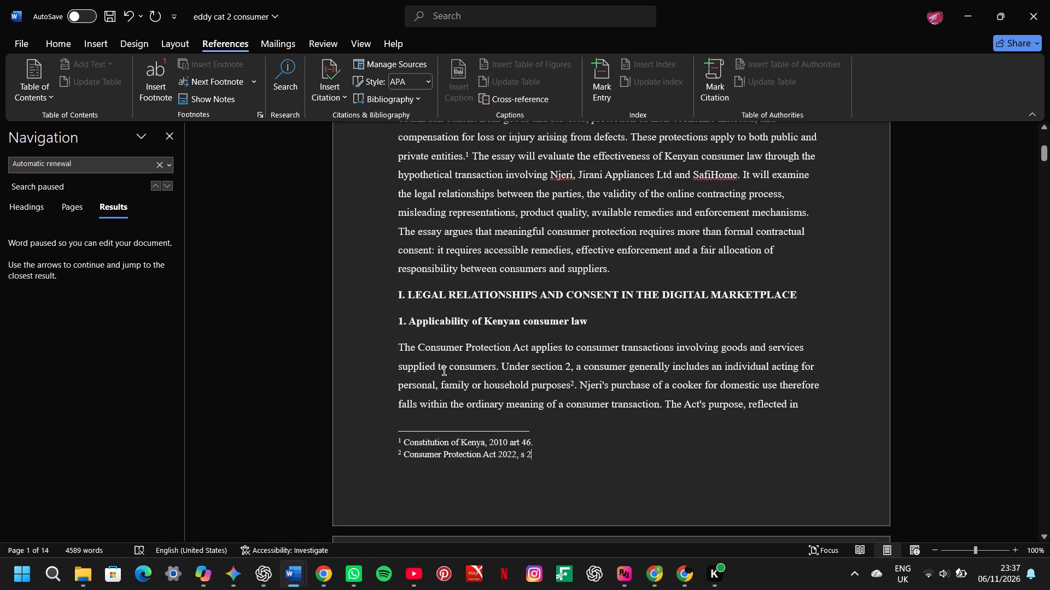
click(512, 457)
key(BackSpace)
key(1)
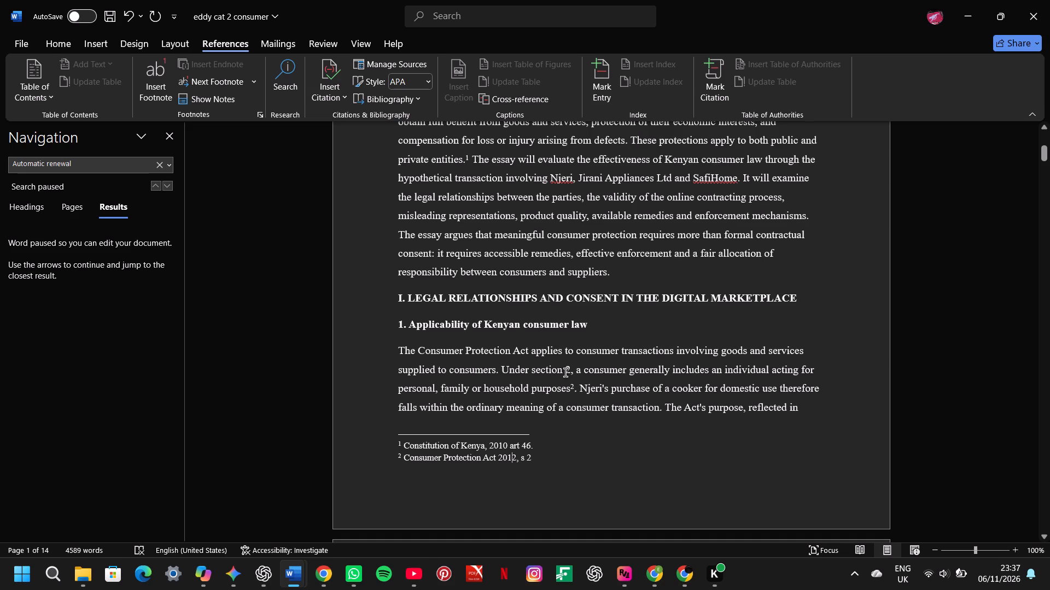
Replace the "ibid" in footnote 3 with a copy of footnote 2's citation, changed to read "Consumer Protection Act 2012, s 3".
scroll(565, 373, down, 4)
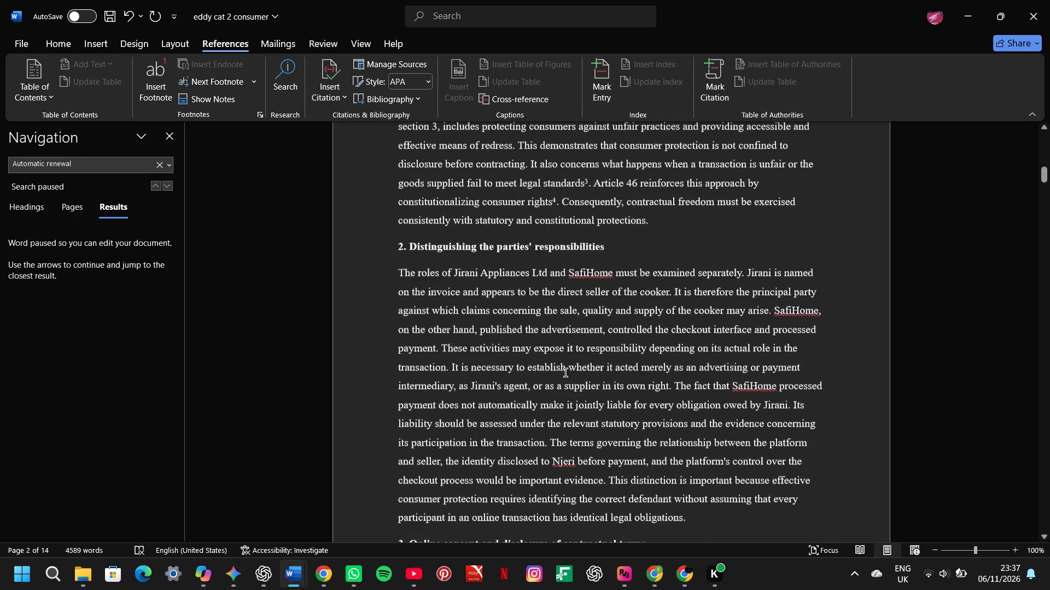
scroll(565, 373, down, 2)
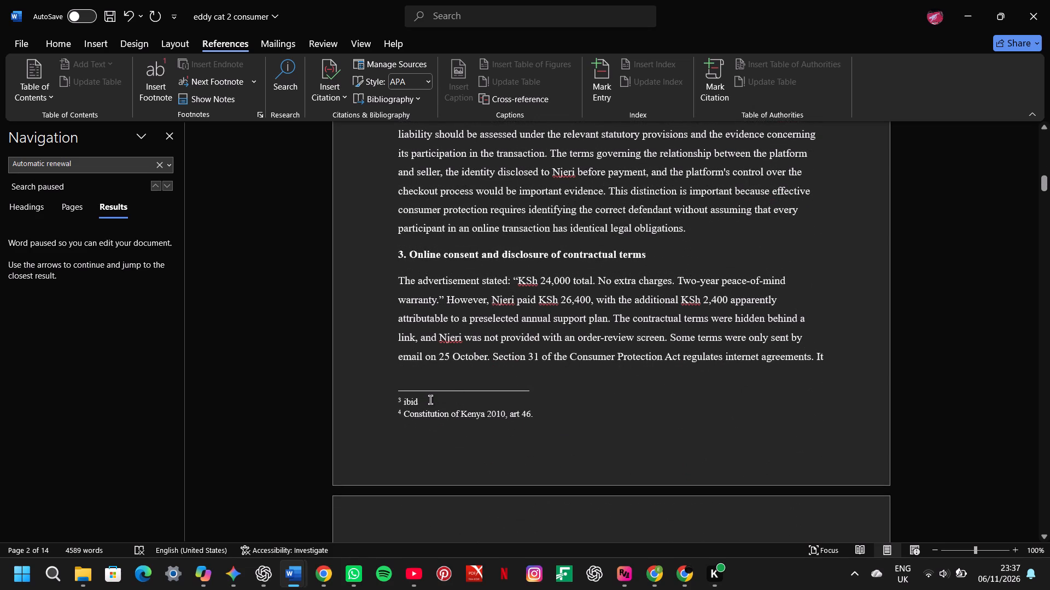
scroll(430, 400, up, 2)
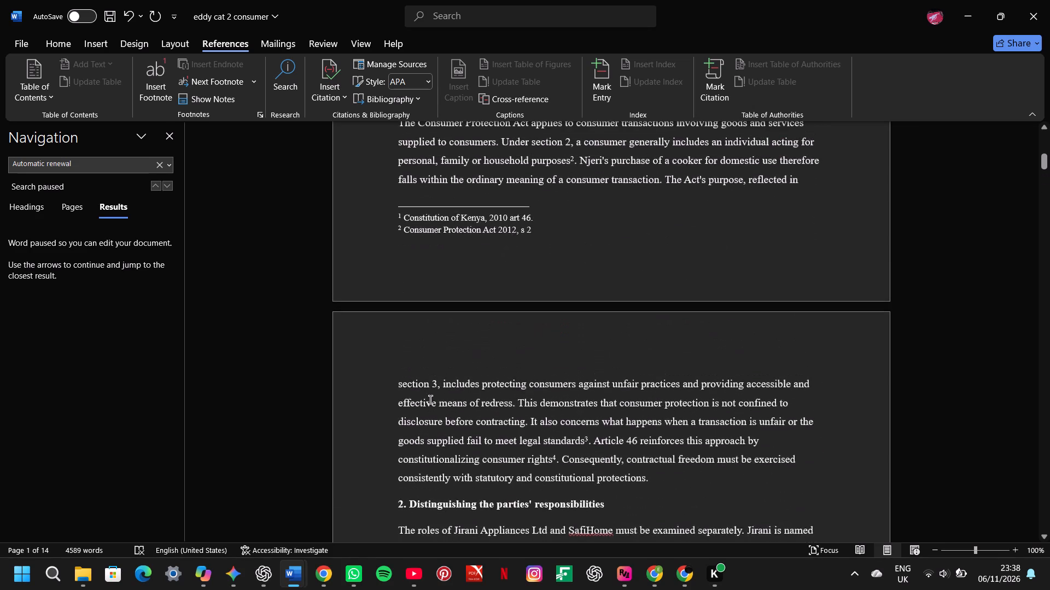
scroll(430, 400, up, 1)
scroll(495, 385, down, 1)
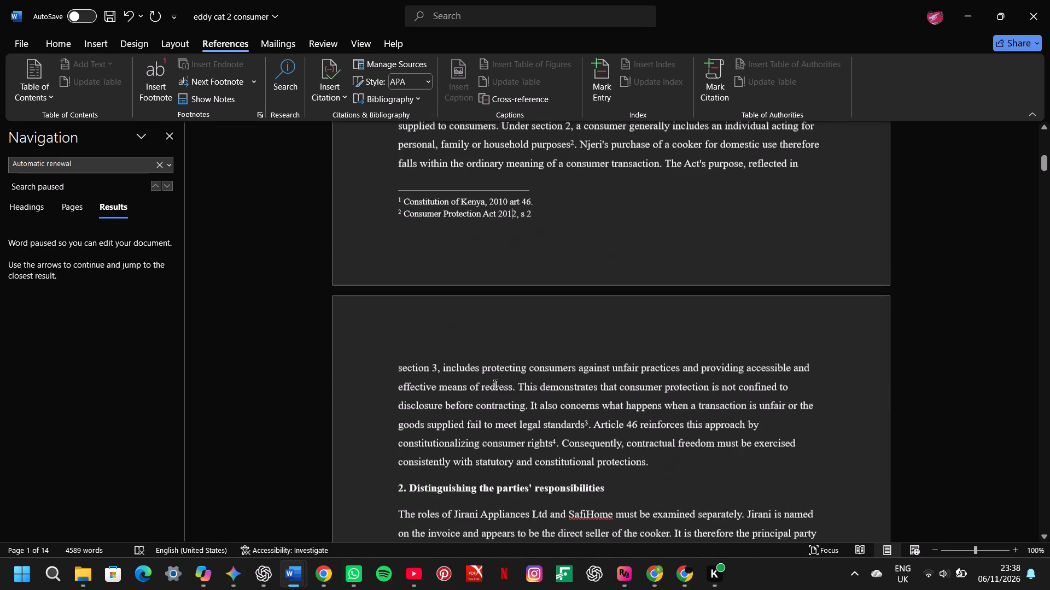
scroll(495, 385, down, 1)
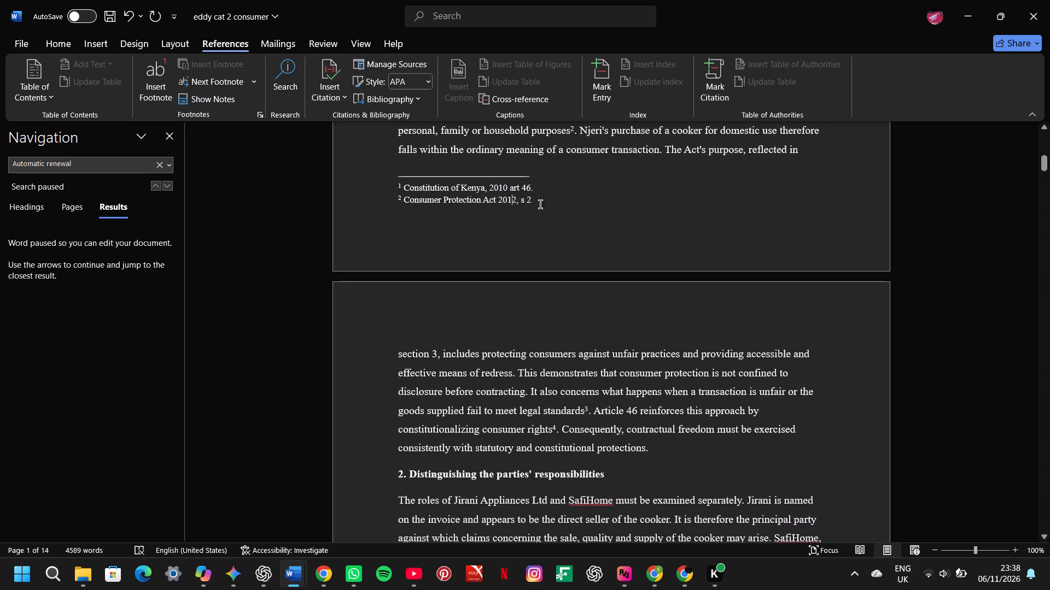
drag(543, 204, 399, 200)
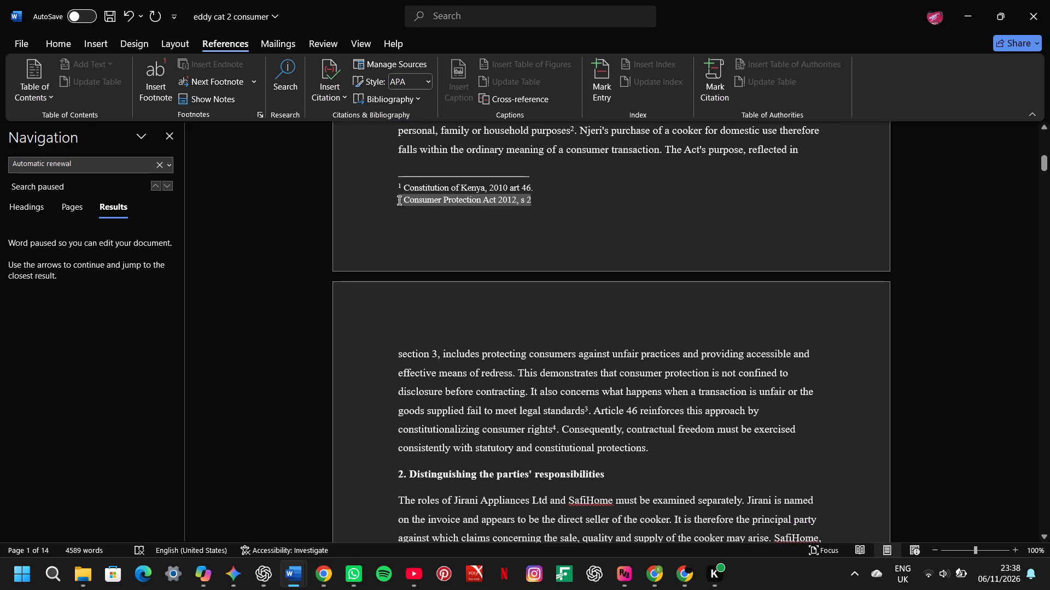
drag(399, 200, 404, 205)
key(ctrl+c)
ctrl+click(404, 205)
scroll(404, 205, down, 1)
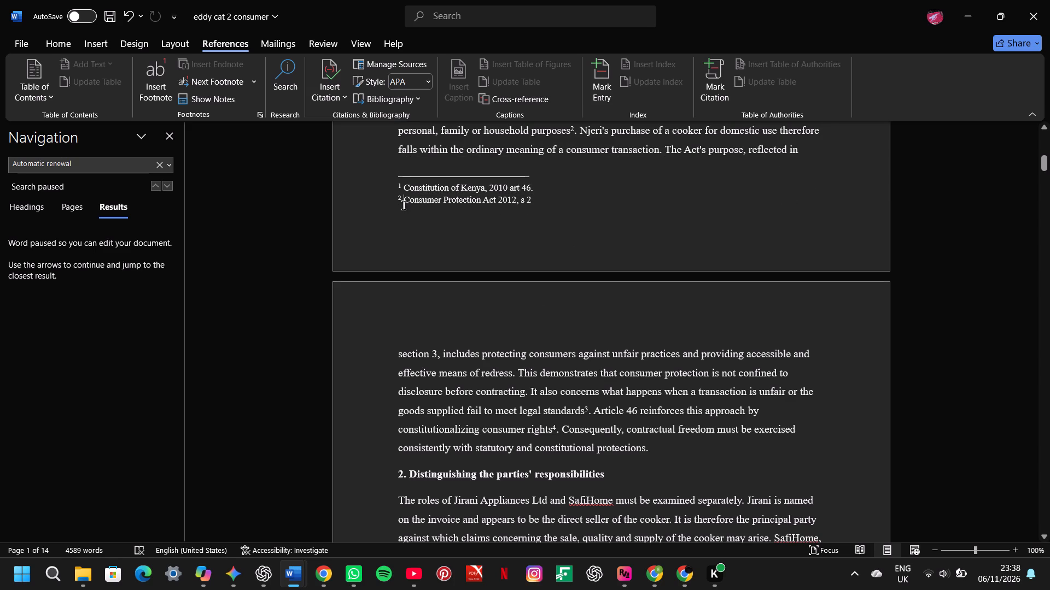
scroll(404, 205, down, 2)
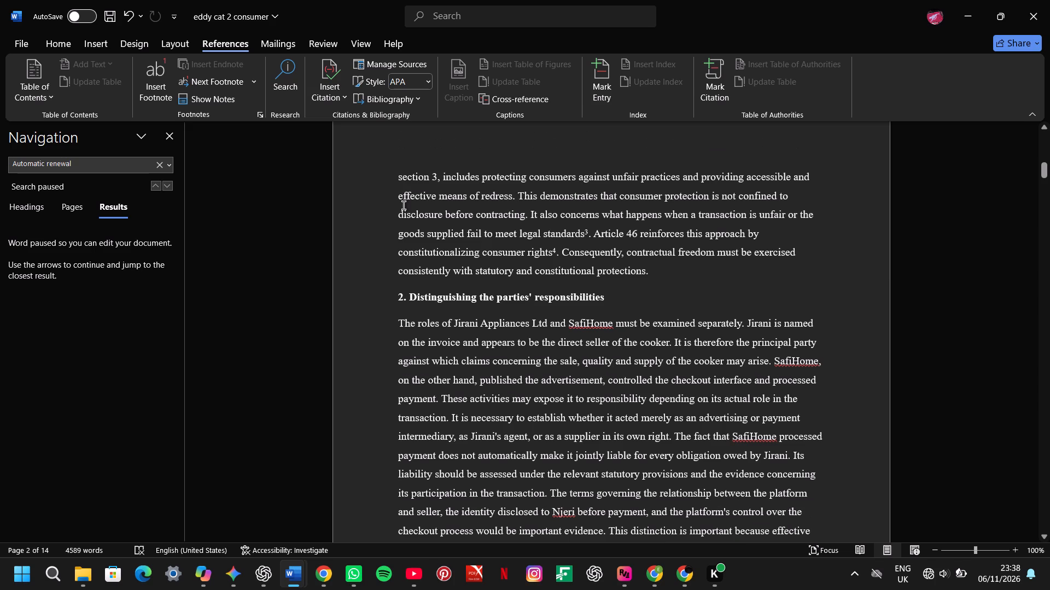
scroll(404, 205, down, 2)
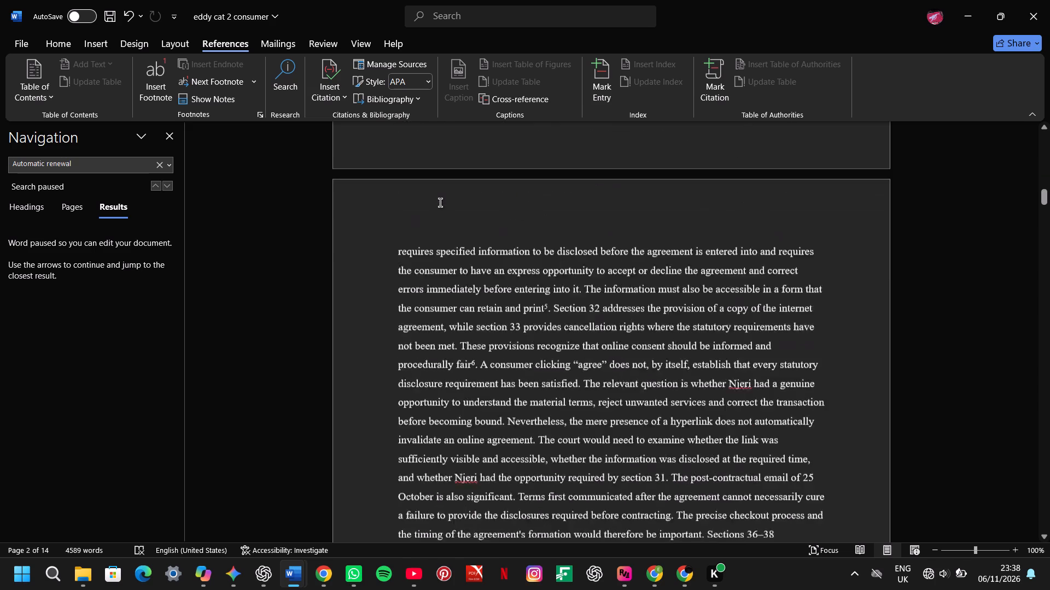
scroll(459, 200, up, 1)
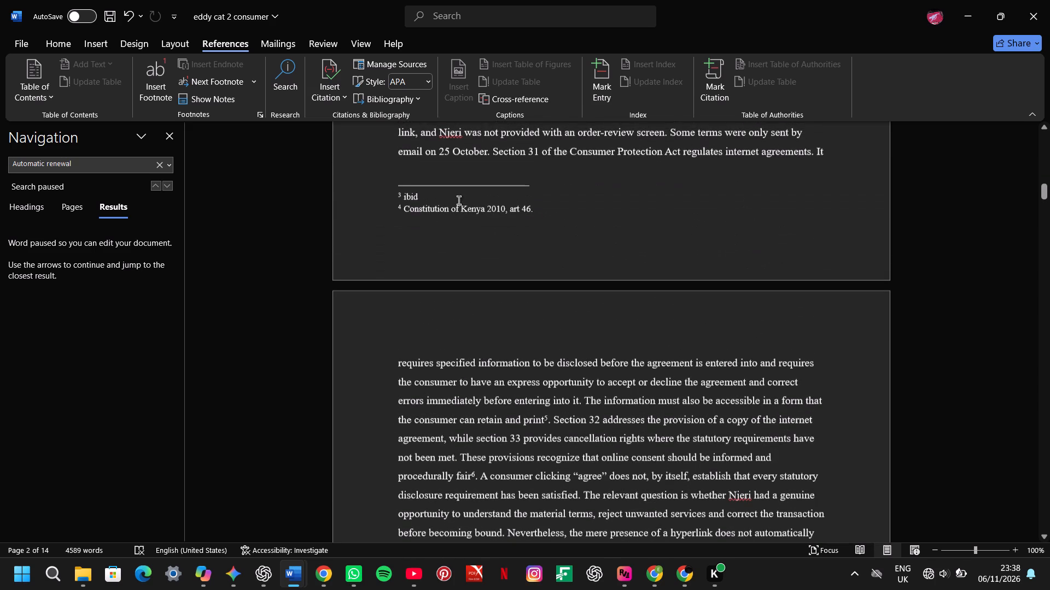
click(438, 200)
key(BackSpace)
key(BackSpace)
key(BackSpace)
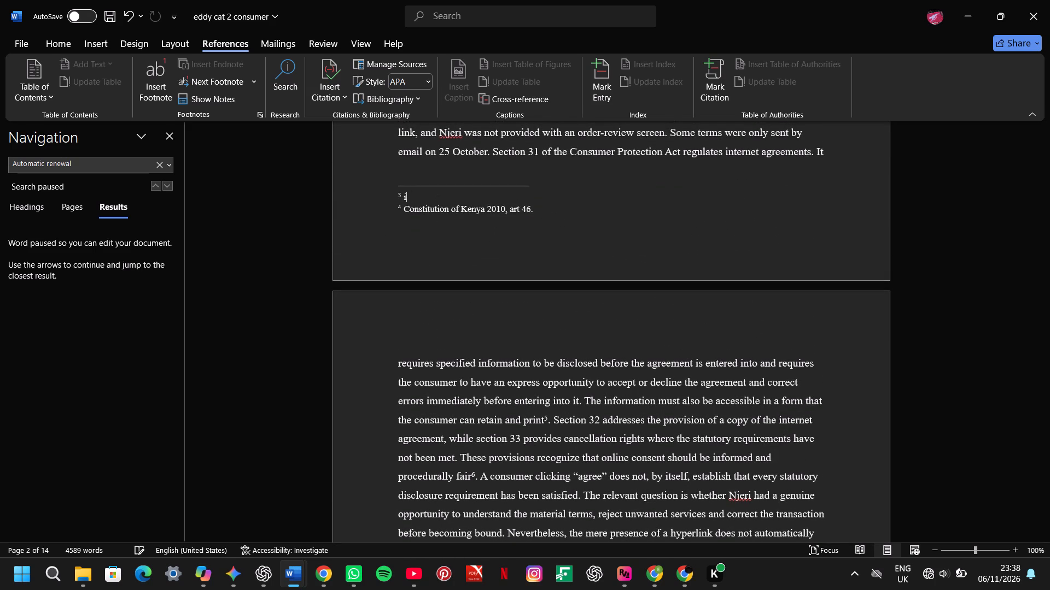
key(BackSpace)
key(ctrl+v)
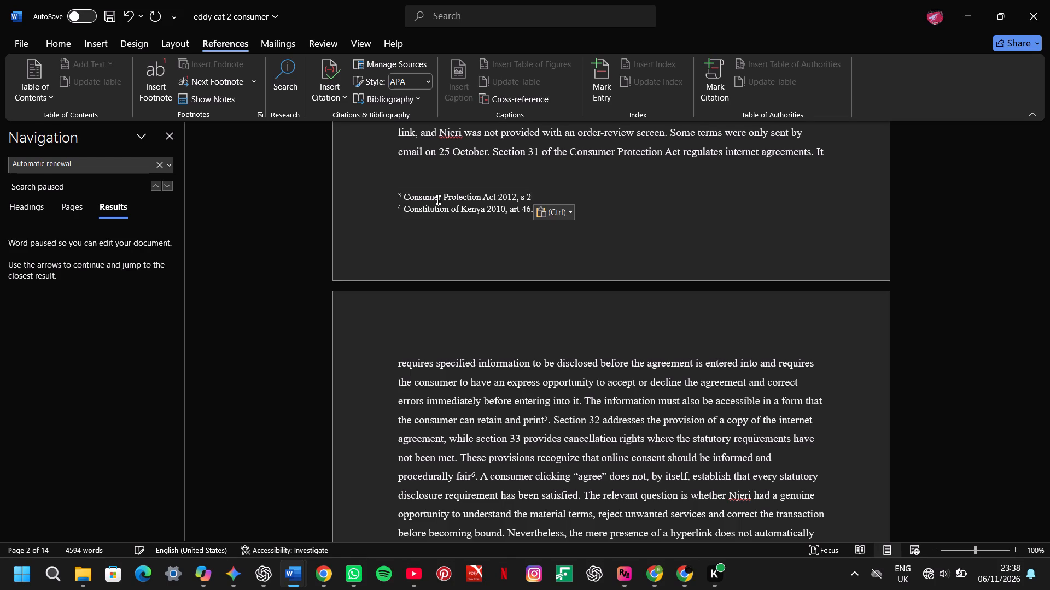
key(BackSpace)
key(3)
Correct the Consumer Protection Act year to 2012 in footnotes 5 and 7.
scroll(542, 285, down, 1)
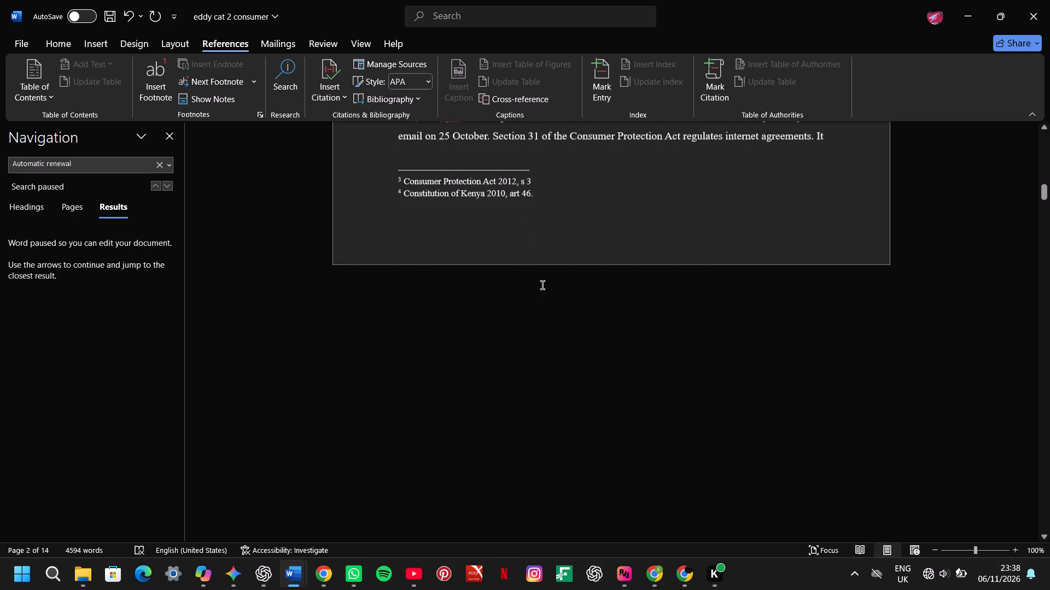
scroll(542, 285, down, 1)
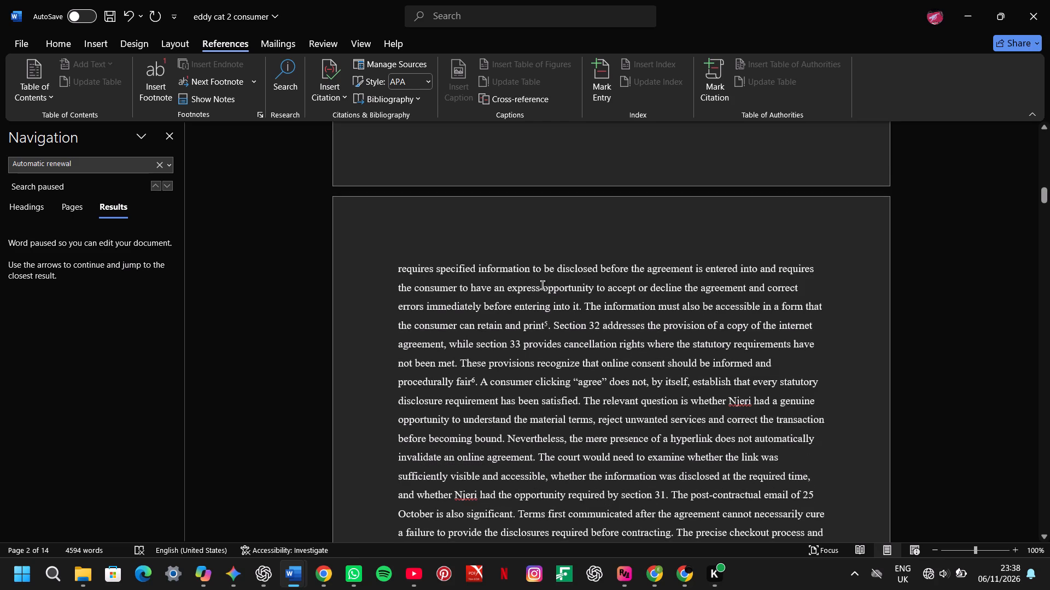
scroll(542, 285, down, 2)
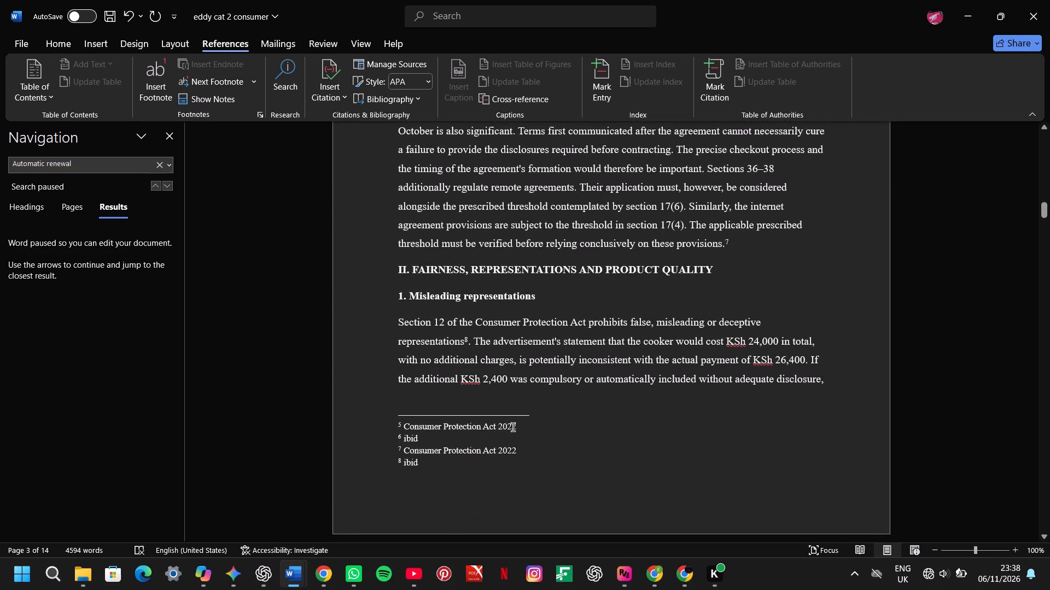
click(511, 427)
key(BackSpace)
key(1)
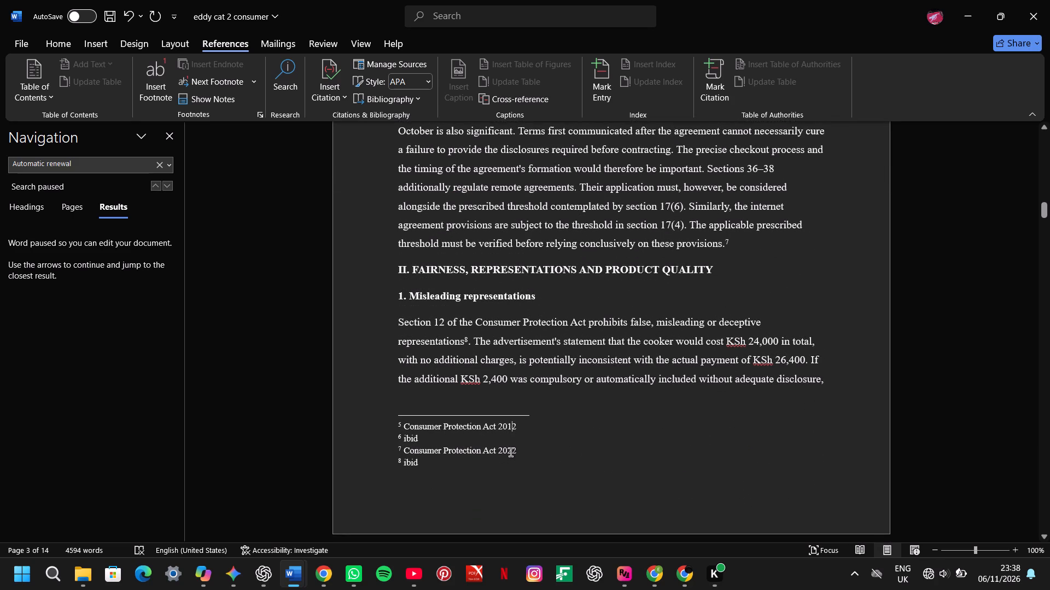
click(511, 452)
key(BackSpace)
key(1)
Check the text that footnote 5 supports and append ", s 31" to its Consumer Protection Act 2012 citation.
scroll(529, 411, up, 1)
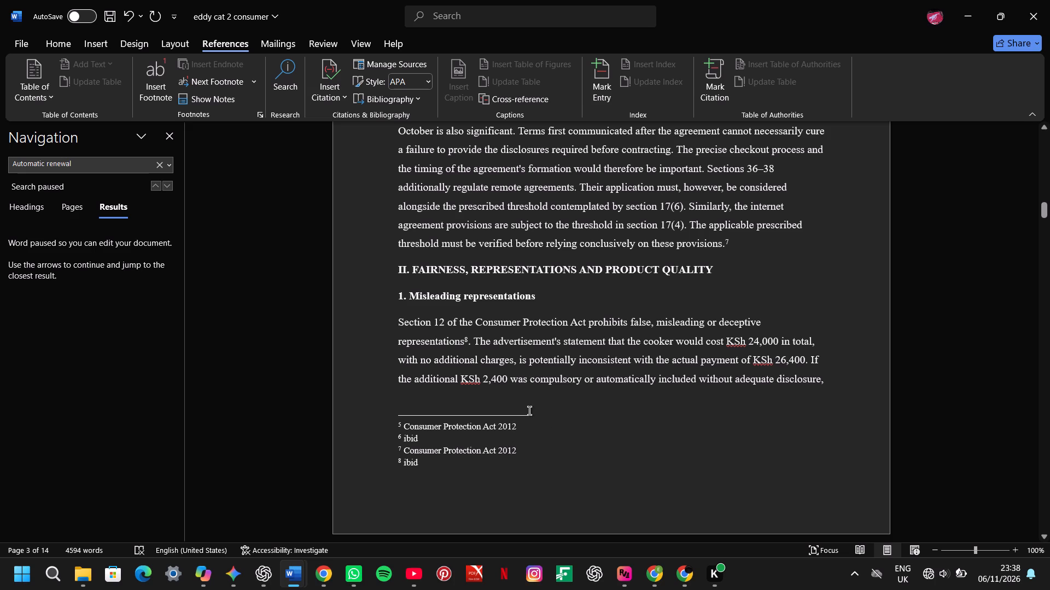
scroll(529, 411, up, 2)
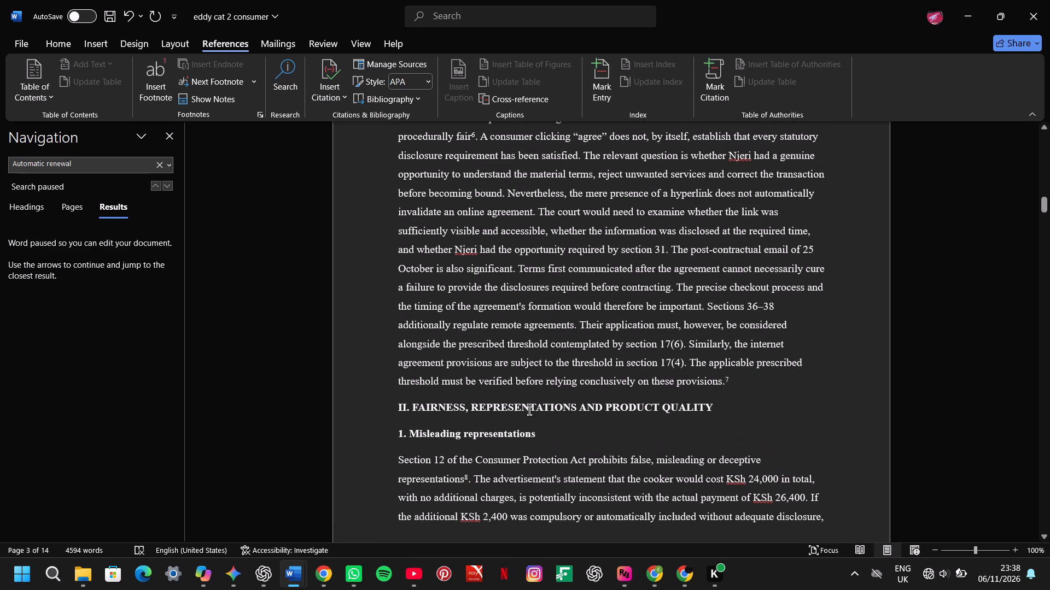
scroll(529, 411, up, 2)
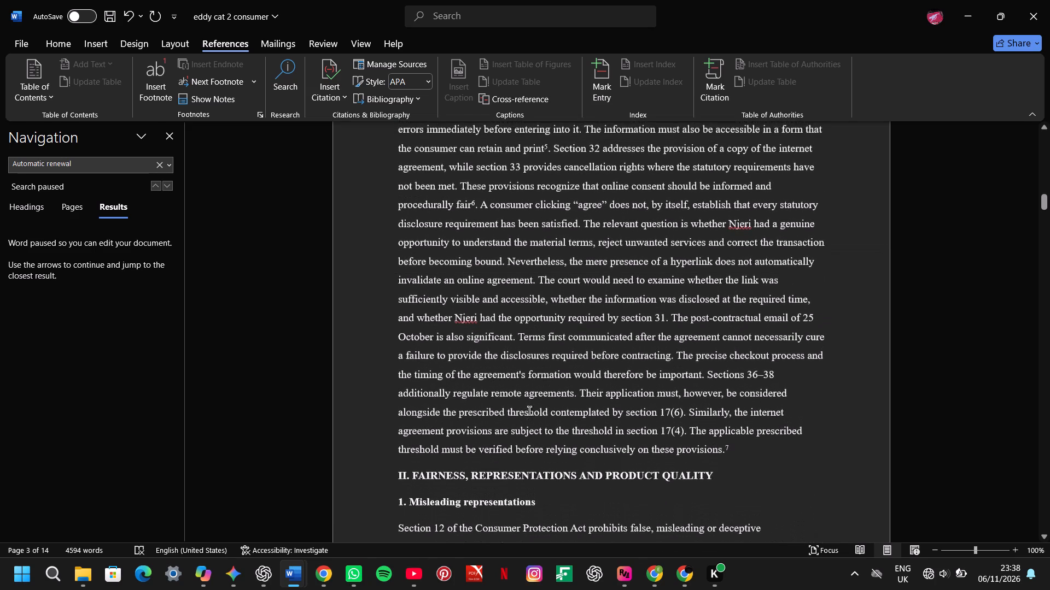
scroll(529, 411, up, 1)
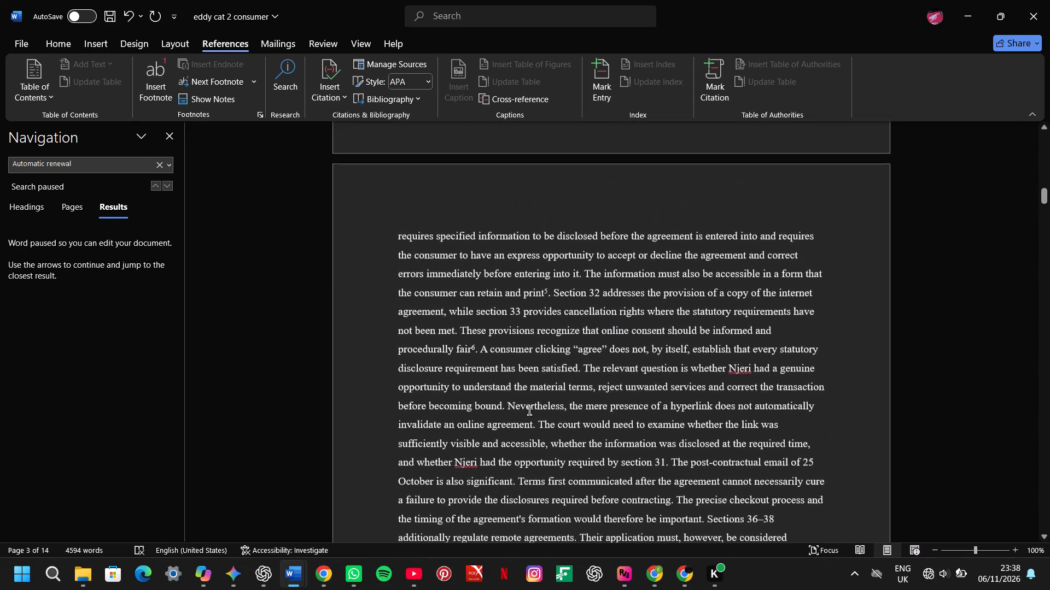
scroll(529, 411, up, 1)
scroll(529, 411, down, 1)
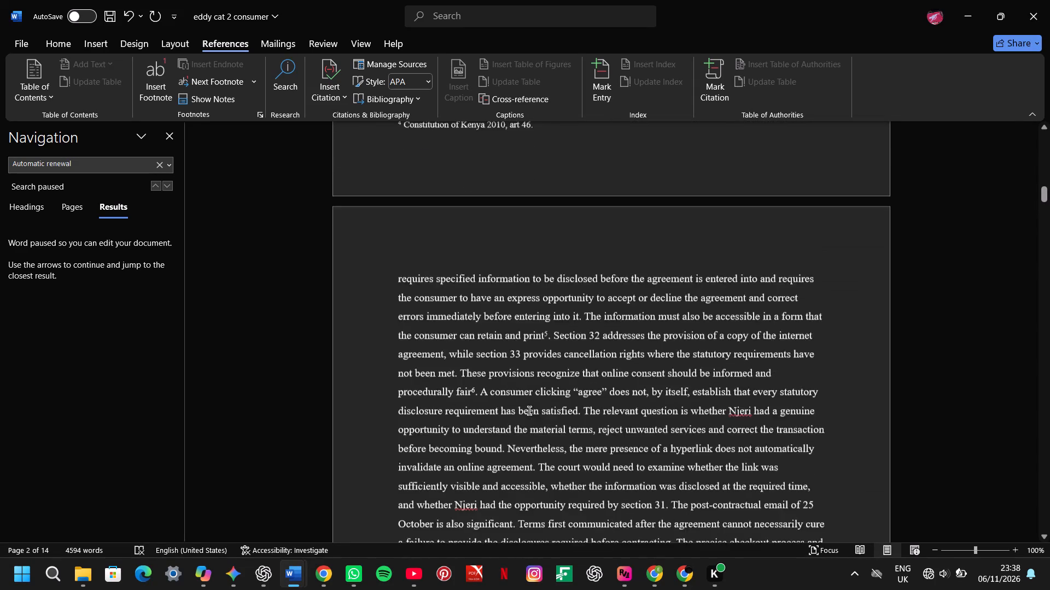
scroll(529, 411, down, 1)
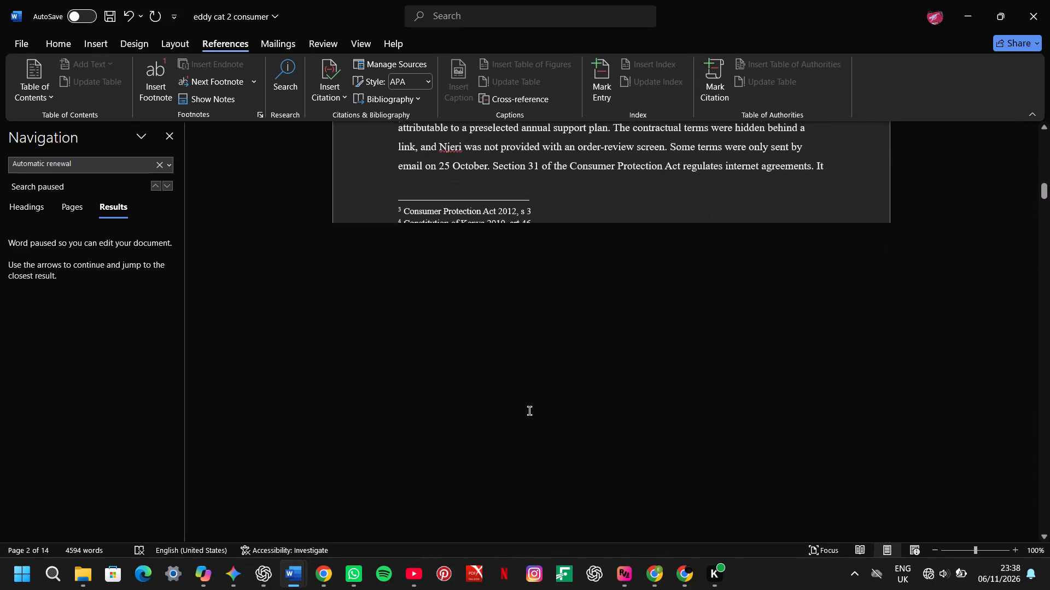
scroll(529, 411, down, 2)
scroll(529, 411, up, 1)
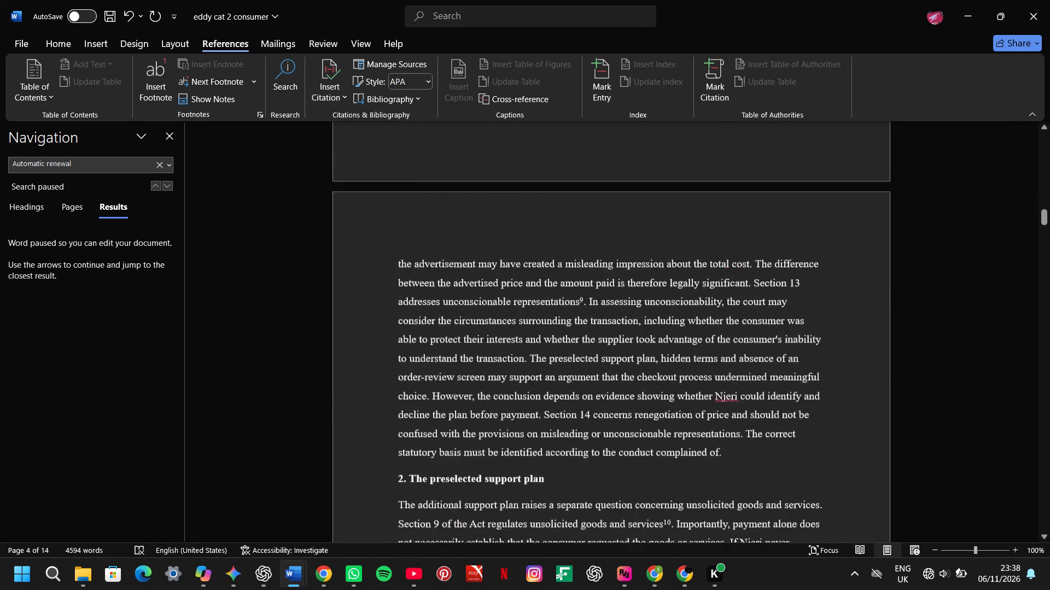
scroll(529, 411, up, 1)
click(529, 509)
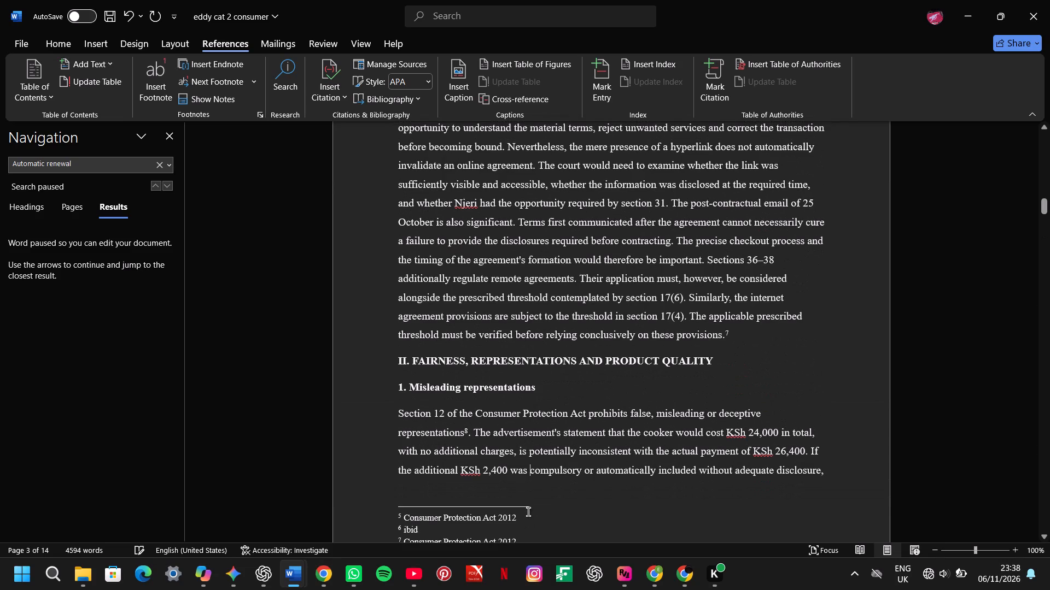
click(523, 522)
text(, s 31)
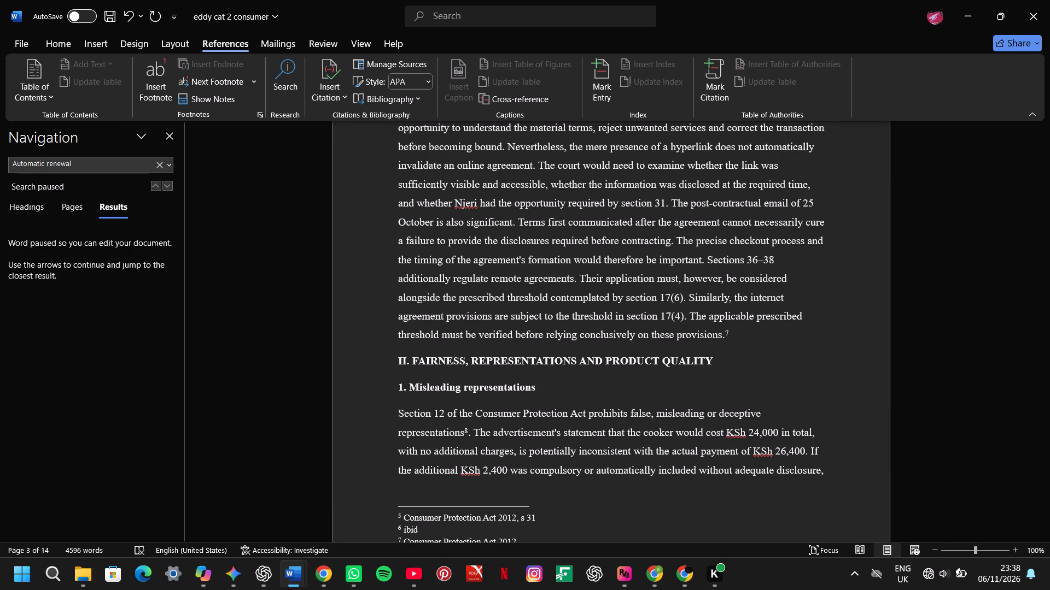
Check the text footnote 6 supports and replace its "ibid" with "Consumer Protection Act 2012, ss 32-33", reusing the copied citation.
scroll(523, 522, up, 2)
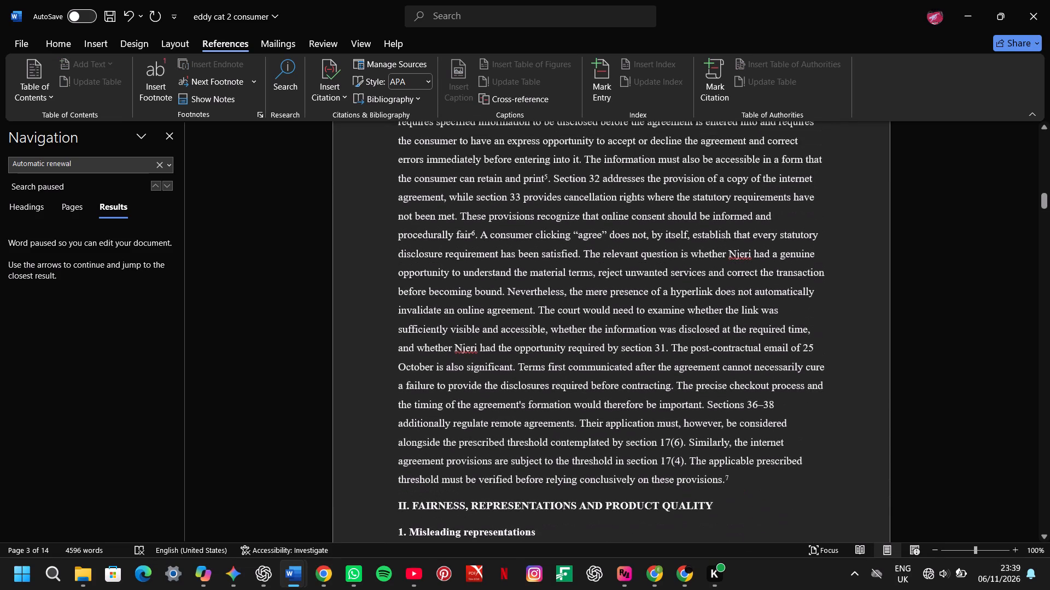
scroll(523, 522, up, 1)
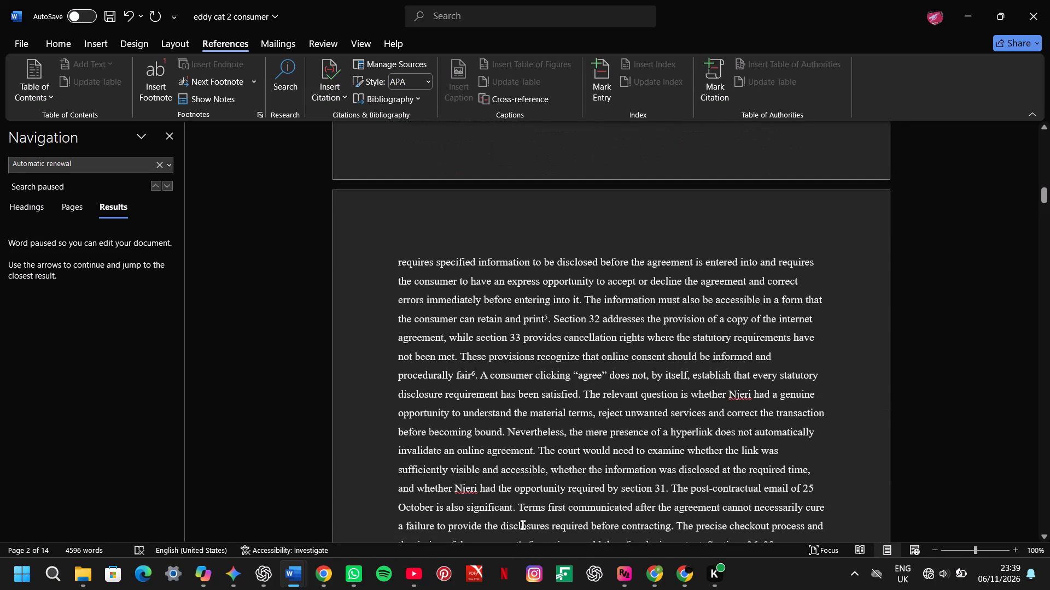
scroll(523, 525, down, 1)
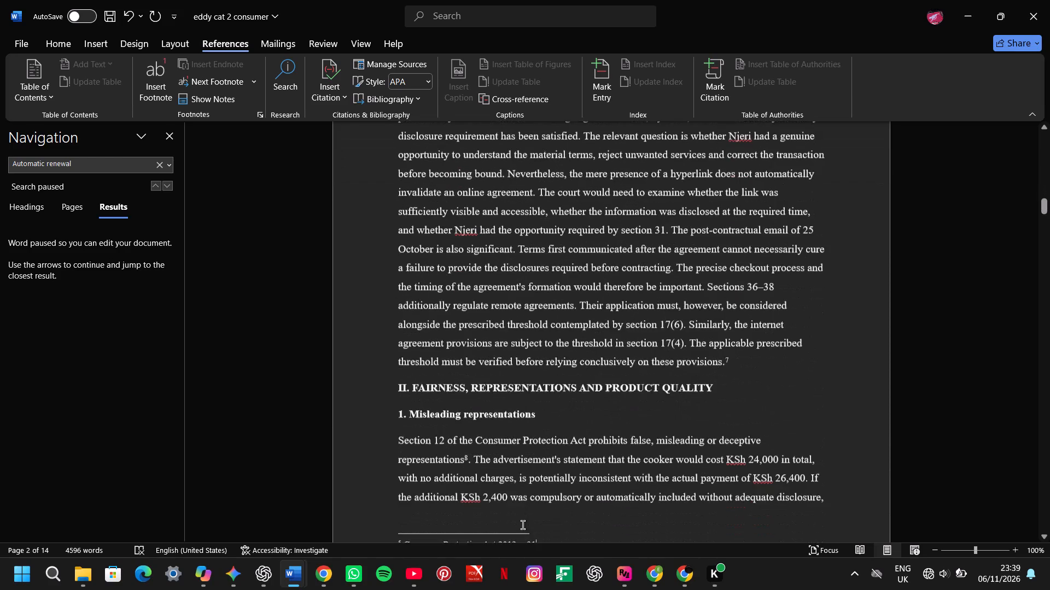
scroll(523, 525, down, 1)
click(428, 429)
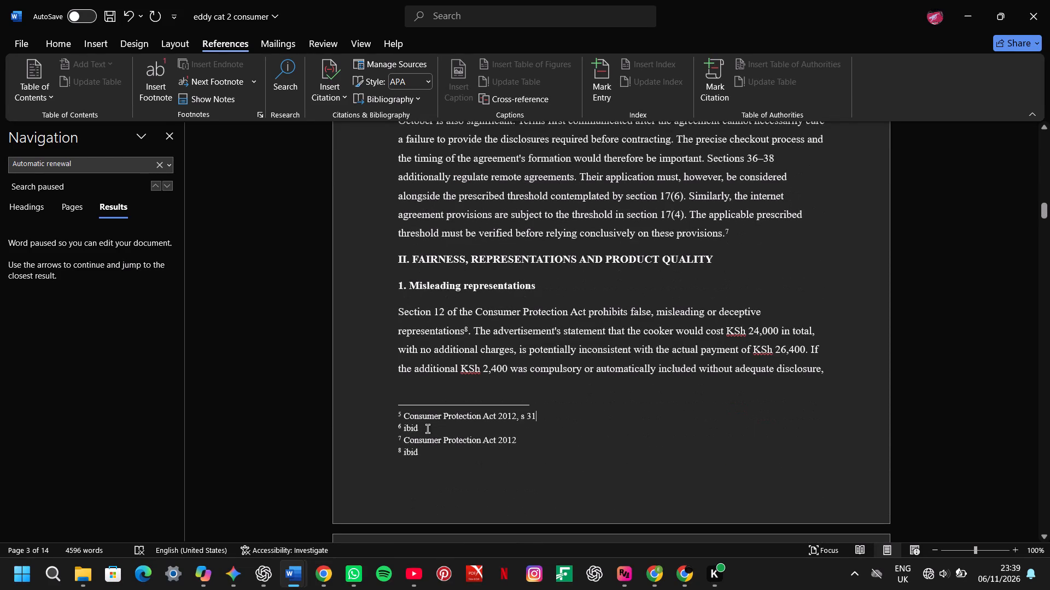
key(BackSpace)
key(BackSpace)
key(BackSpace)
key(BackSpace)
key(ctrl+v)
key(BackSpace)
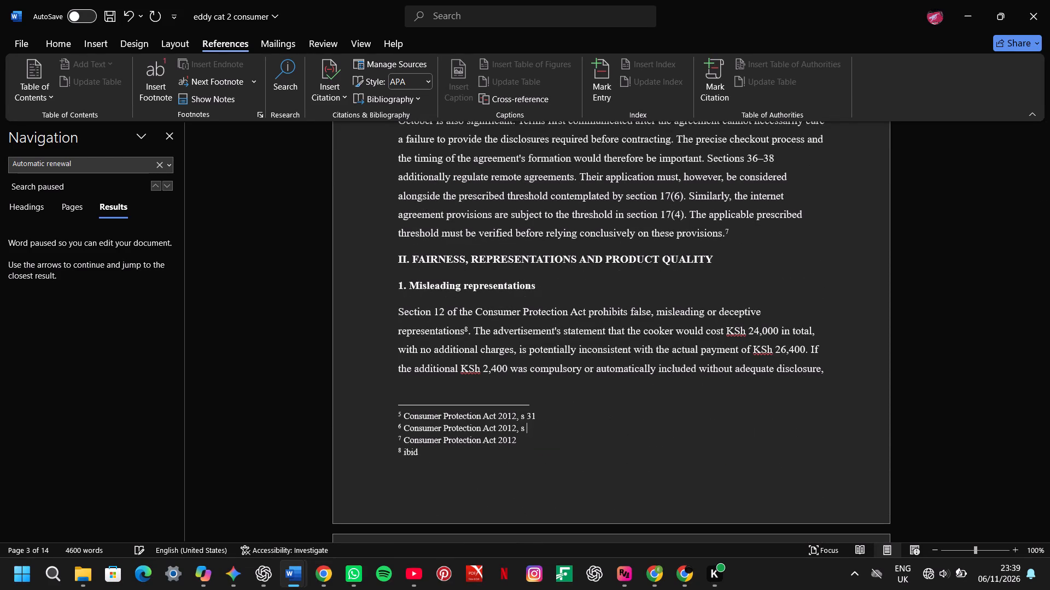
key(BackSpace)
text(s)
key(space)
key(3)
key(2)
key(minus)
text(33)
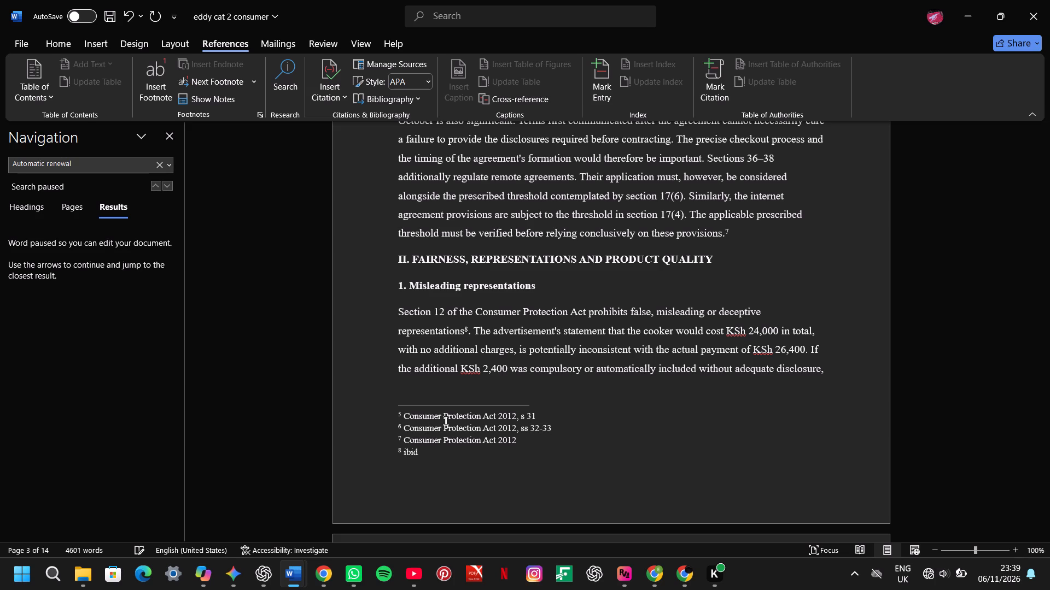
Check the text that footnote 7 supports and append ", ss 36-38" to its Consumer Protection Act 2012 citation.
scroll(519, 362, up, 1)
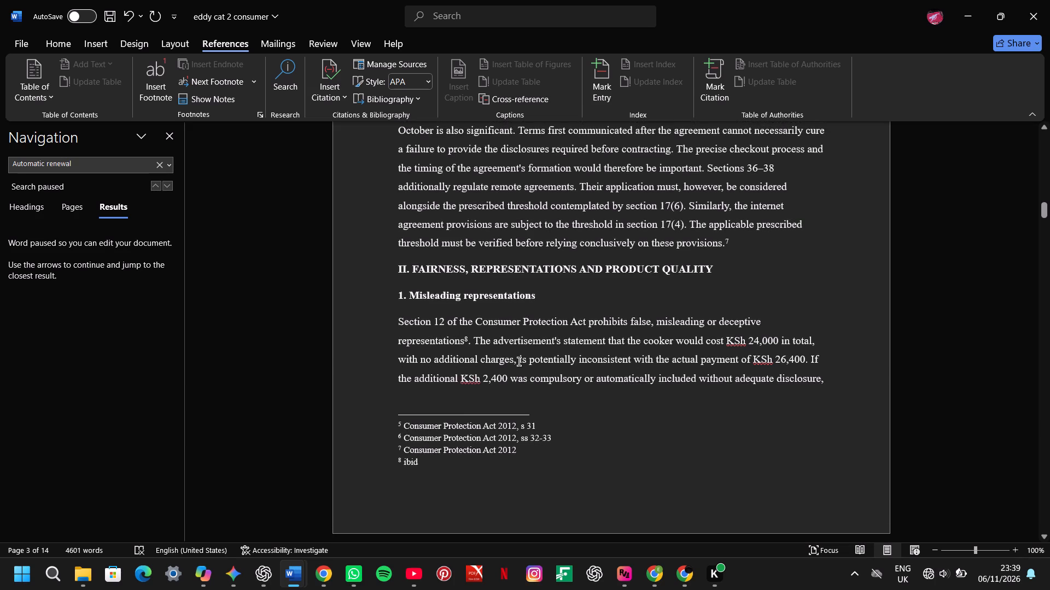
scroll(519, 362, up, 1)
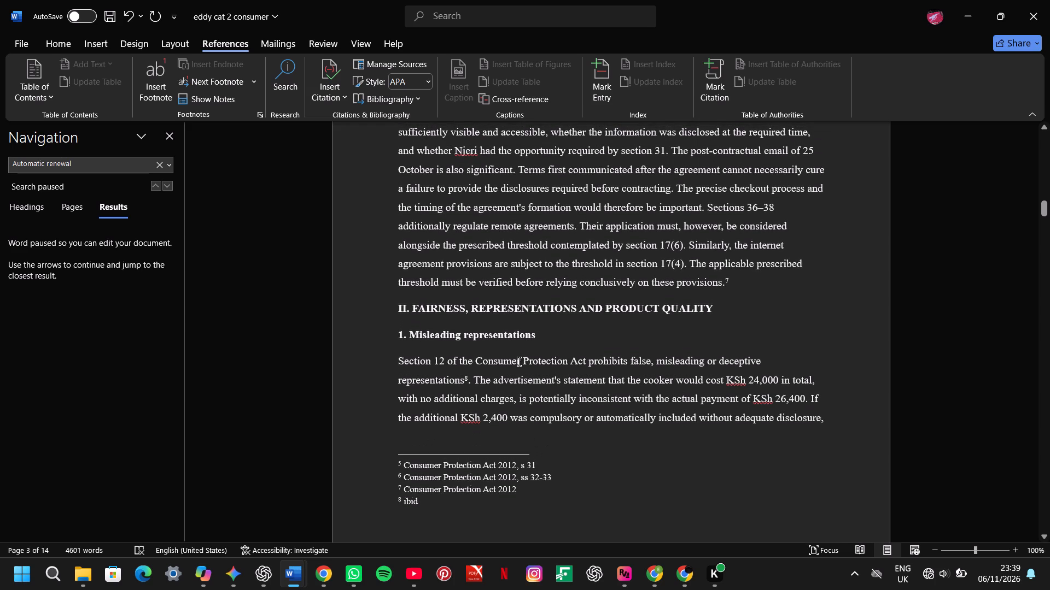
scroll(519, 362, up, 1)
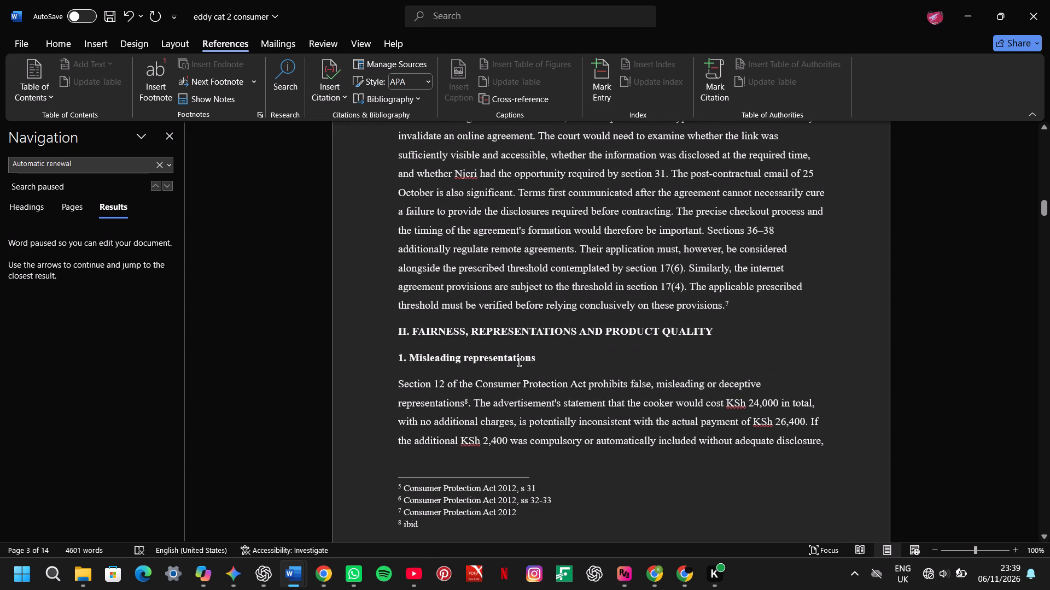
scroll(519, 362, up, 3)
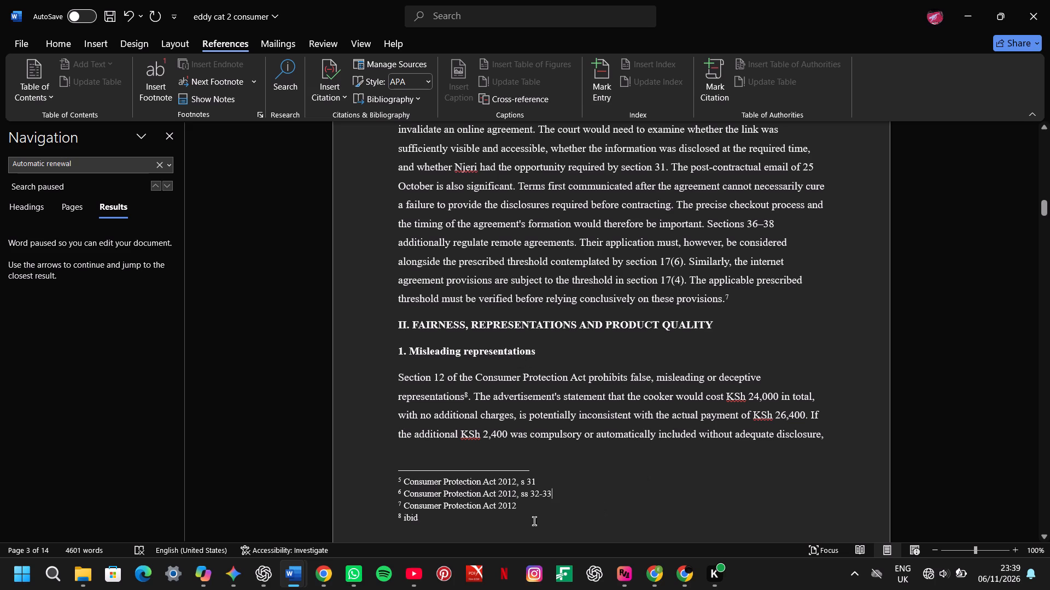
click(520, 508)
text(, ss)
key(space)
key(3)
key(6)
text(-38)
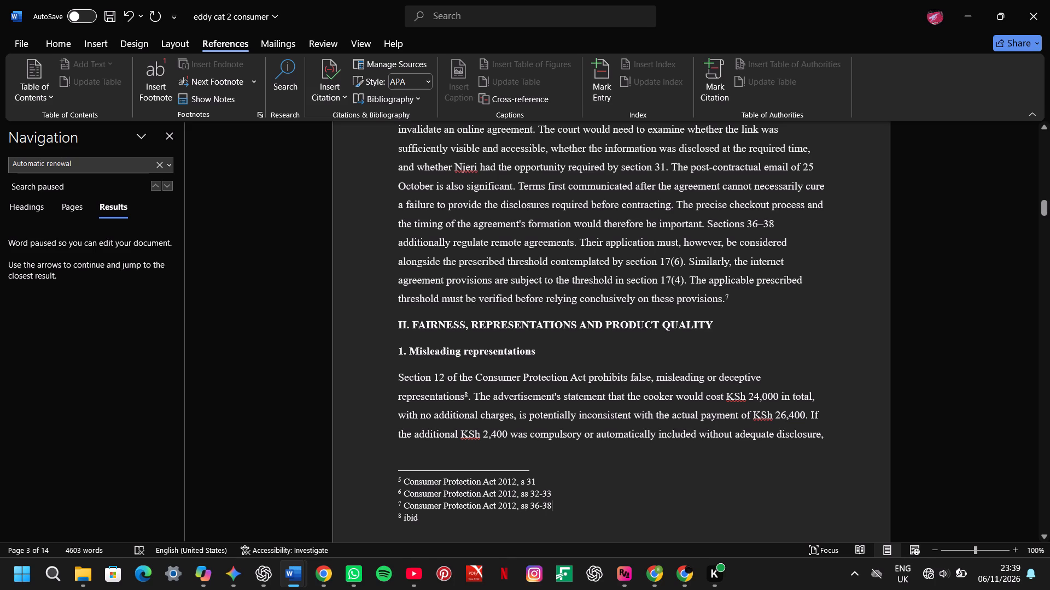
Replace the "ibid" in footnote 8 with the copied citation, changed to read "Consumer Protection Act 2012, s 12".
click(423, 518)
key(BackSpace)
key(BackSpace)
key(BackSpace)
key(BackSpace)
key(ctrl+v)
key(BackSpace)
text(12)
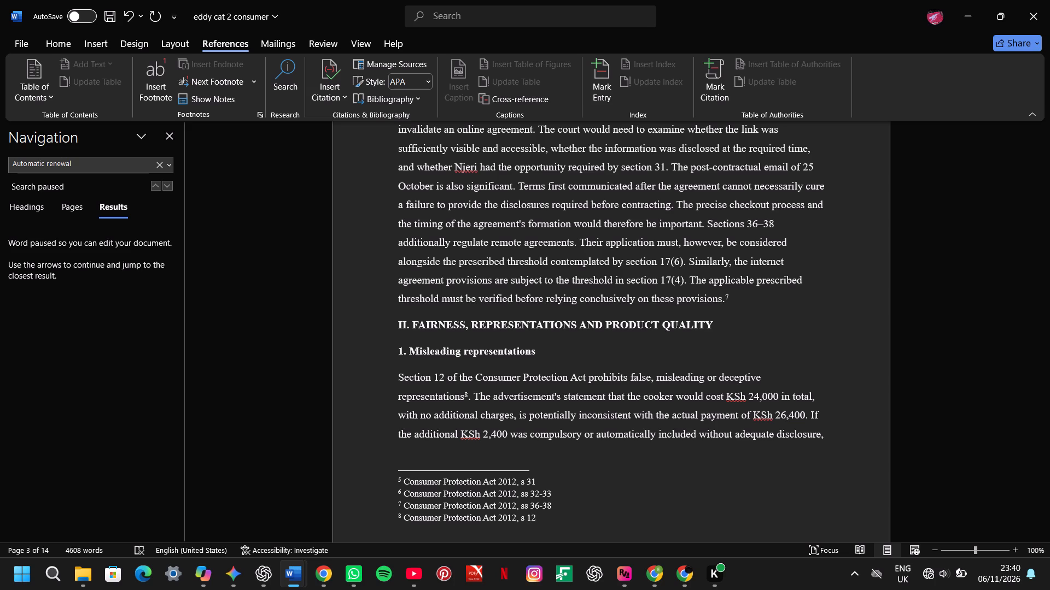
Correct the Consumer Protection Act year in footnote 9 to 2012.
scroll(505, 433, down, 2)
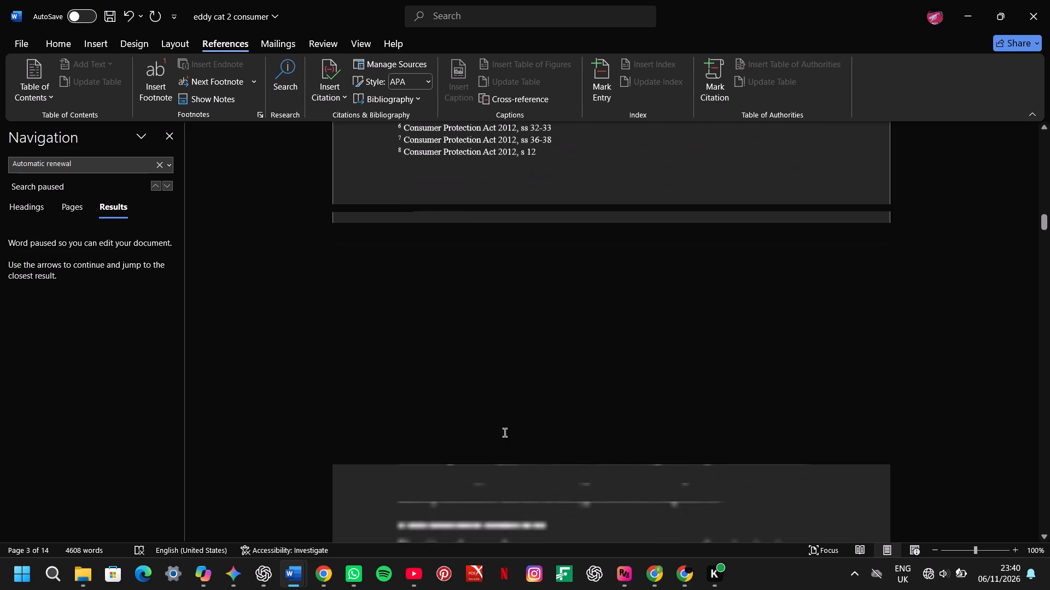
scroll(505, 433, down, 1)
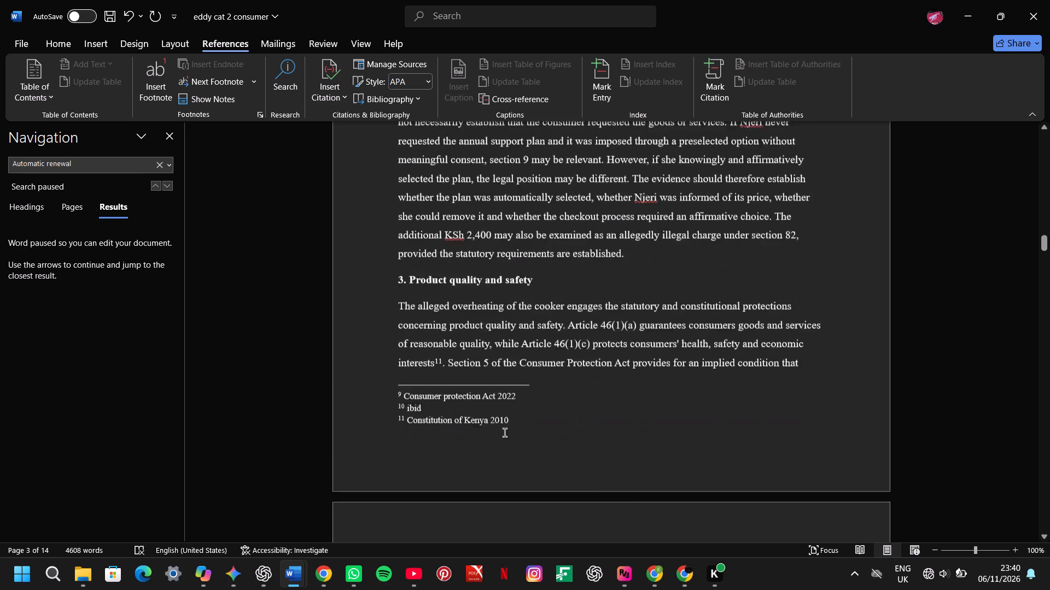
scroll(505, 433, down, 1)
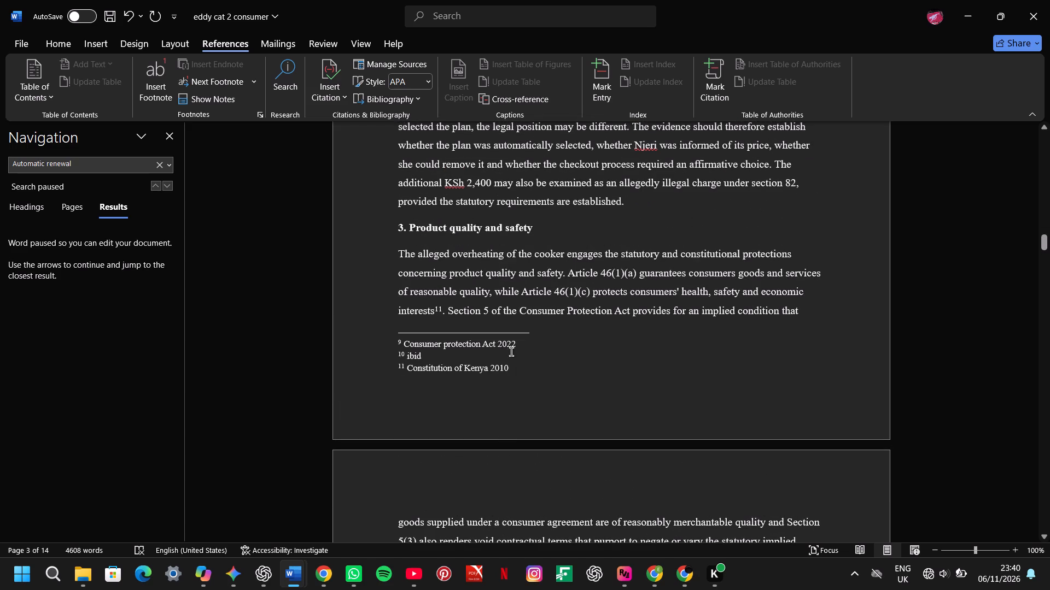
click(511, 346)
key(BackSpace)
key(1)
Correct the Consumer Protection Act year in footnote 12 to 2012.
scroll(511, 346, down, 1)
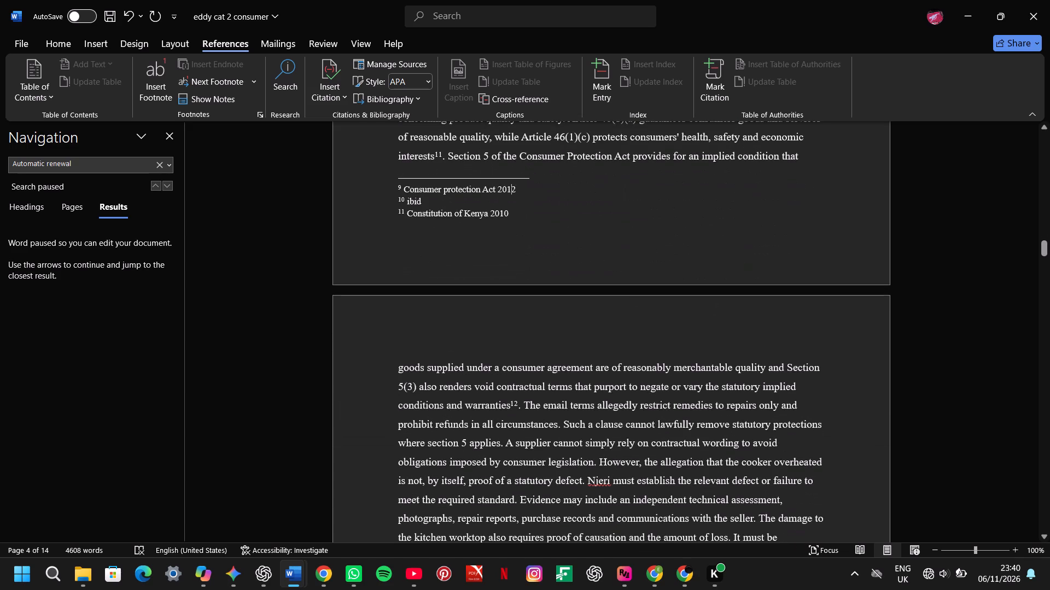
scroll(511, 346, down, 2)
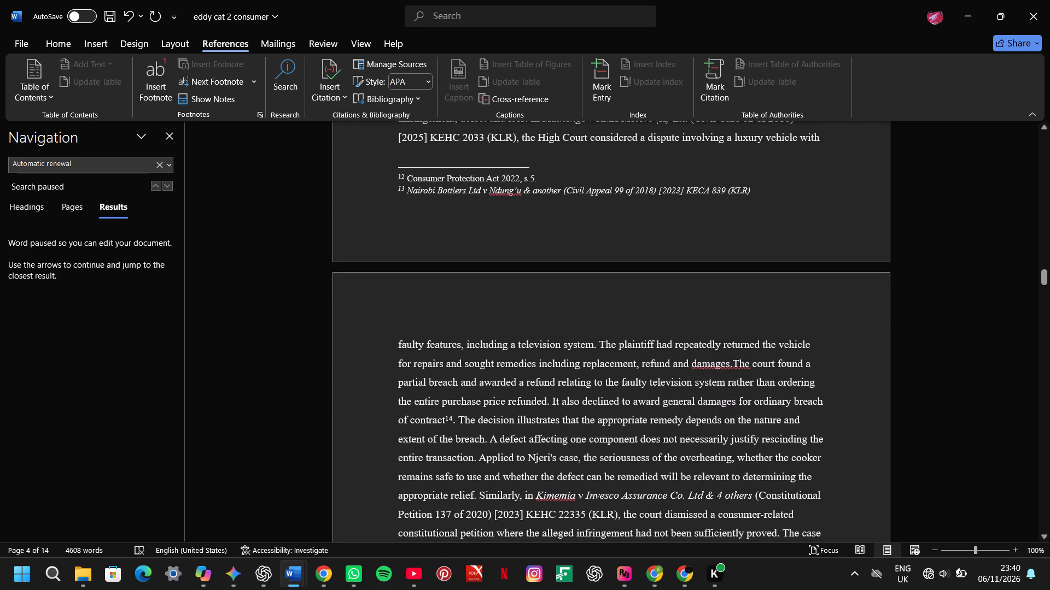
scroll(511, 346, down, 1)
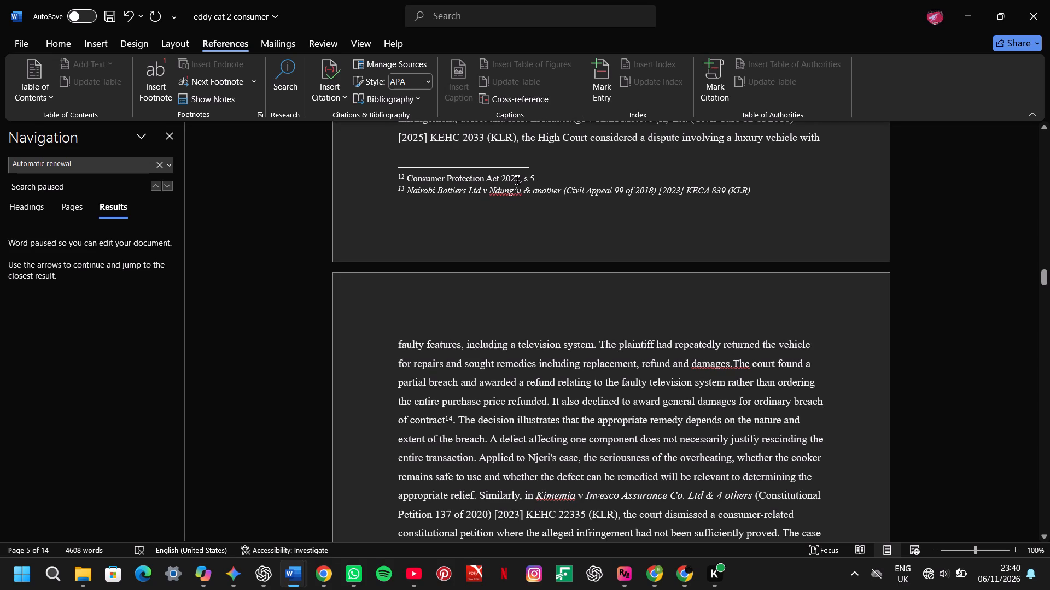
click(517, 180)
key(Left)
key(BackSpace)
key(1)
Delete the empty paragraph above the heading "III. REMEDIES: CANCELLATION, RESCISSION AND COMPENSATION".
scroll(517, 180, down, 2)
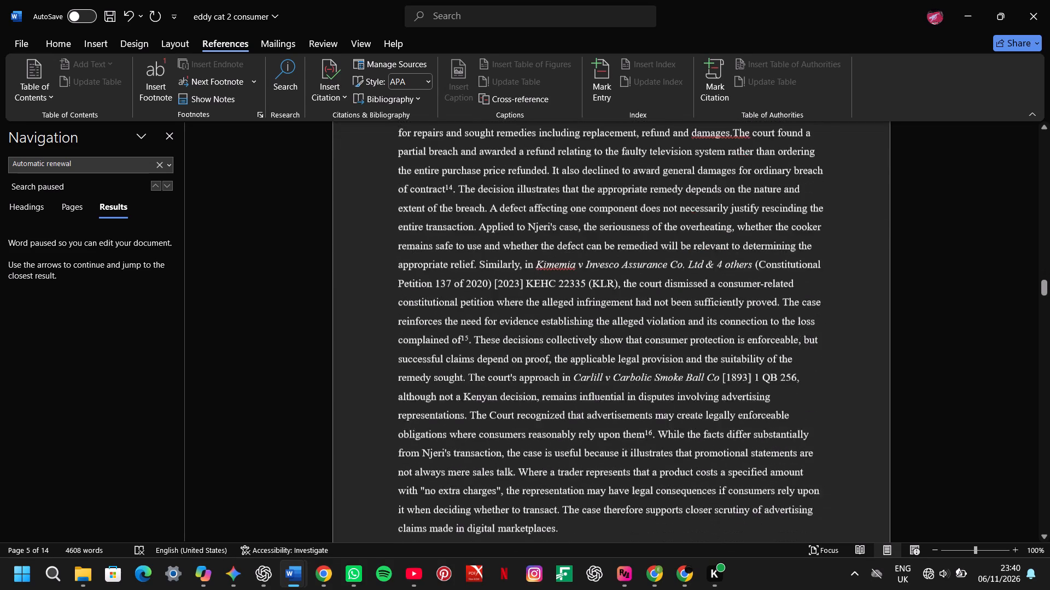
scroll(517, 180, down, 1)
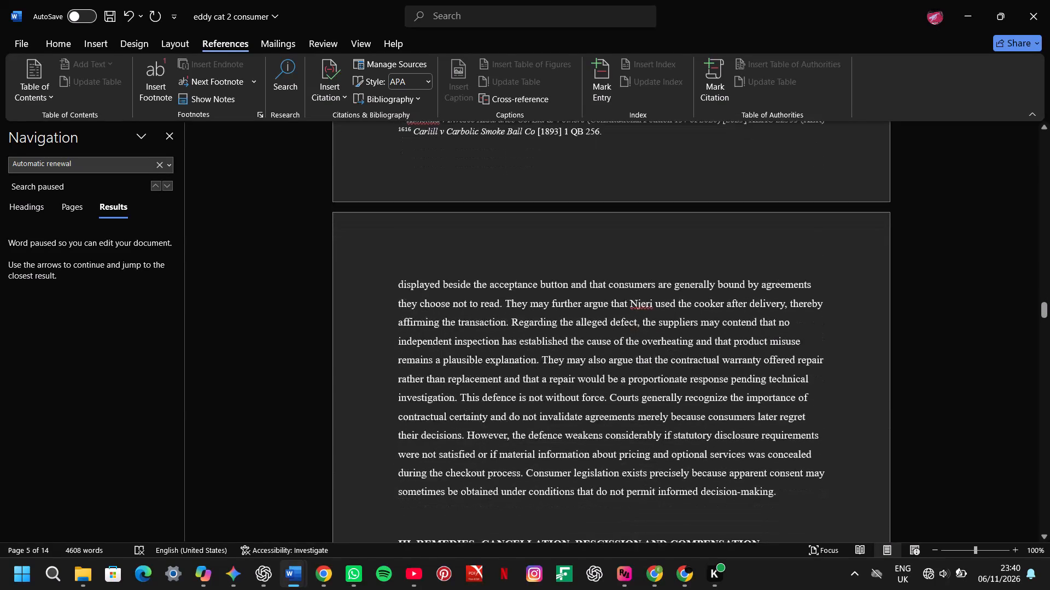
scroll(517, 180, down, 2)
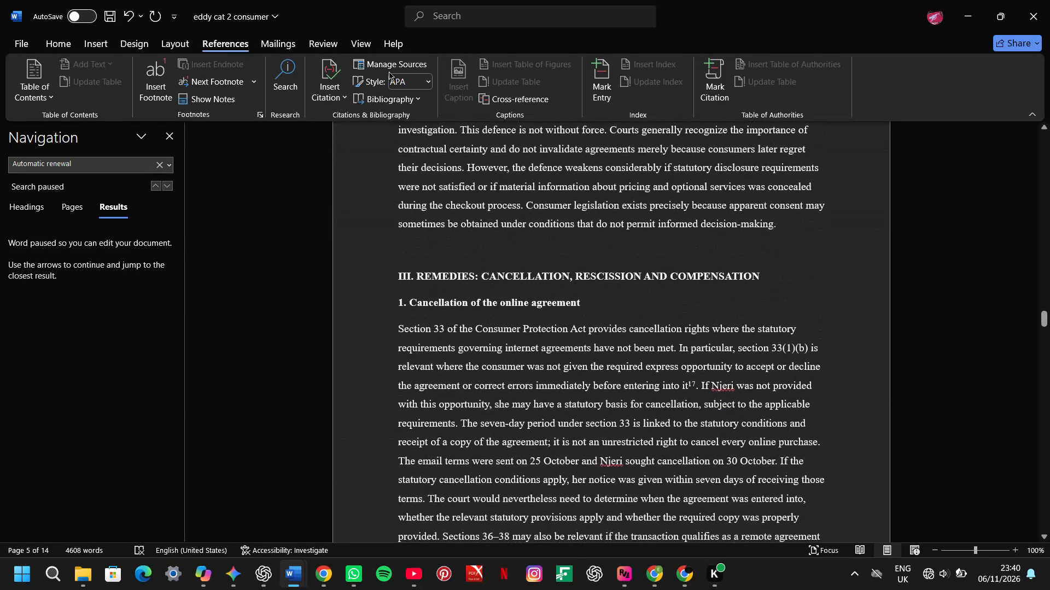
click(407, 251)
key(BackSpace)
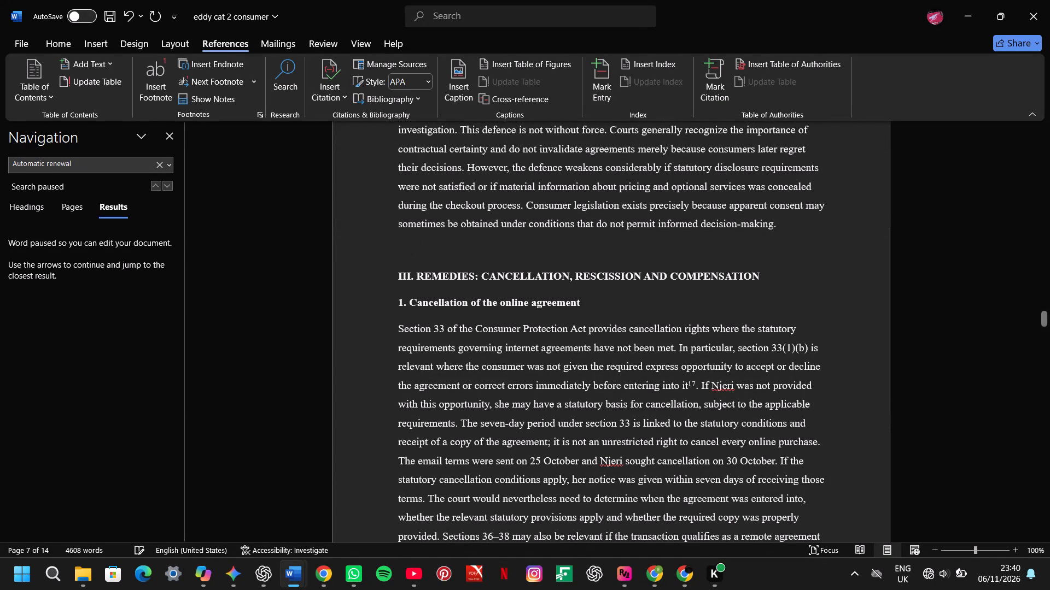
Correct the Consumer Protection Act year in footnote 17 to 2012.
scroll(407, 251, down, 1)
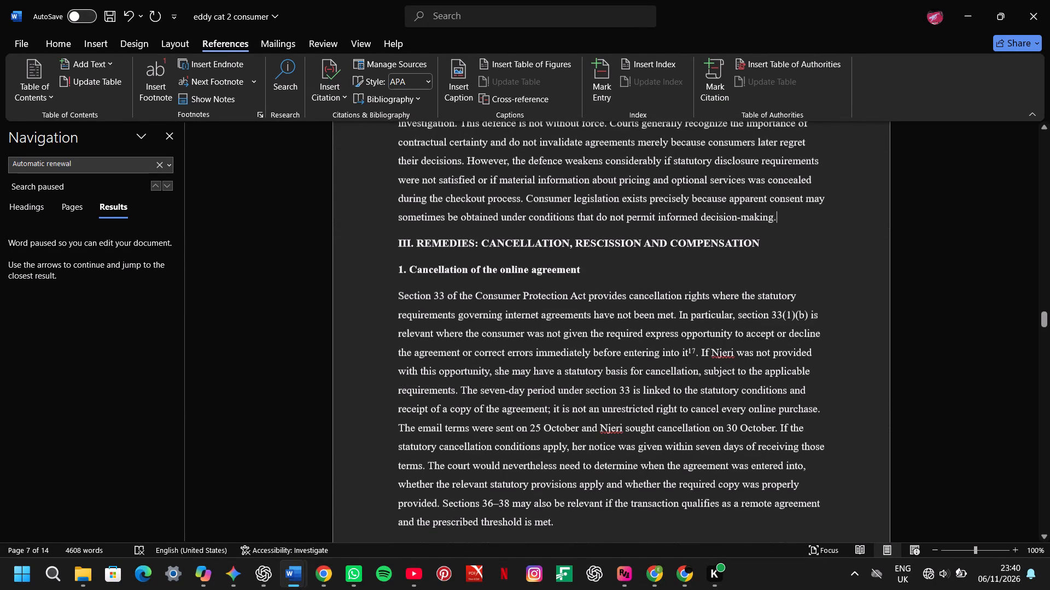
scroll(407, 251, down, 1)
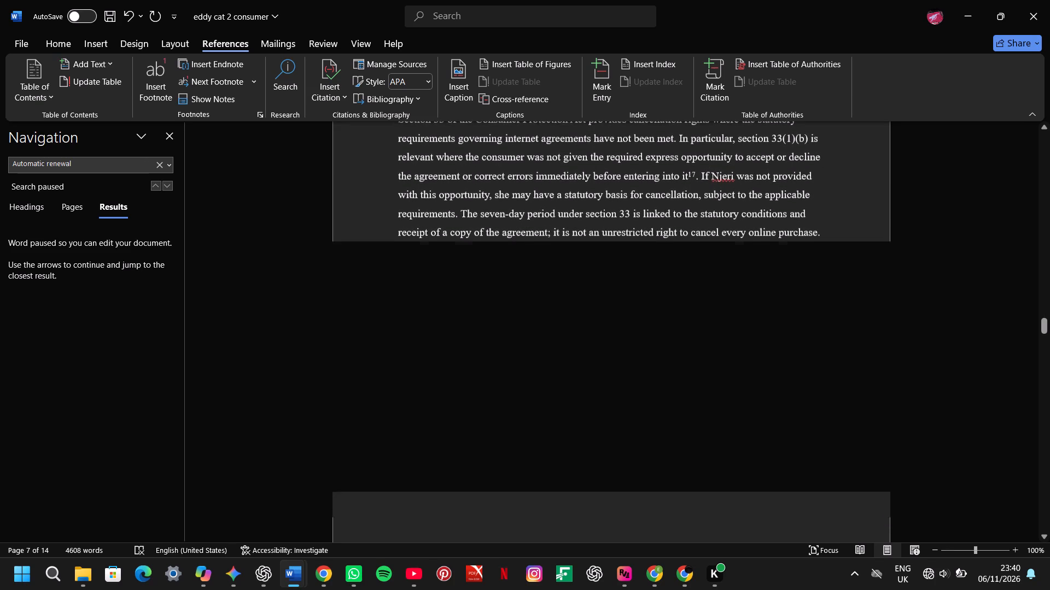
click(399, 380)
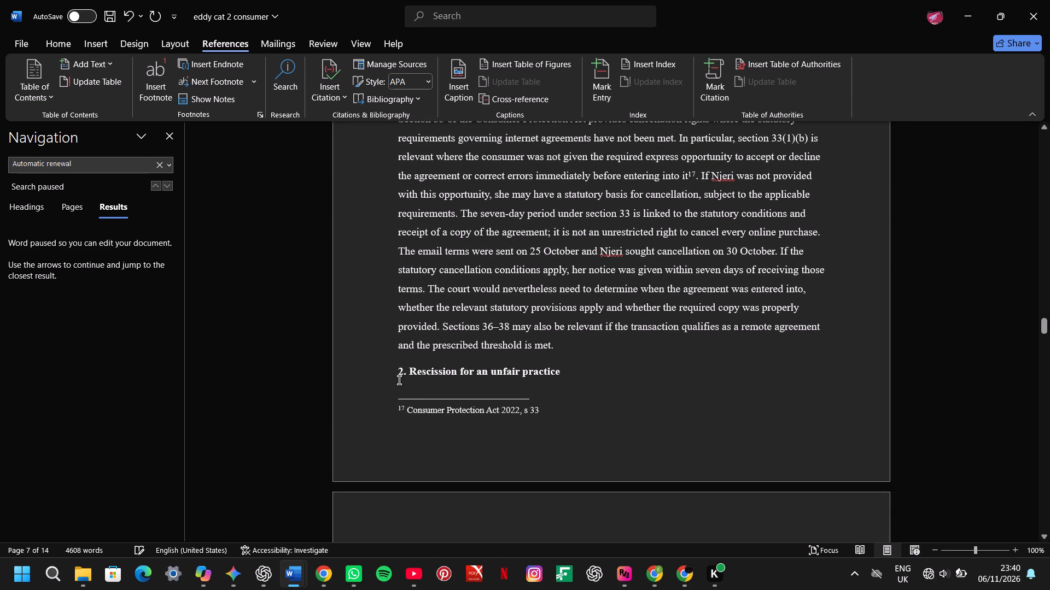
click(516, 416)
key(BackSpace)
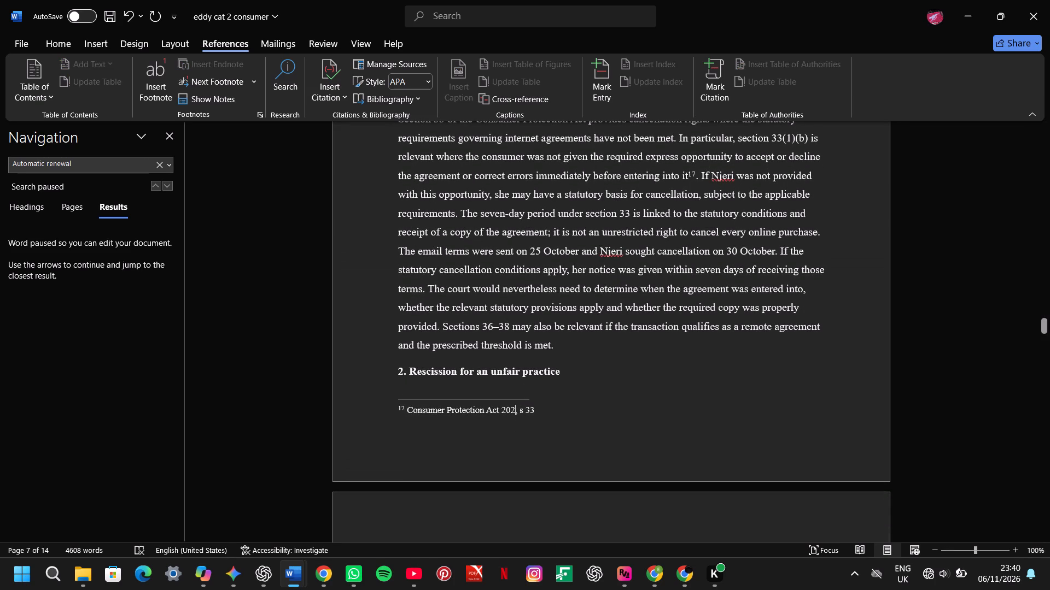
key(1)
Correct the Consumer Protection Act year to 2012 in footnotes 18, 19 and 20.
scroll(516, 416, down, 1)
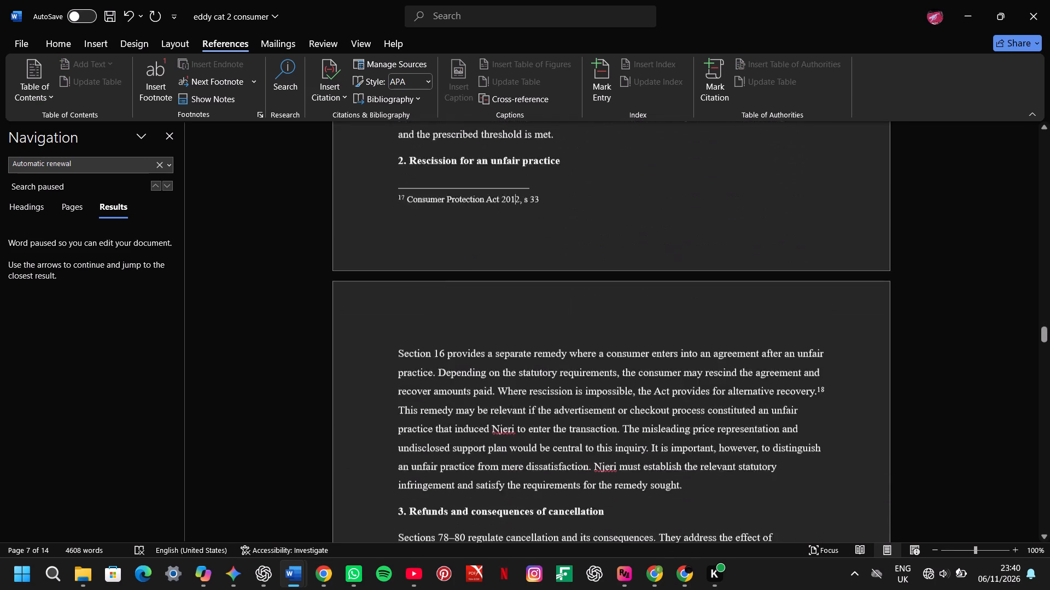
scroll(516, 416, down, 2)
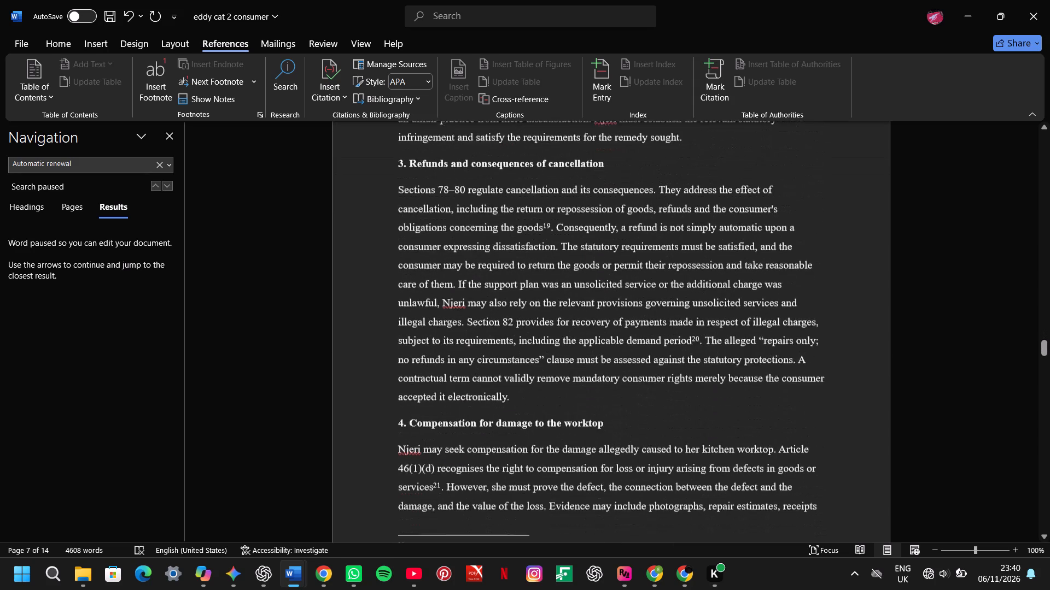
scroll(516, 416, down, 1)
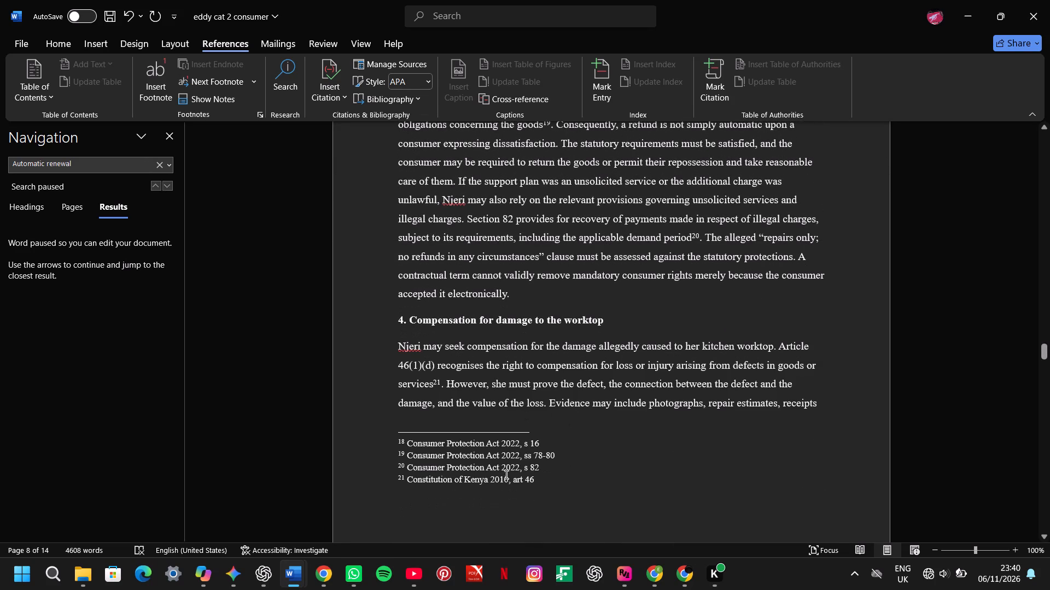
click(514, 442)
key(BackSpace)
key(1)
key(1)
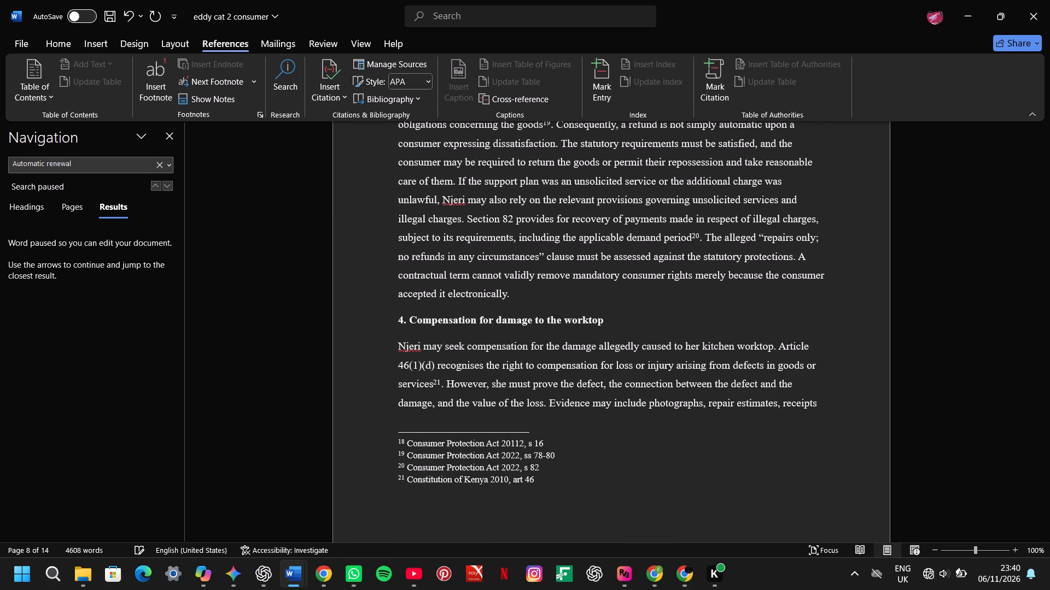
key(BackSpace)
key(Down)
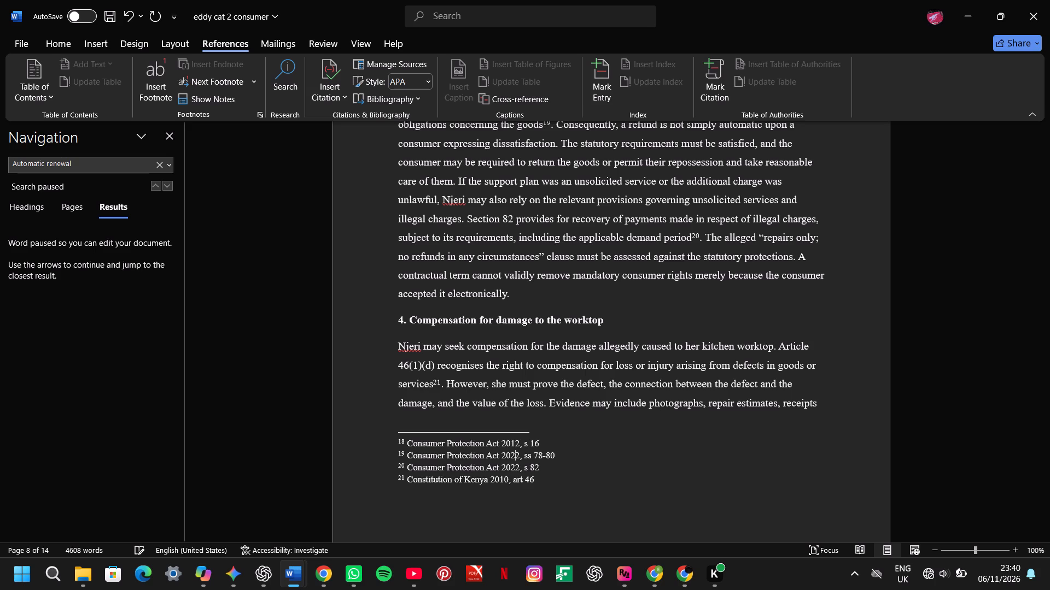
key(BackSpace)
key(1)
key(Down)
key(BackSpace)
key(1)
For footnote 23's Small Claims Court Act citation, switch to Chrome, start a new-tab search with "small", and return to Word to check the citation.
scroll(513, 451, down, 2)
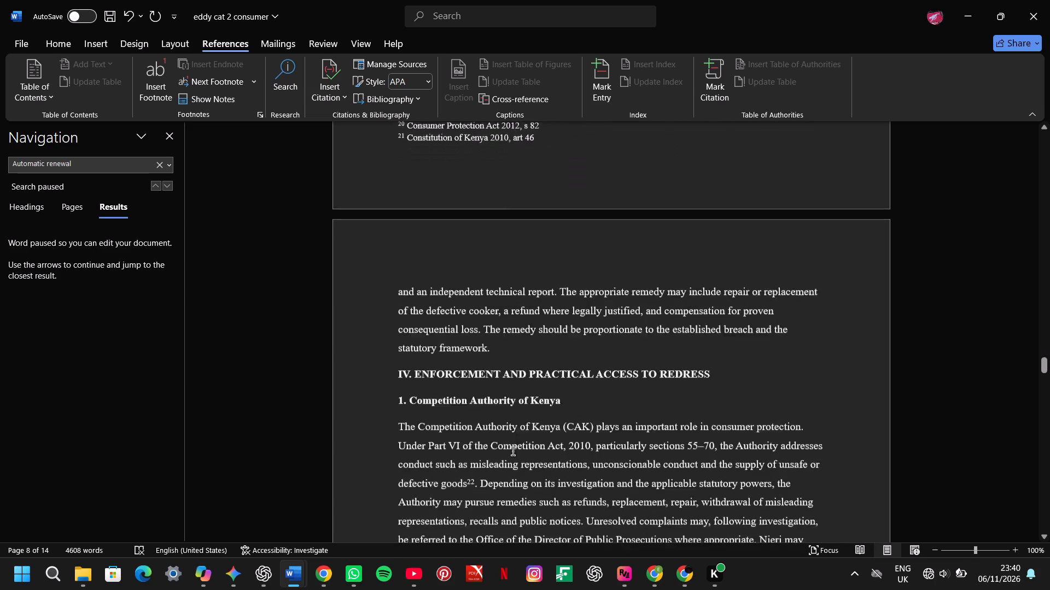
scroll(513, 451, down, 2)
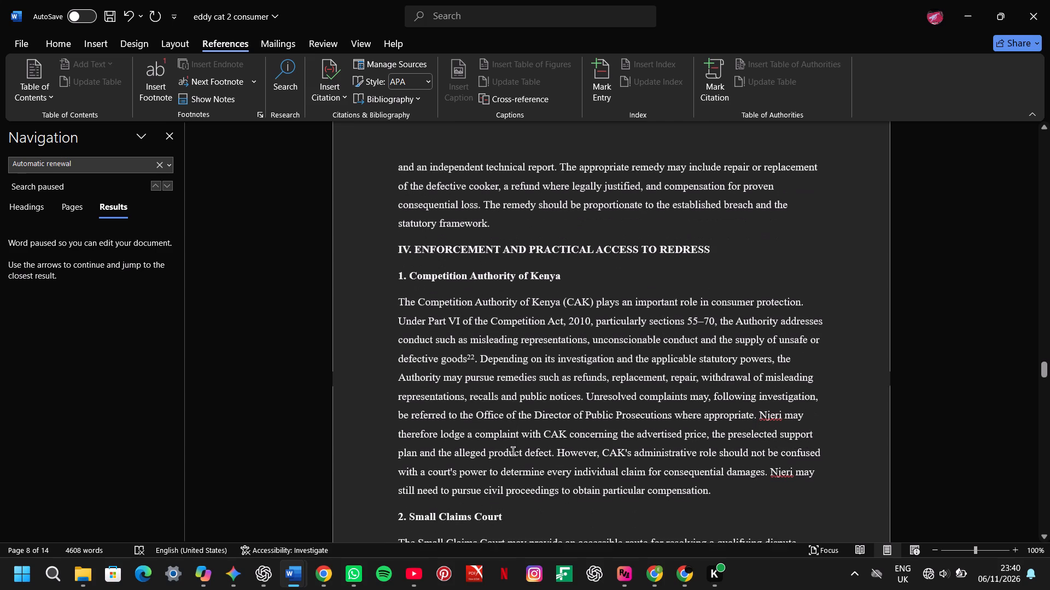
scroll(513, 451, down, 1)
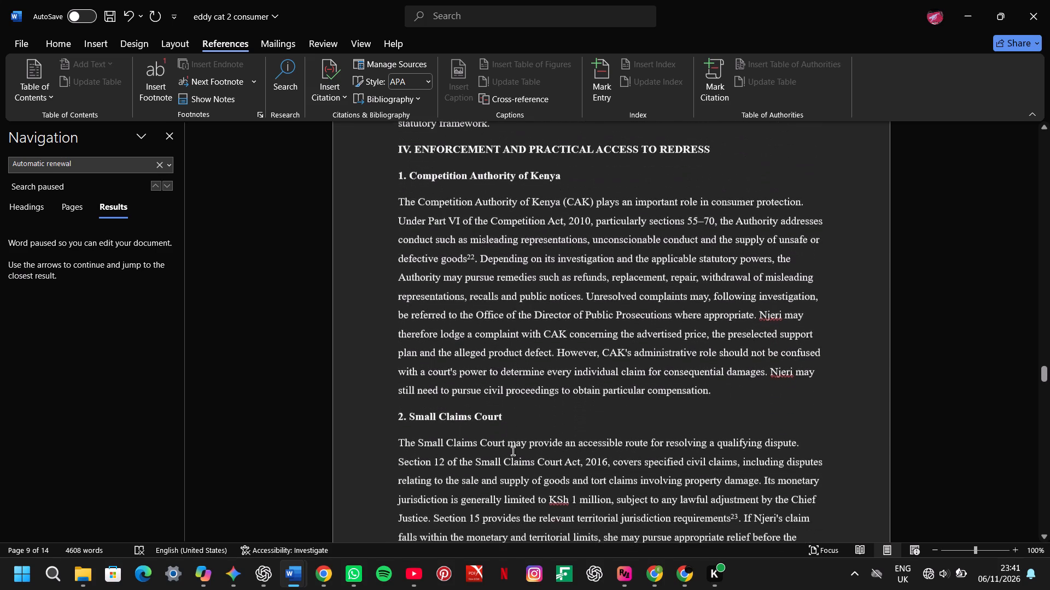
scroll(513, 451, down, 1)
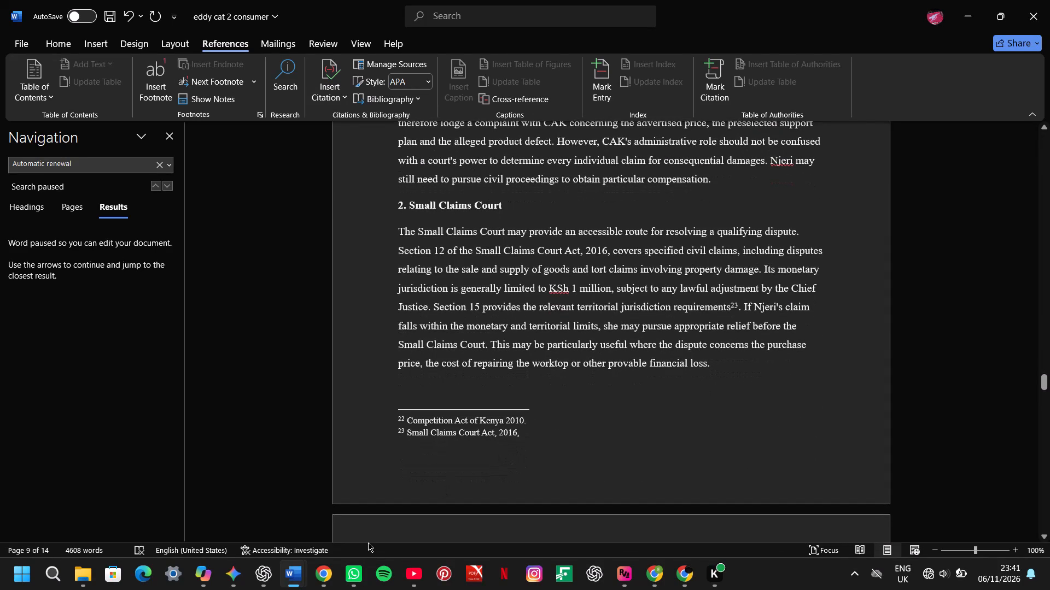
click(324, 573)
click(256, 517)
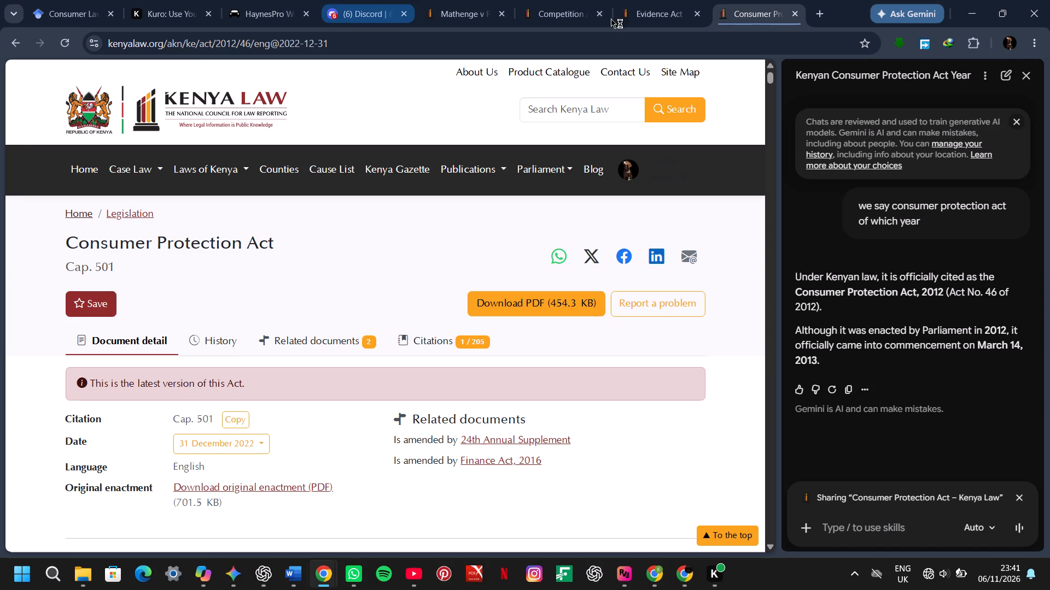
click(812, 7)
text(small)
key(space)
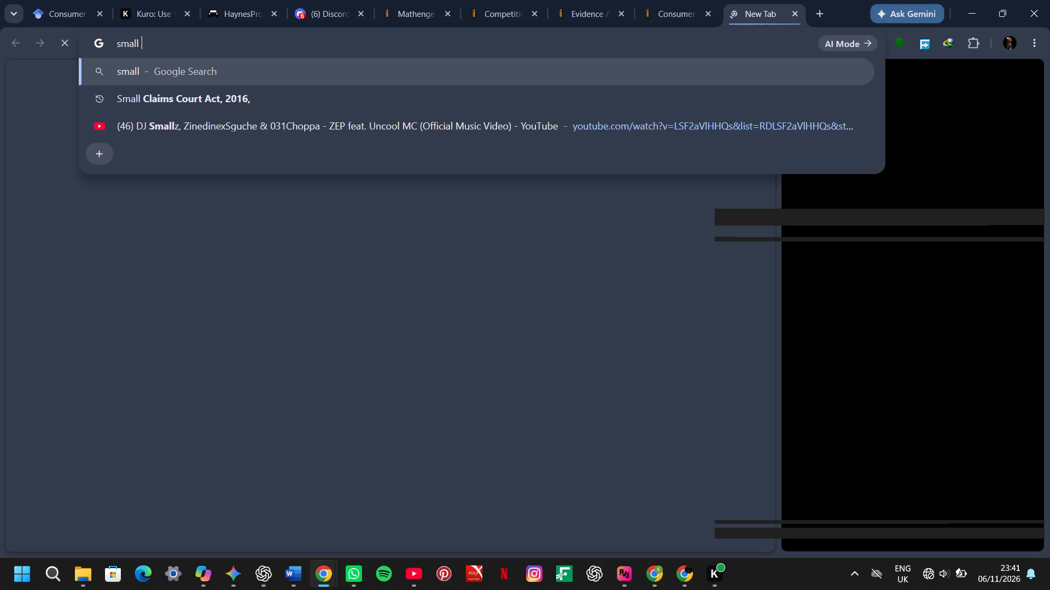
click(303, 522)
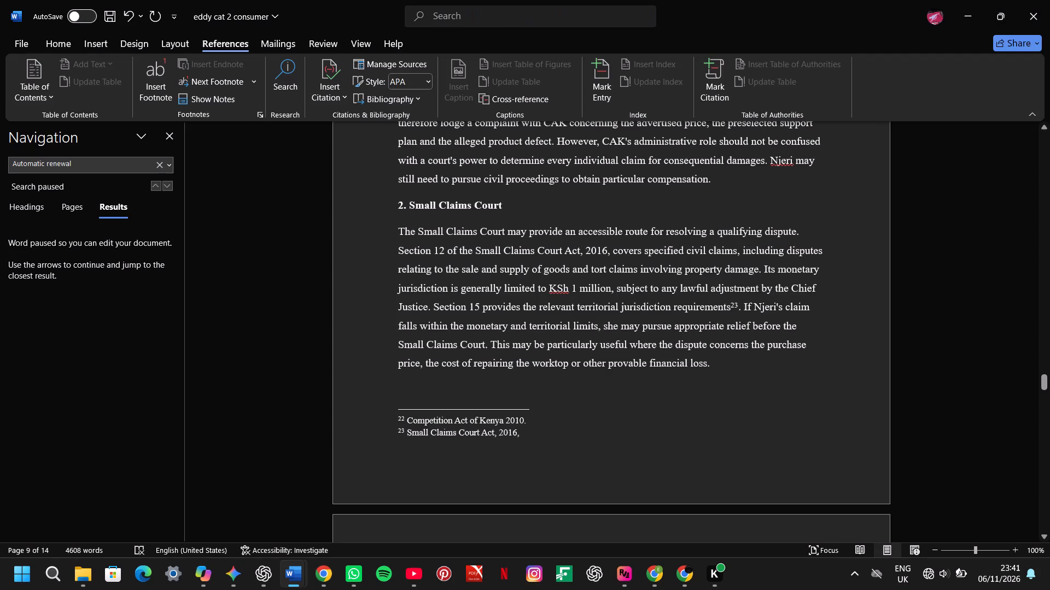
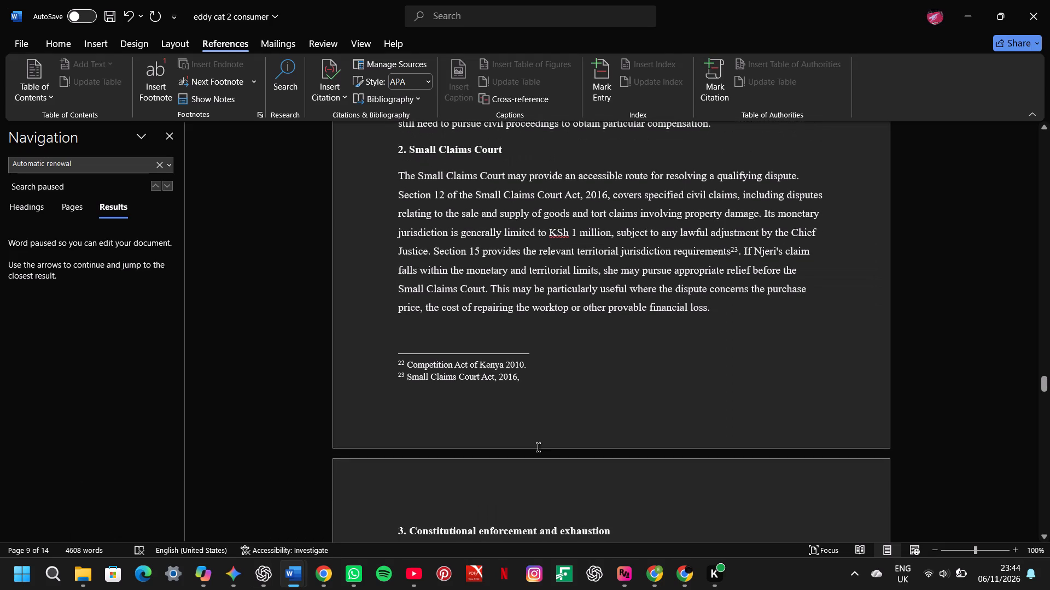
scroll(538, 447, down, 2)
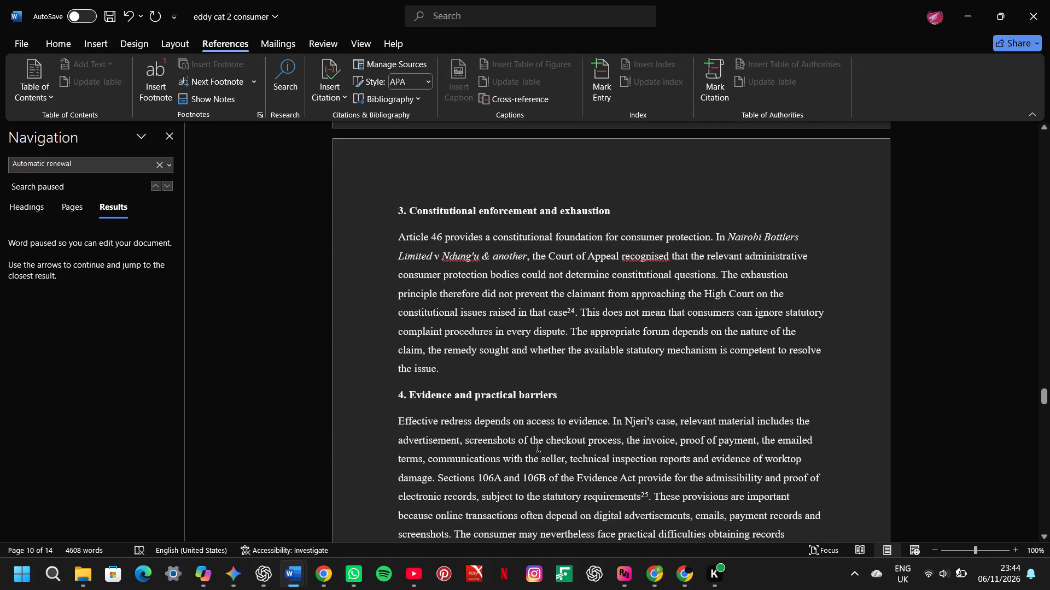
scroll(538, 447, down, 2)
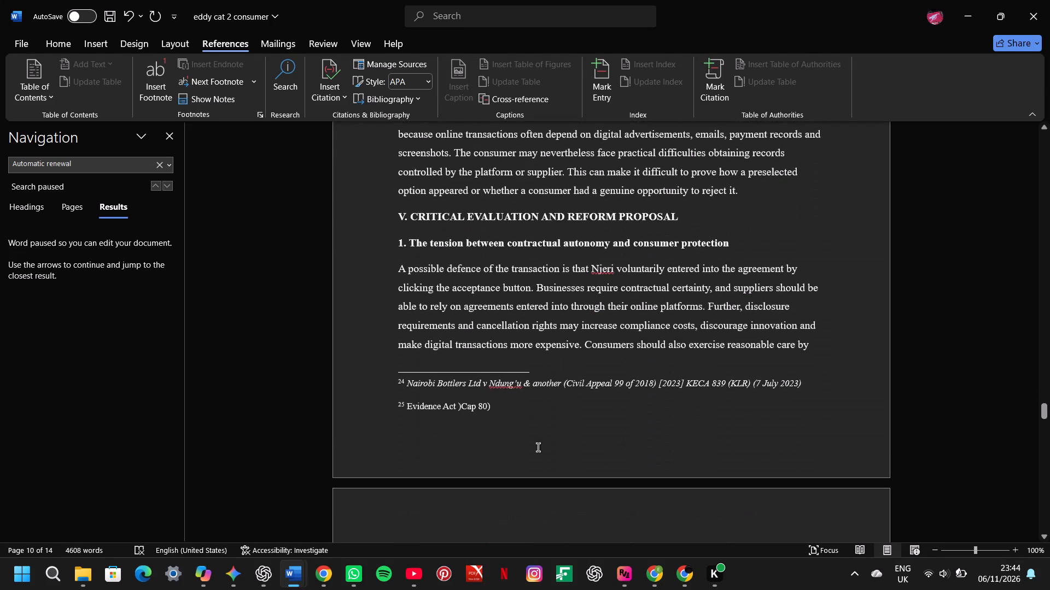
scroll(538, 447, down, 2)
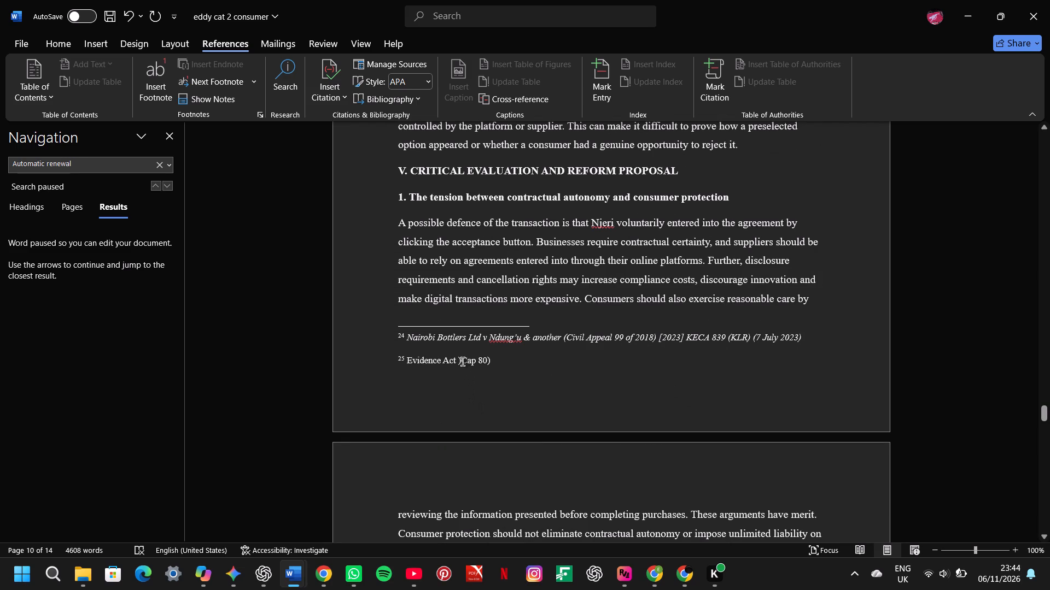
click(463, 361)
key(BackSpace)
key(shift+parenleft)
Review footnotes 24 to 28 and the essay text from the critical evaluation section through the Conclusion.
scroll(463, 361, down, 3)
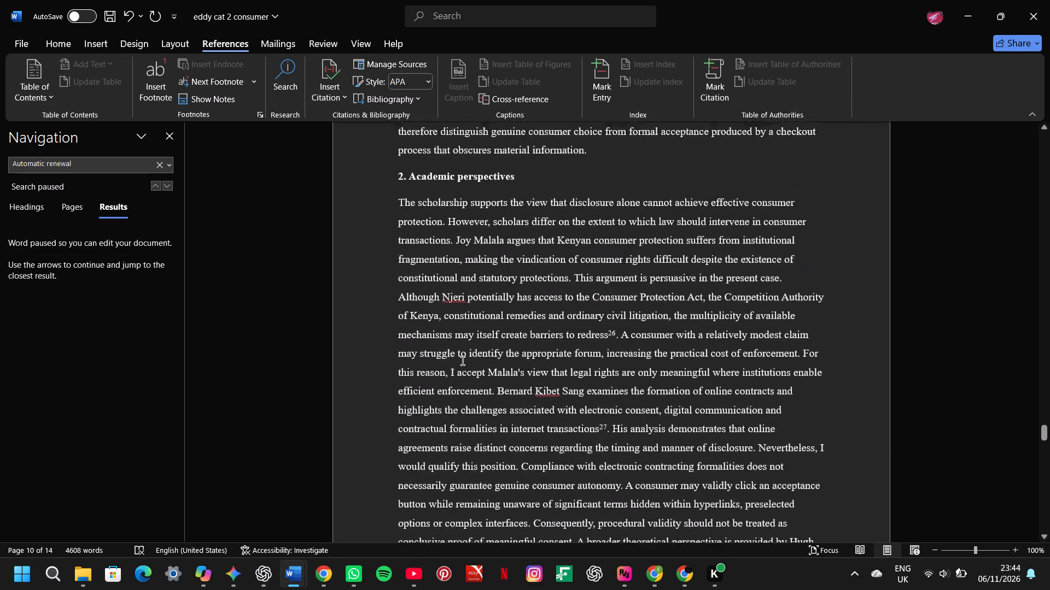
scroll(479, 392, down, 1)
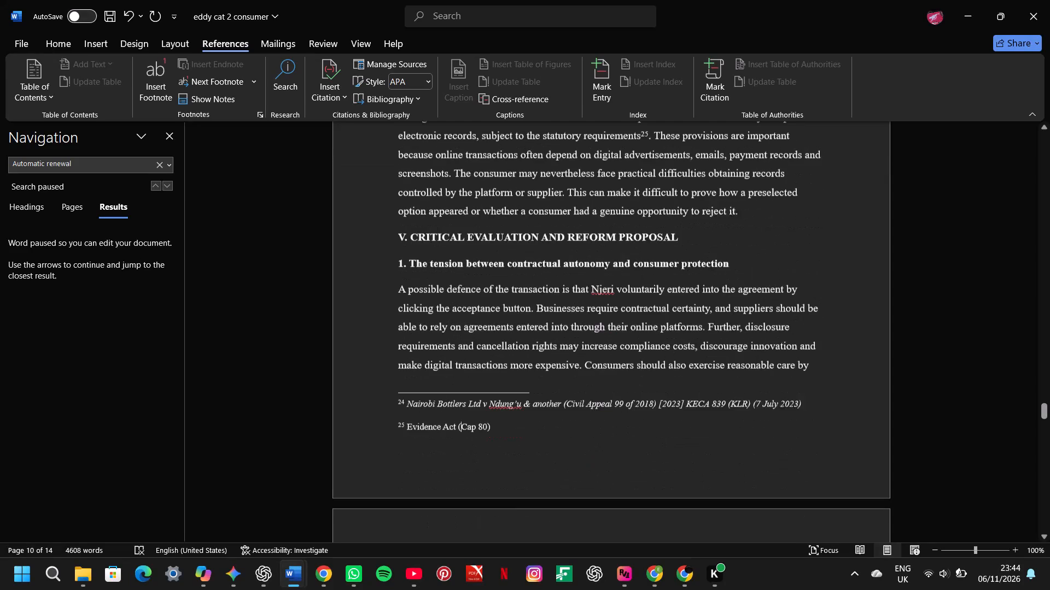
scroll(479, 392, down, 1)
click(418, 408)
click(400, 408)
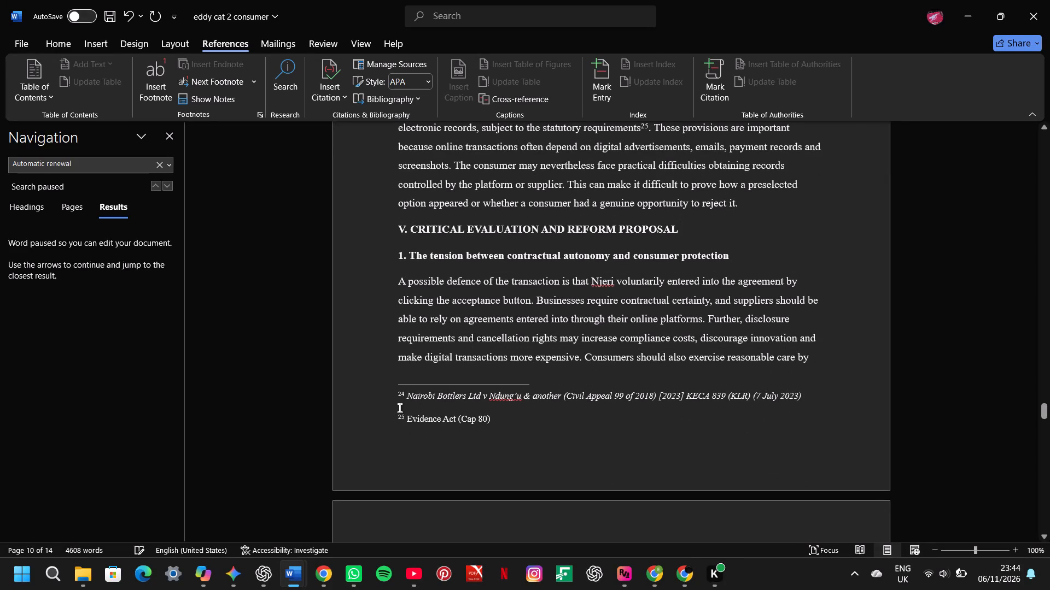
click(400, 408)
click(400, 404)
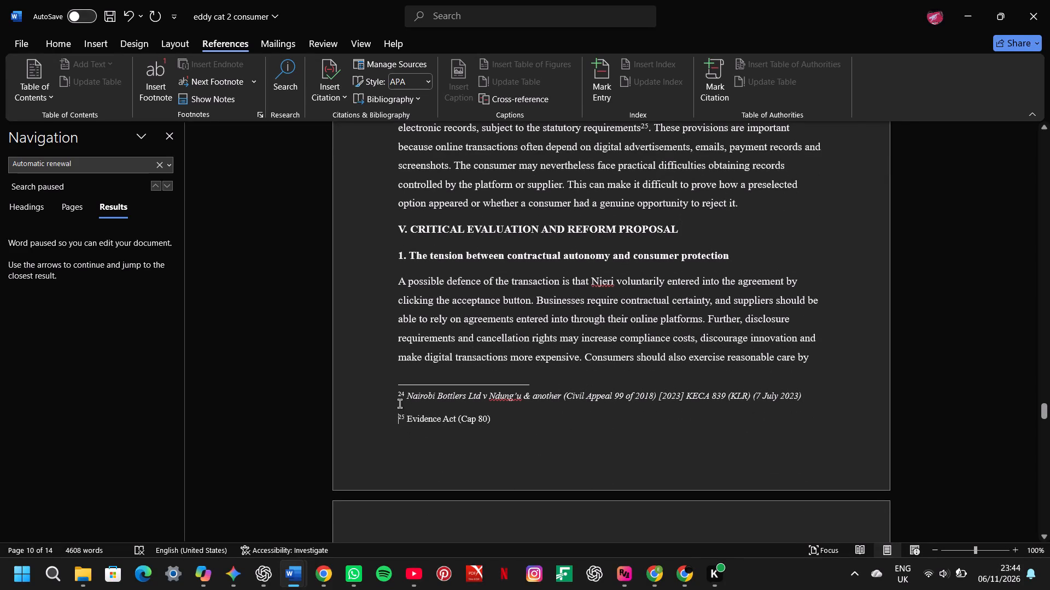
click(400, 404)
scroll(410, 419, down, 1)
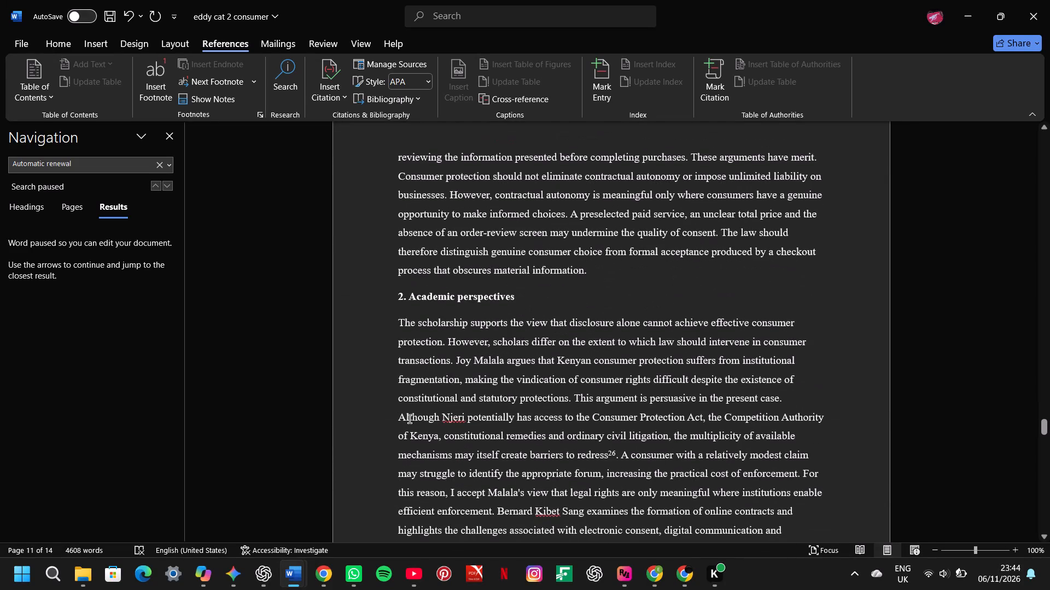
scroll(410, 419, down, 1)
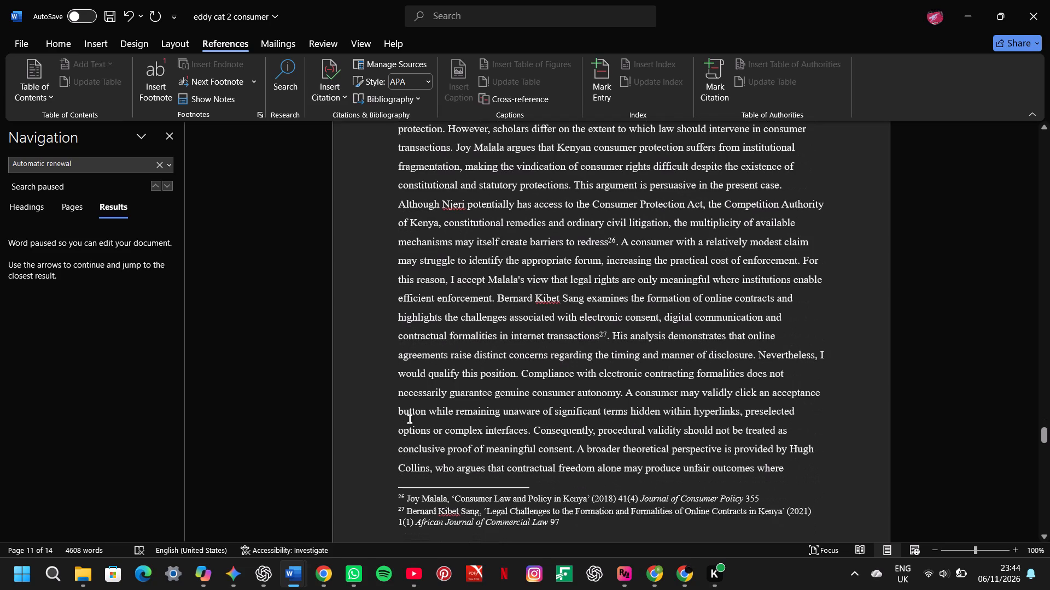
scroll(410, 419, down, 1)
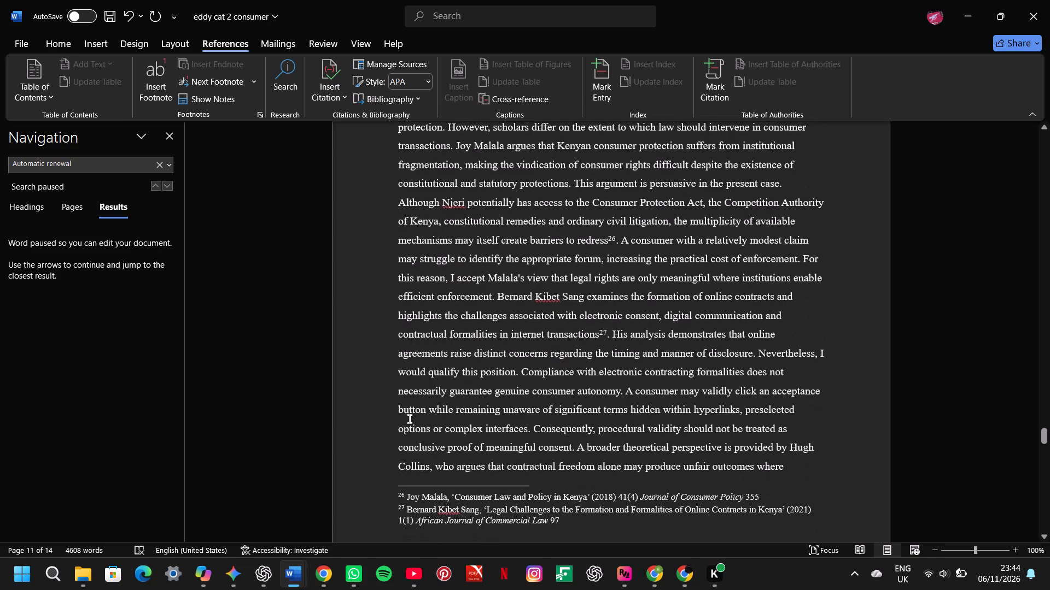
scroll(410, 419, down, 2)
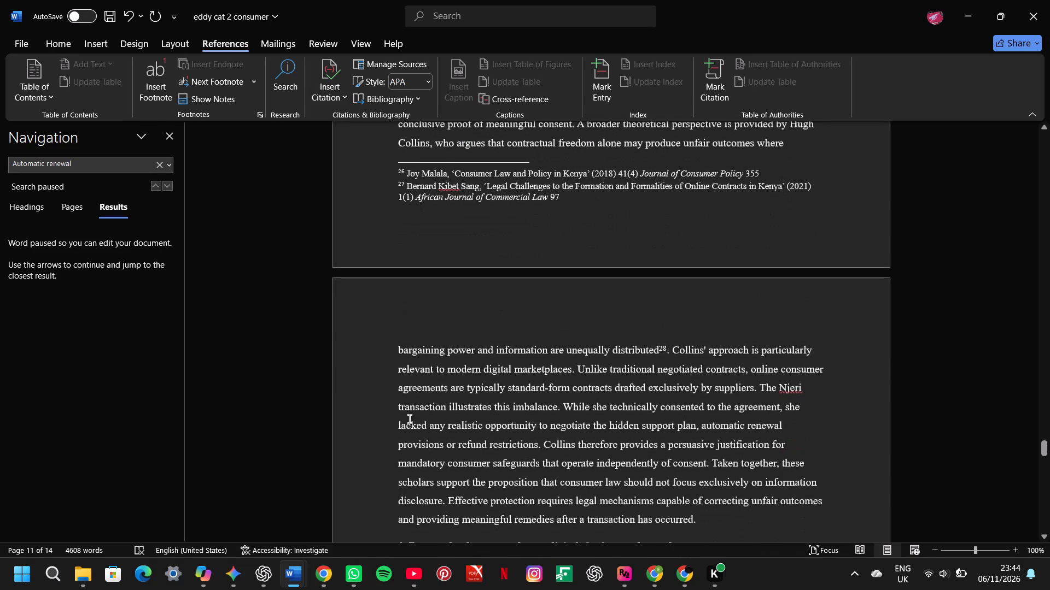
scroll(410, 419, down, 1)
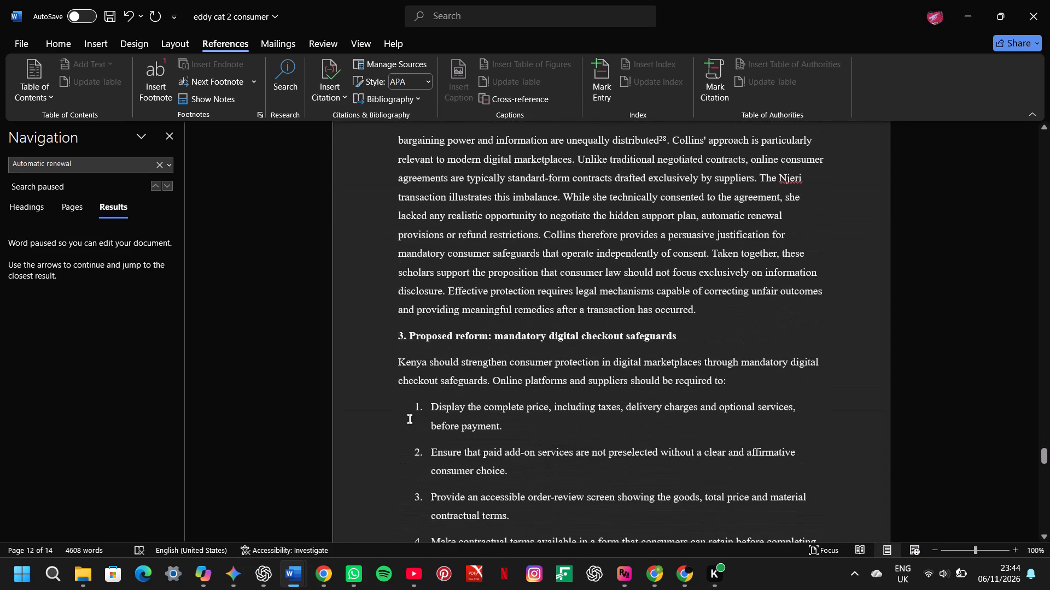
scroll(410, 419, down, 1)
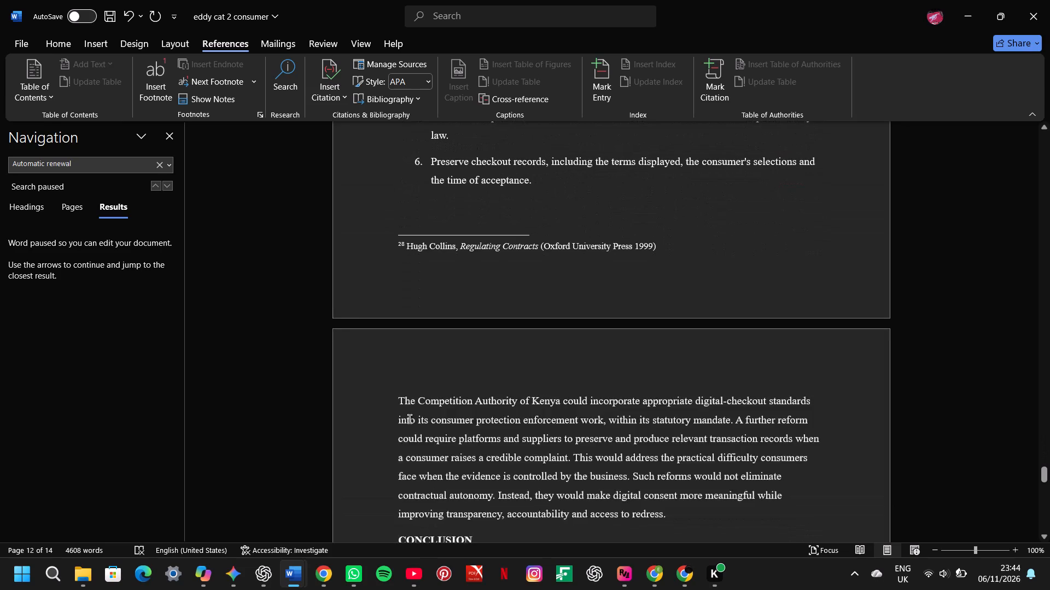
scroll(410, 419, down, 1)
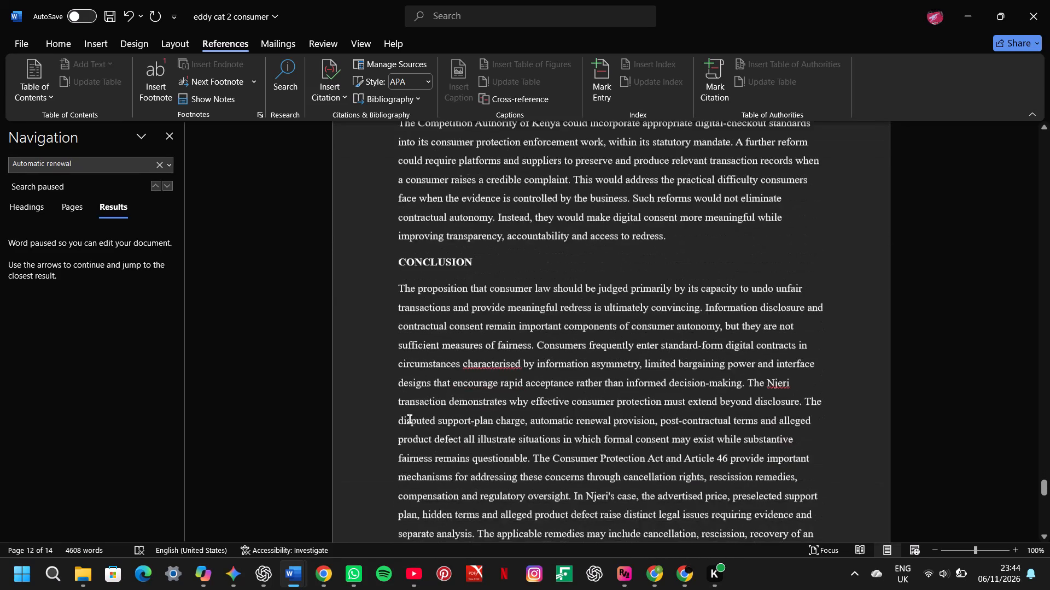
scroll(410, 419, down, 1)
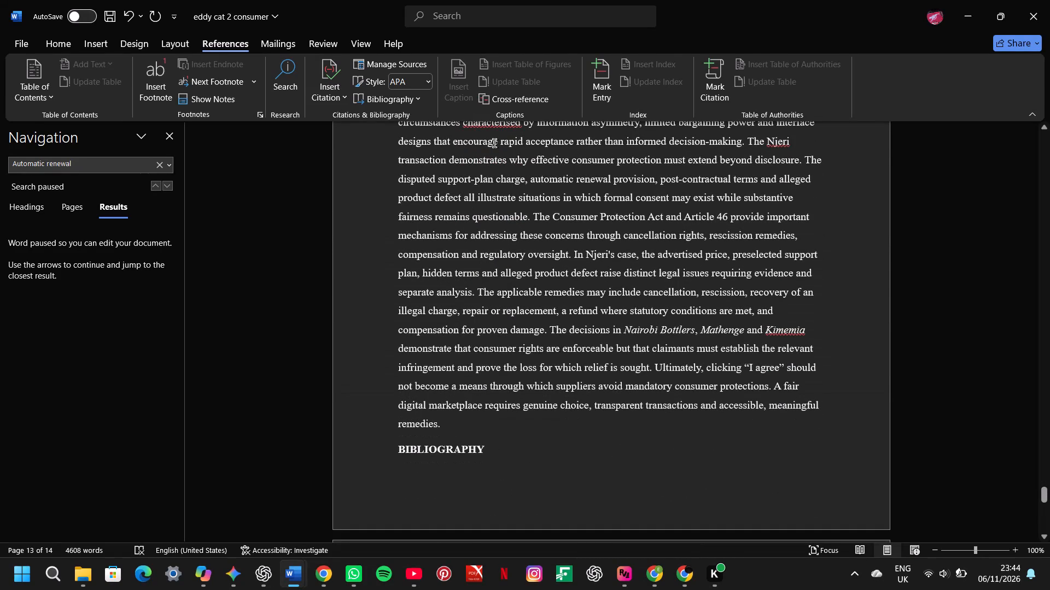
Replace the flagged word "characterised" in the Conclusion with the suggested spelling "characterized".
click(494, 123)
right_click(494, 124)
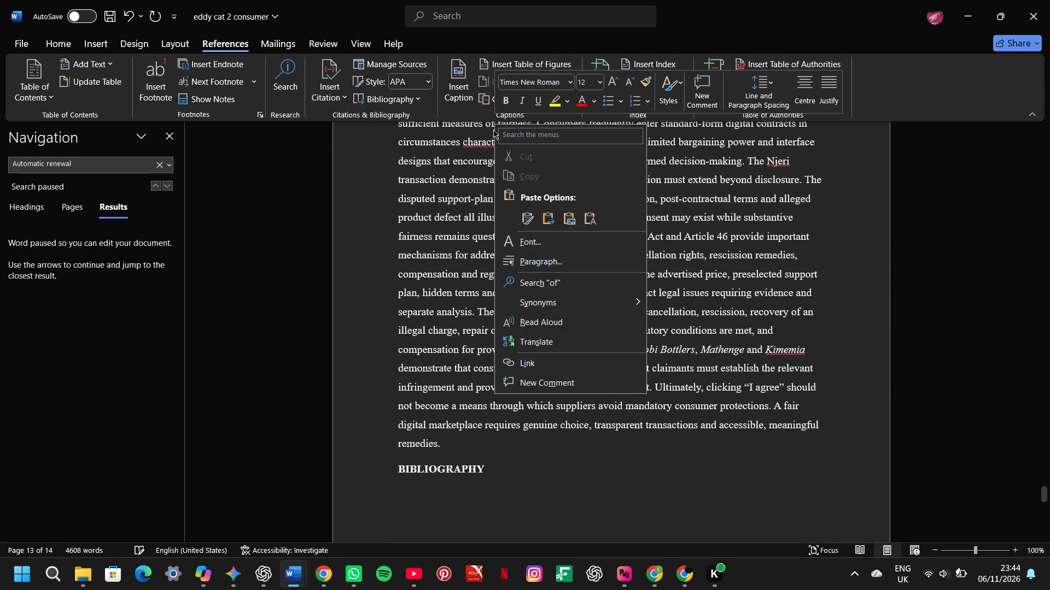
click(473, 149)
click(476, 158)
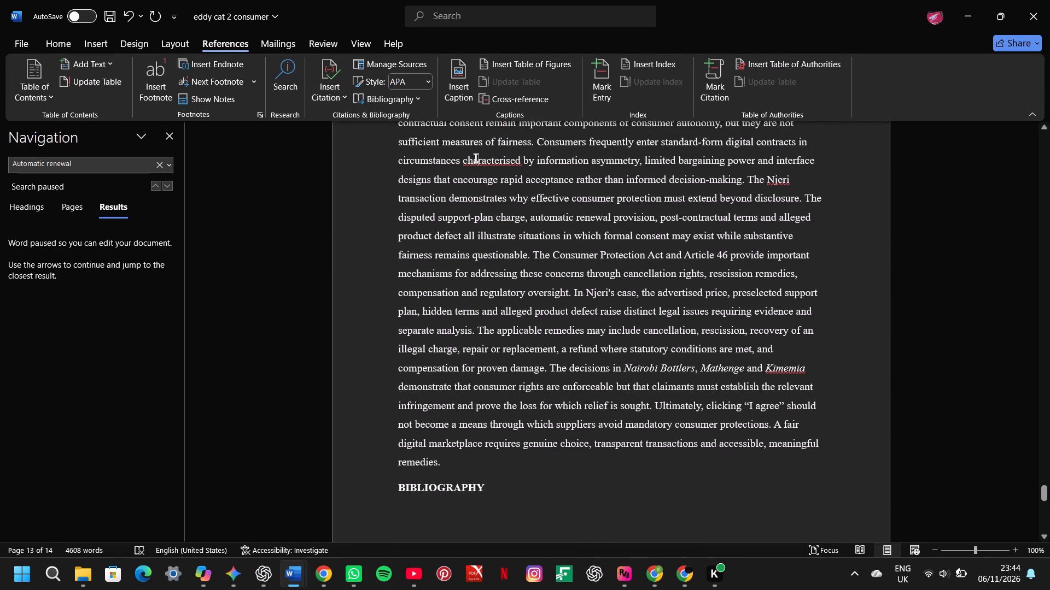
right_click(476, 158)
click(479, 178)
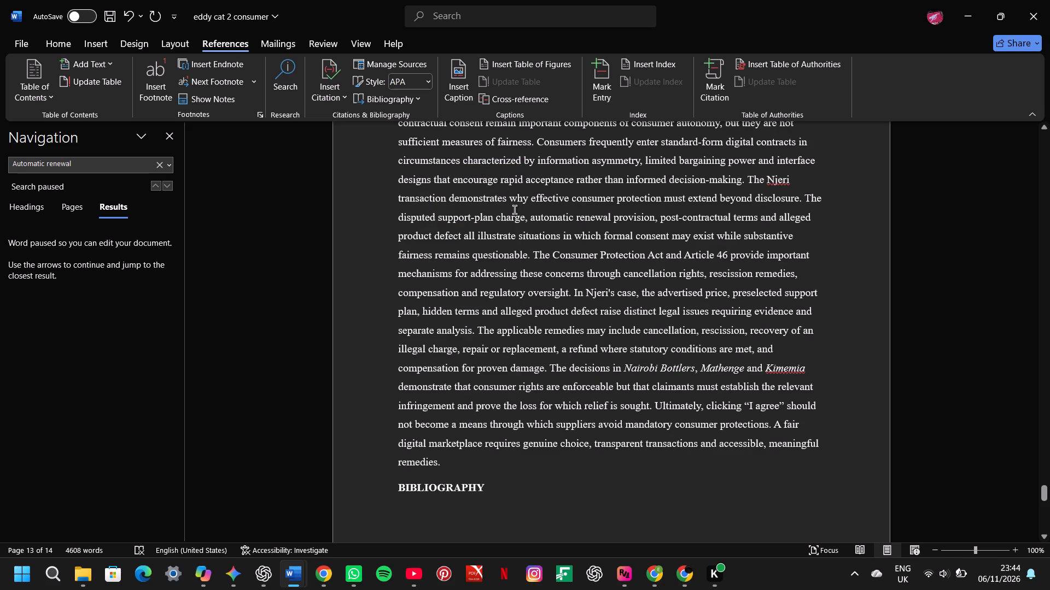
Check the bibliography's legislation, cases, and books and journal articles, and save the essay.
scroll(515, 210, down, 2)
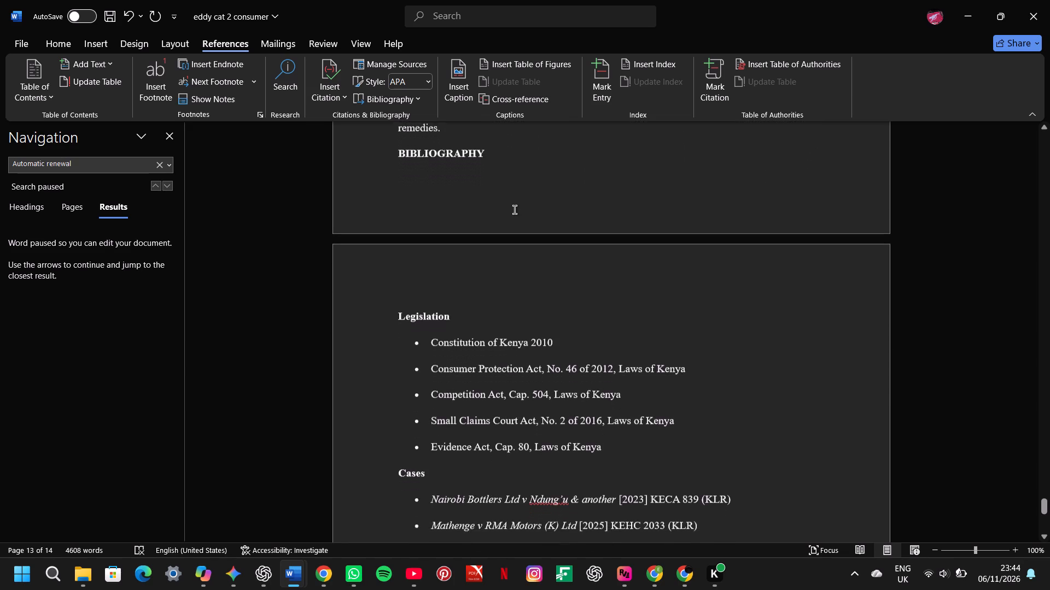
scroll(515, 210, down, 1)
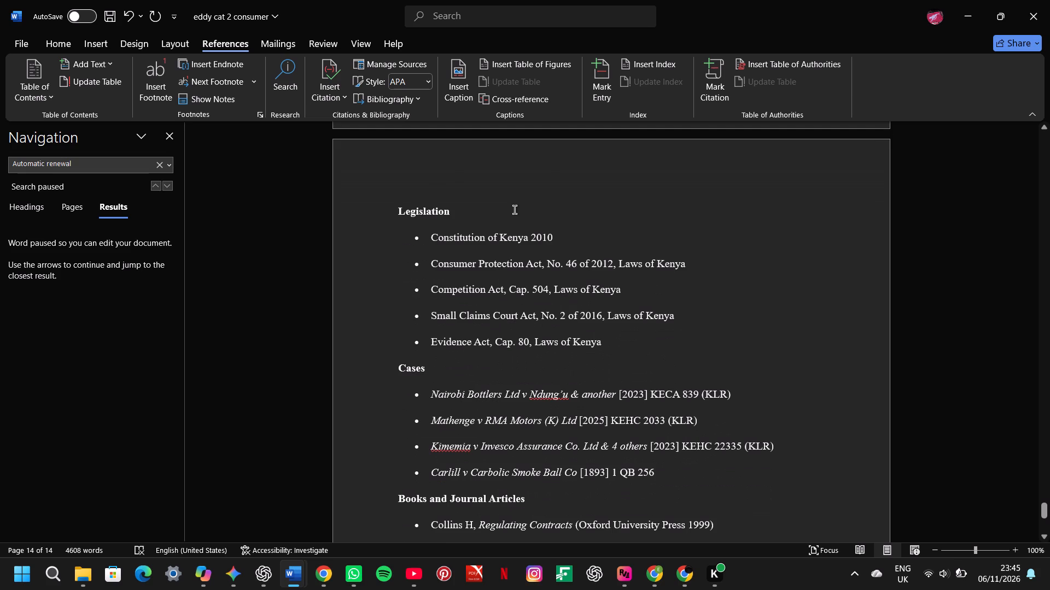
scroll(515, 210, down, 2)
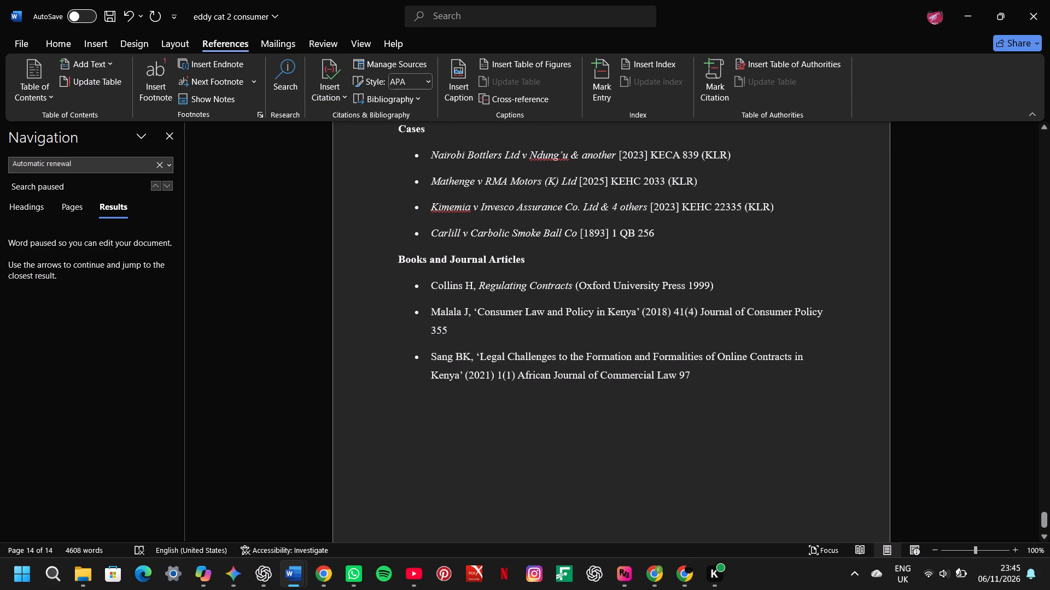
key(ctrl+s)
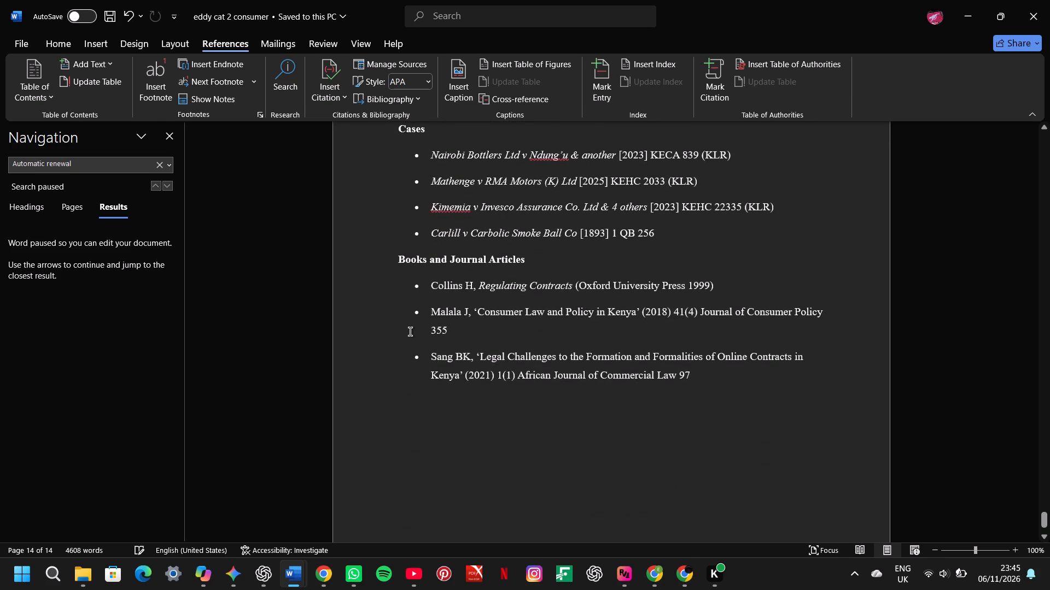
Recheck the bibliography entries and the Conclusion text, and save the essay.
click(414, 339)
click(418, 347)
scroll(419, 347, up, 1)
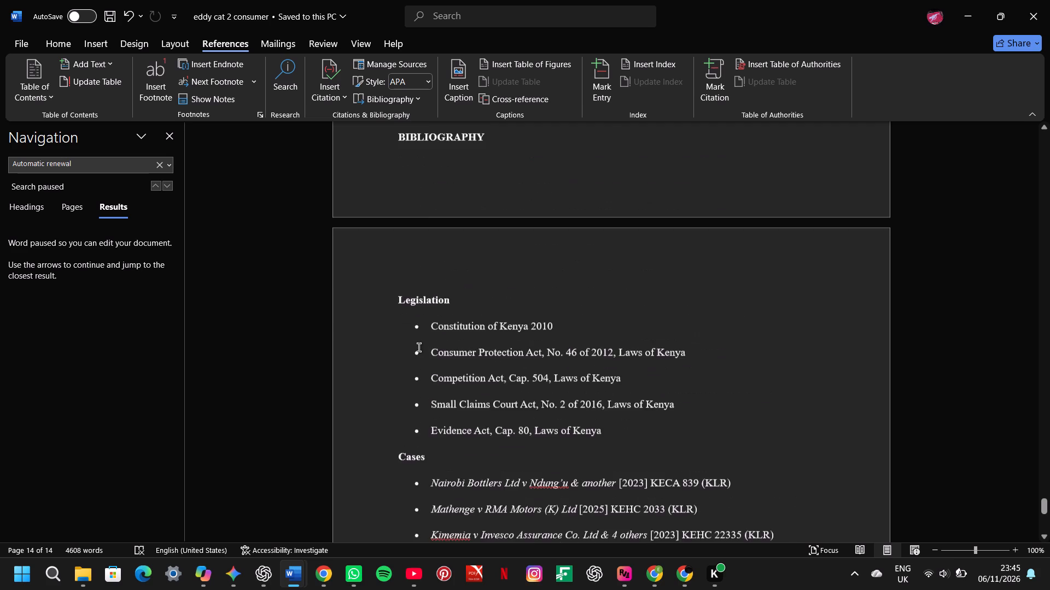
scroll(419, 347, up, 1)
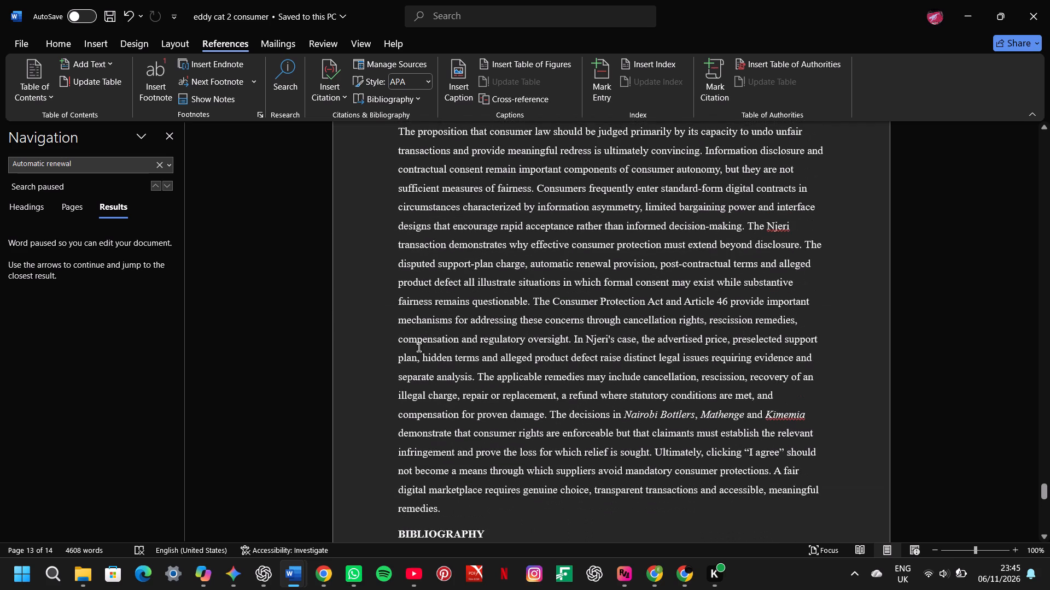
key(ctrl+s)
Review the essay from the Introduction through the product quality and safety section, including the footnote citations on each page.
scroll(419, 347, up, 7)
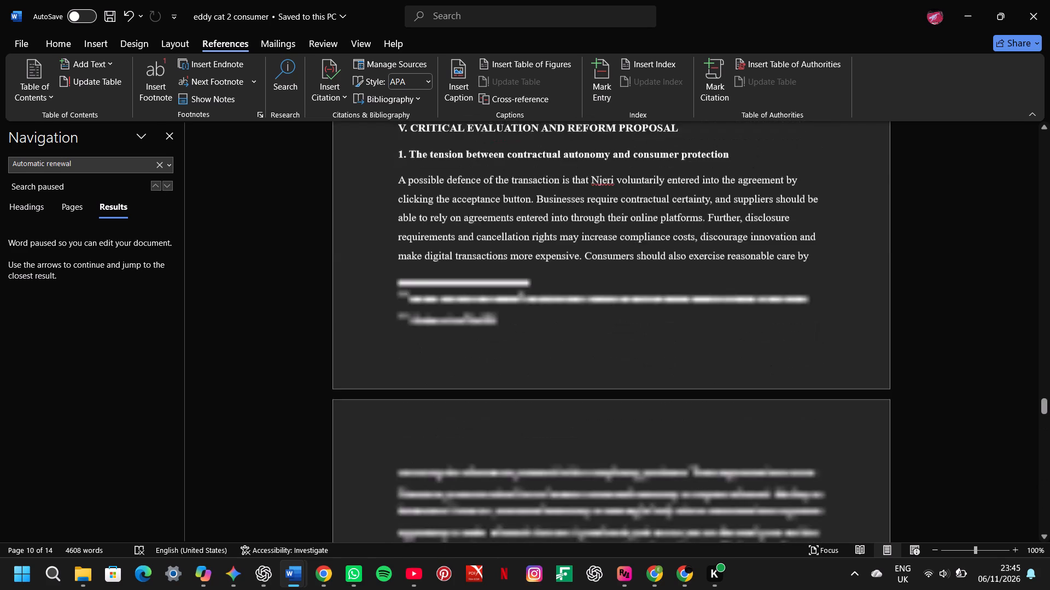
scroll(419, 347, up, 7)
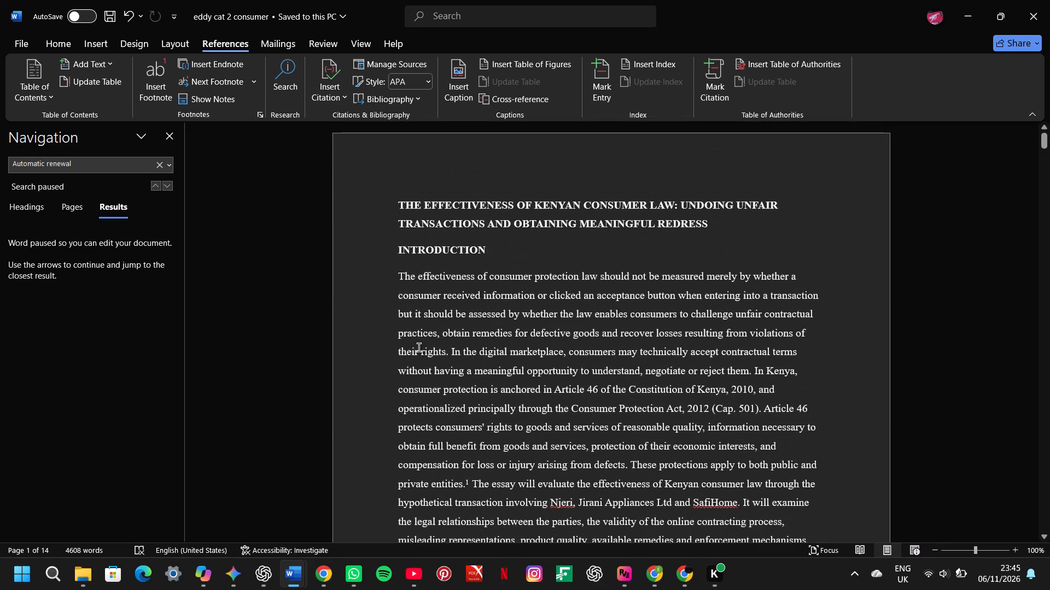
scroll(419, 346, down, 1)
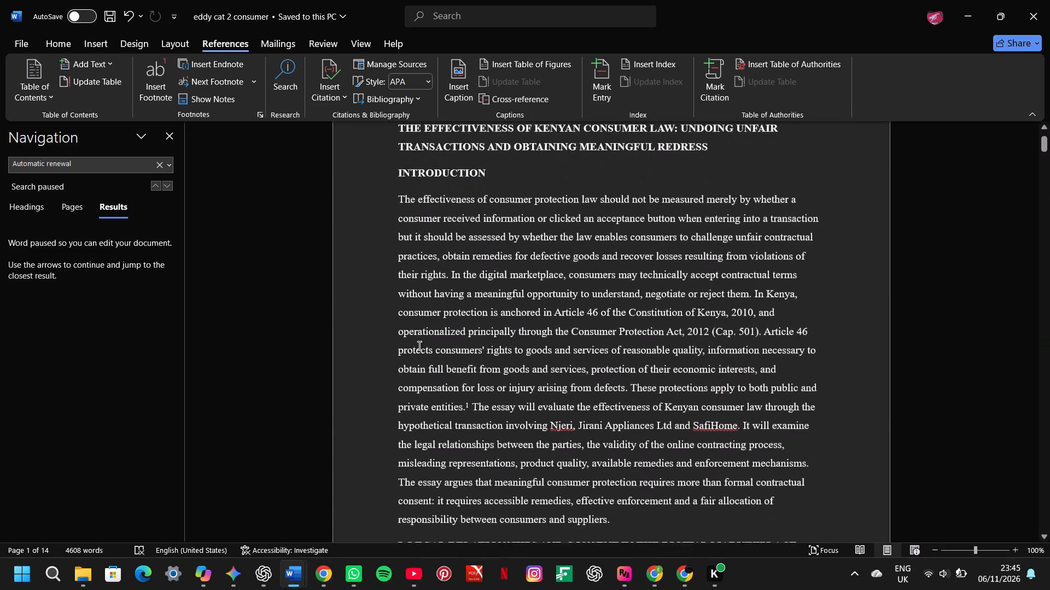
scroll(419, 346, down, 1)
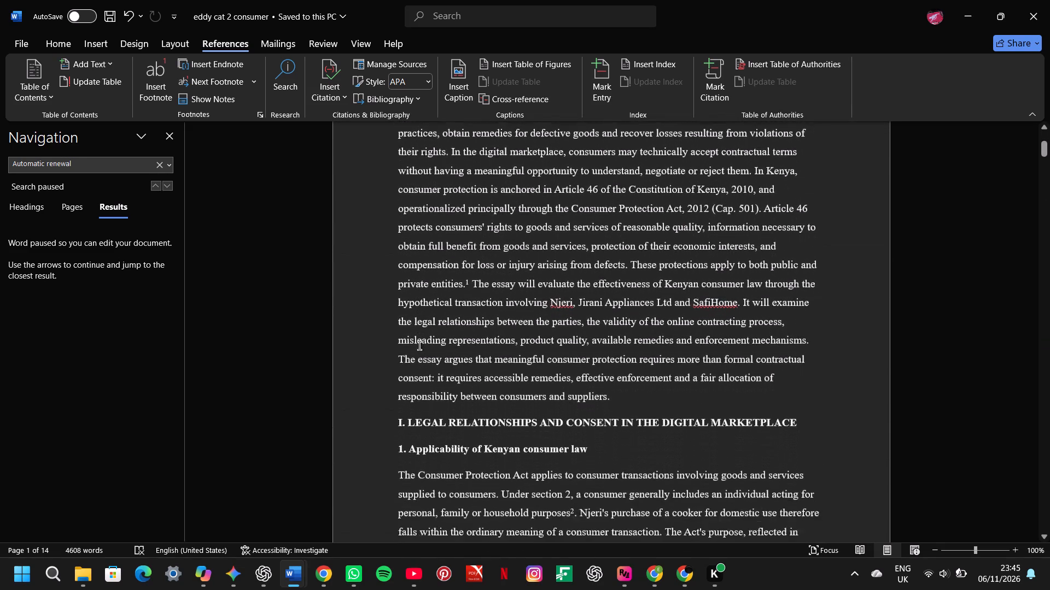
scroll(419, 346, down, 2)
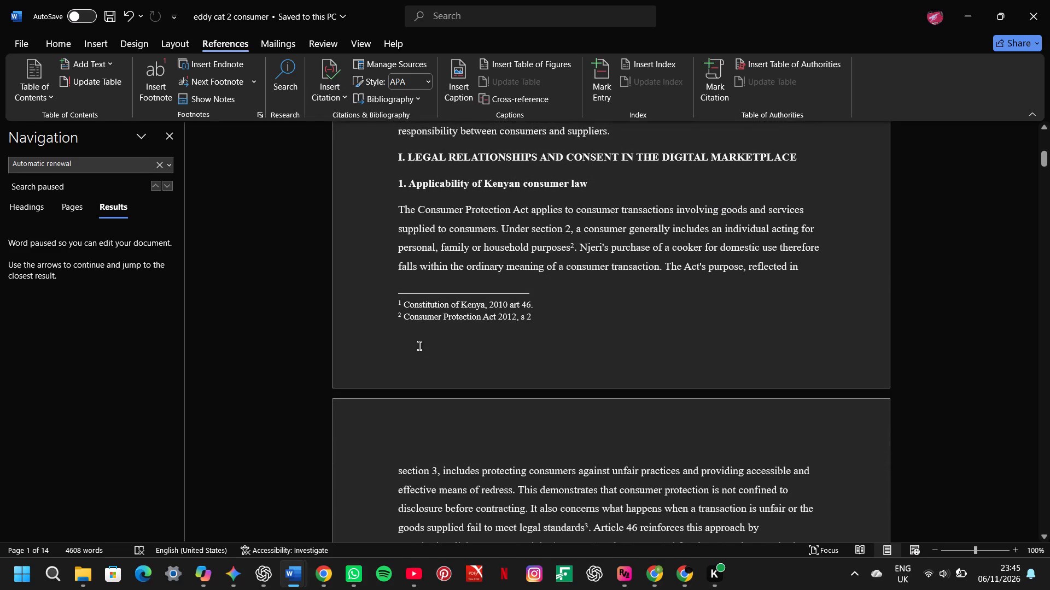
scroll(419, 346, down, 1)
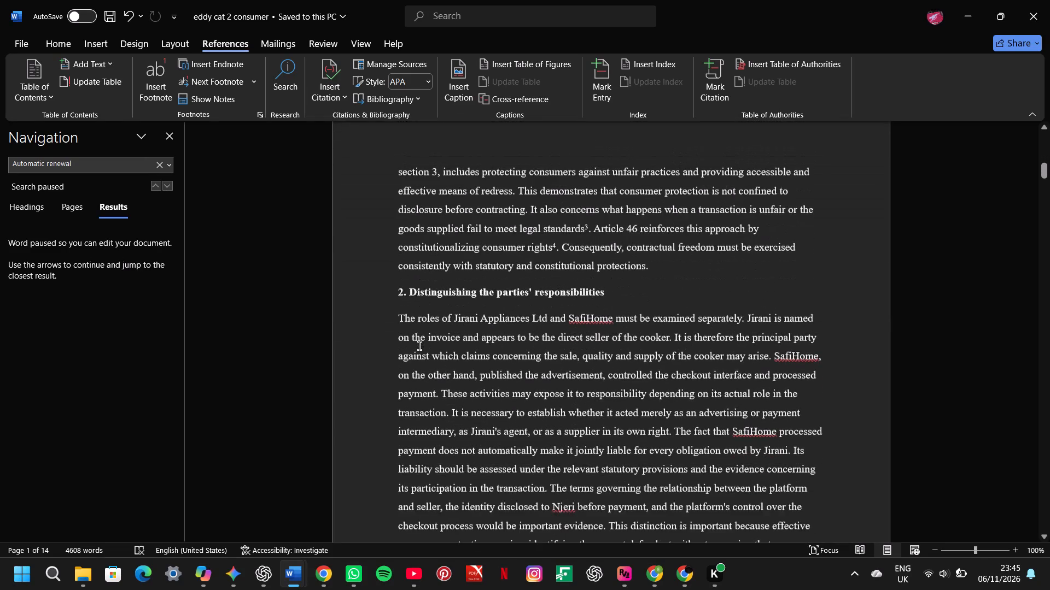
scroll(419, 346, down, 2)
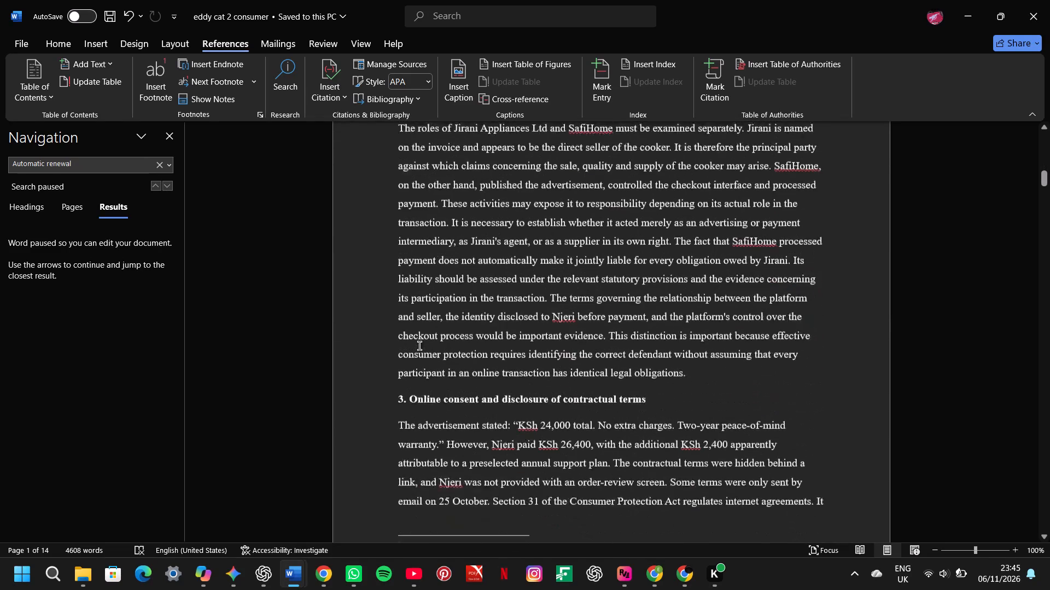
scroll(419, 346, down, 2)
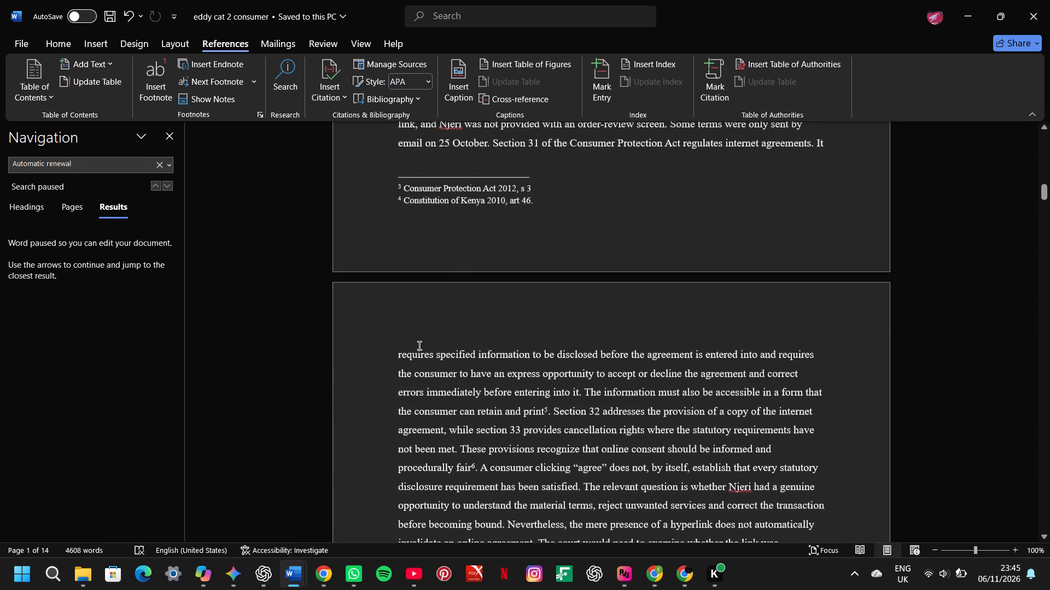
scroll(419, 346, down, 2)
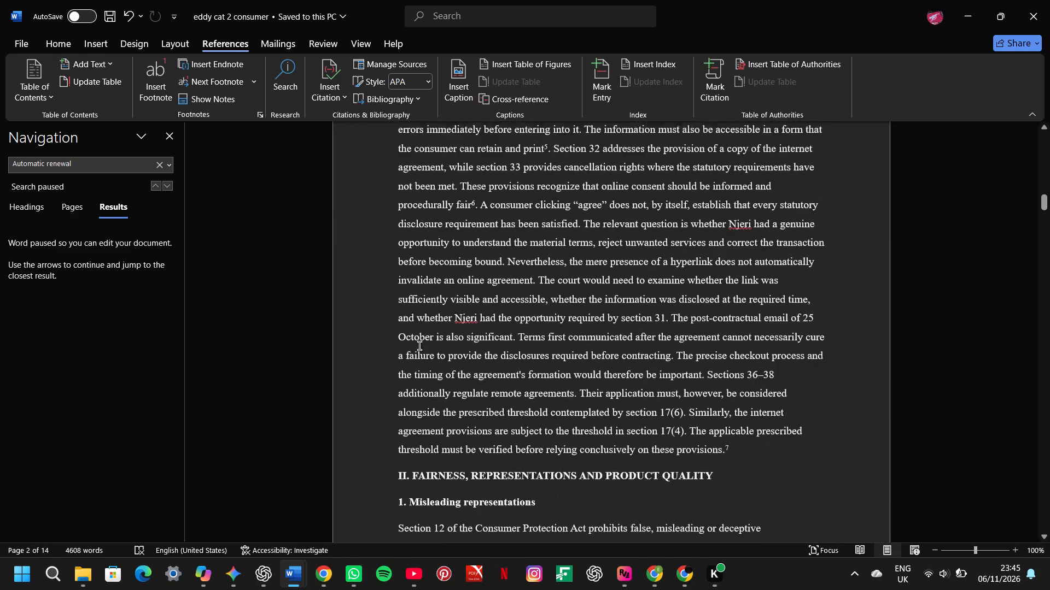
scroll(419, 346, down, 1)
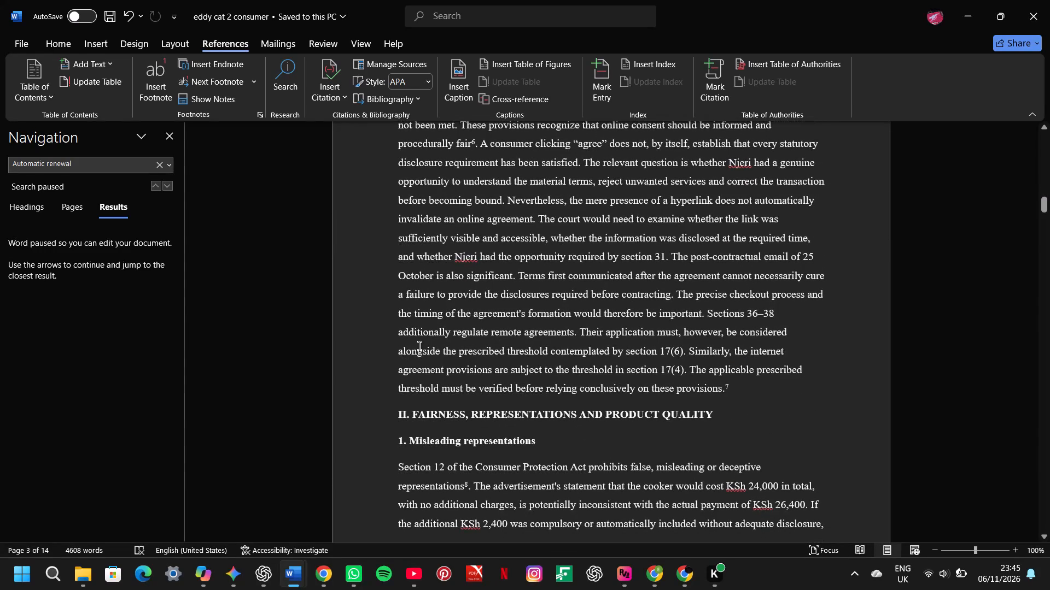
scroll(419, 346, down, 1)
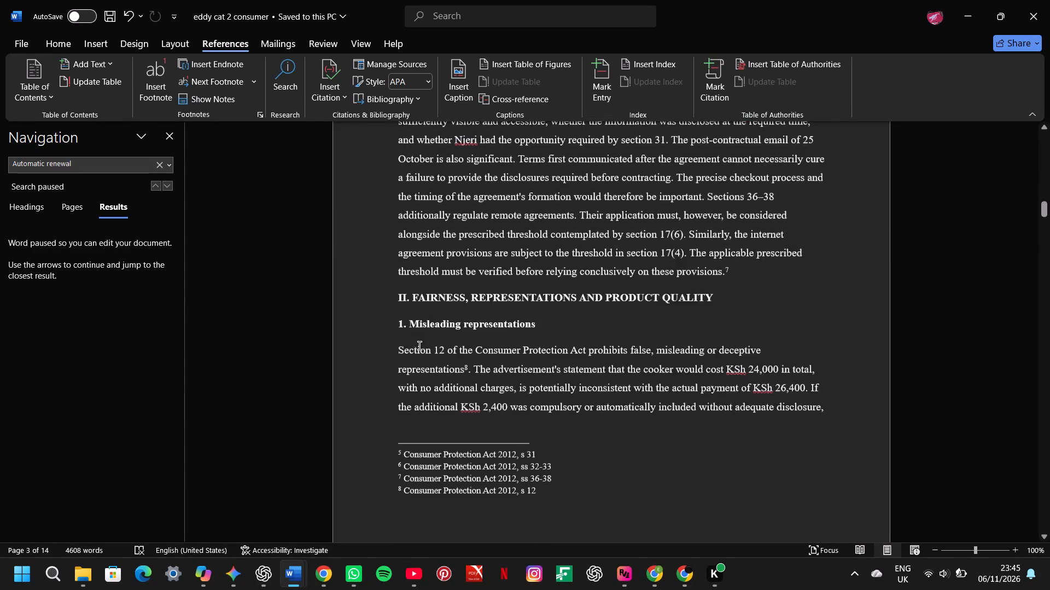
scroll(419, 346, down, 3)
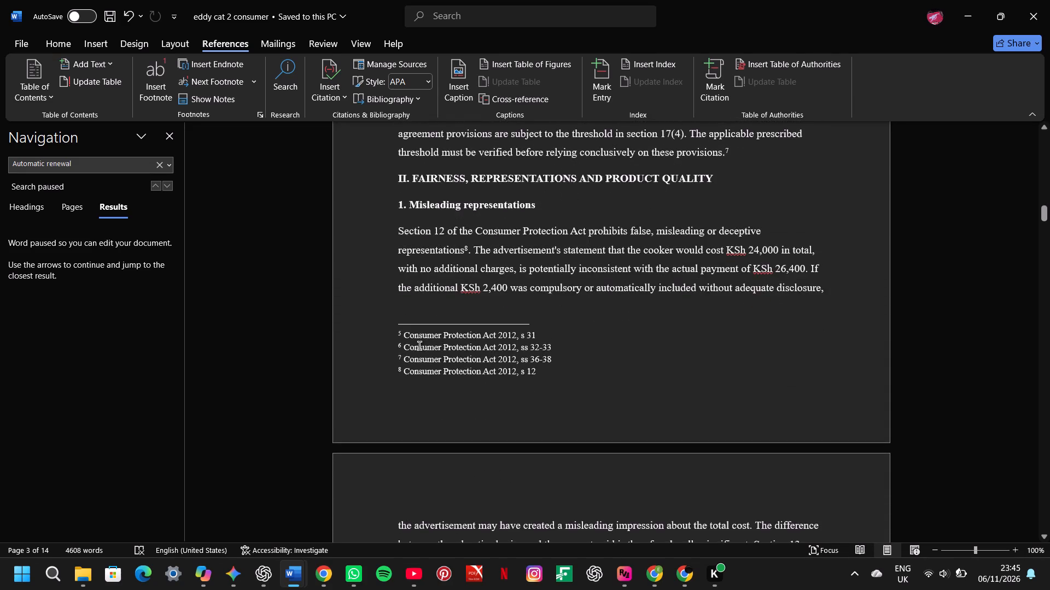
scroll(419, 346, down, 2)
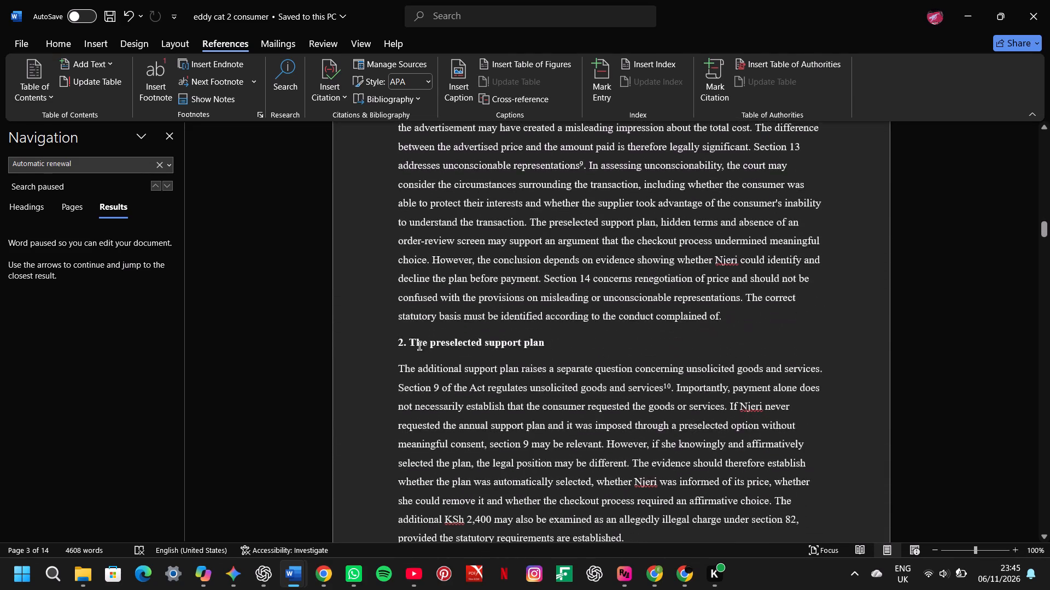
scroll(419, 346, down, 1)
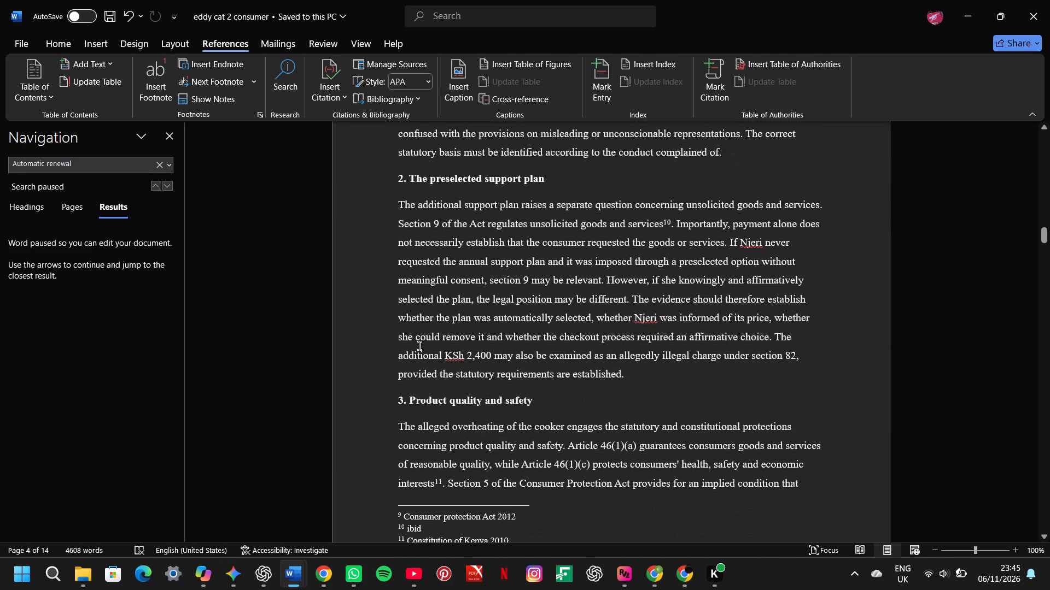
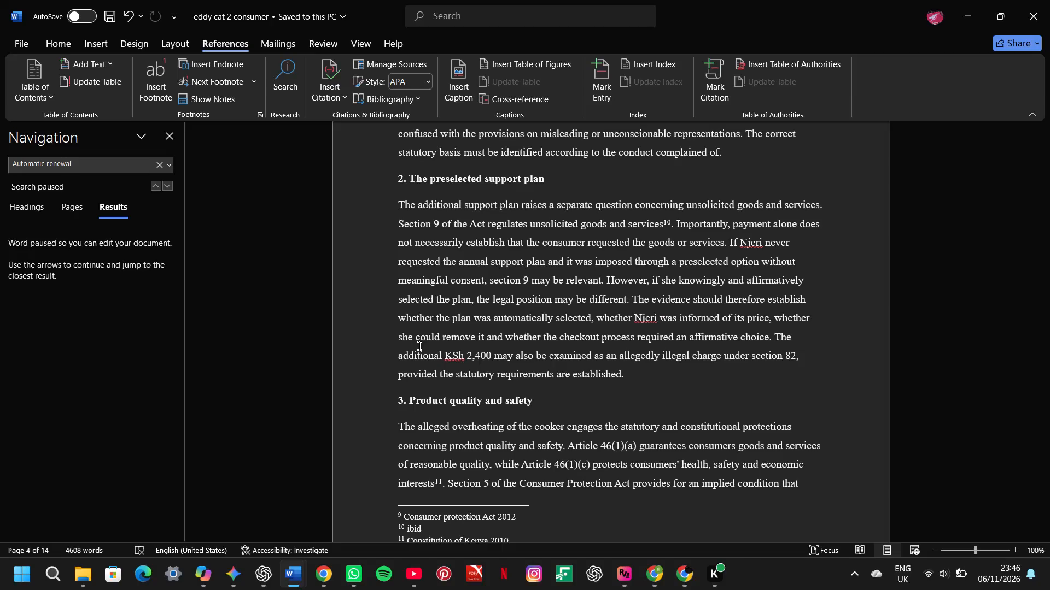
Review the essay from the product quality section to the supplier's defence section, including each page's footnotes, and save it.
click(566, 509)
scroll(566, 509, down, 1)
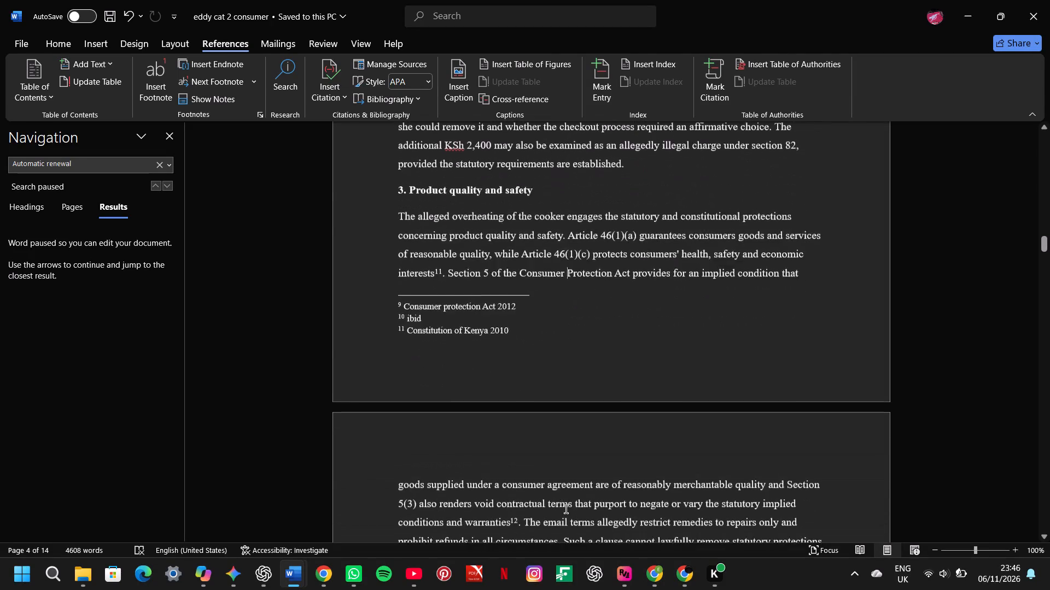
scroll(566, 509, down, 2)
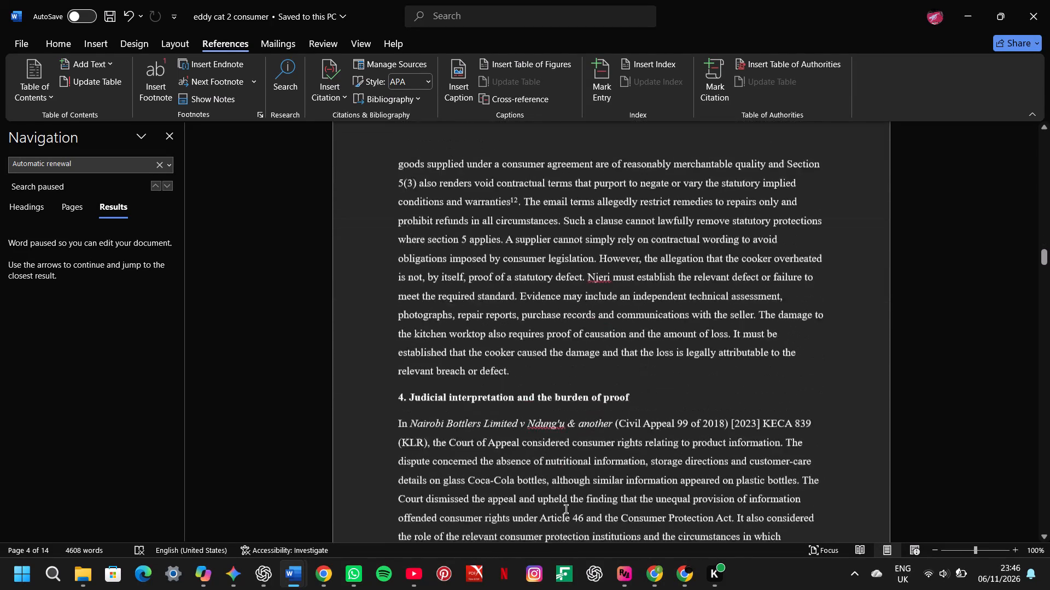
scroll(566, 509, down, 2)
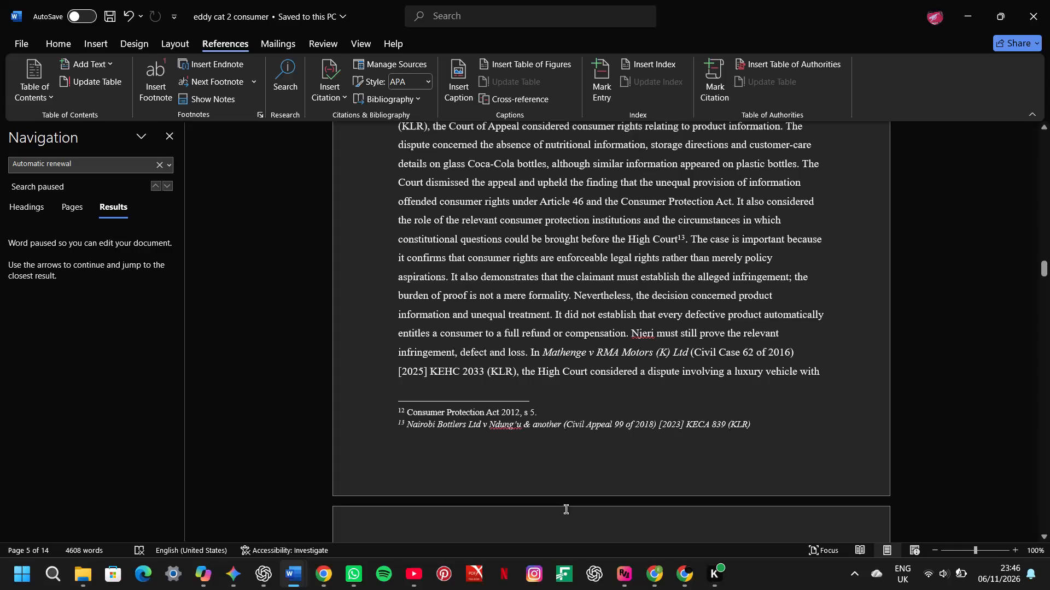
scroll(566, 509, down, 1)
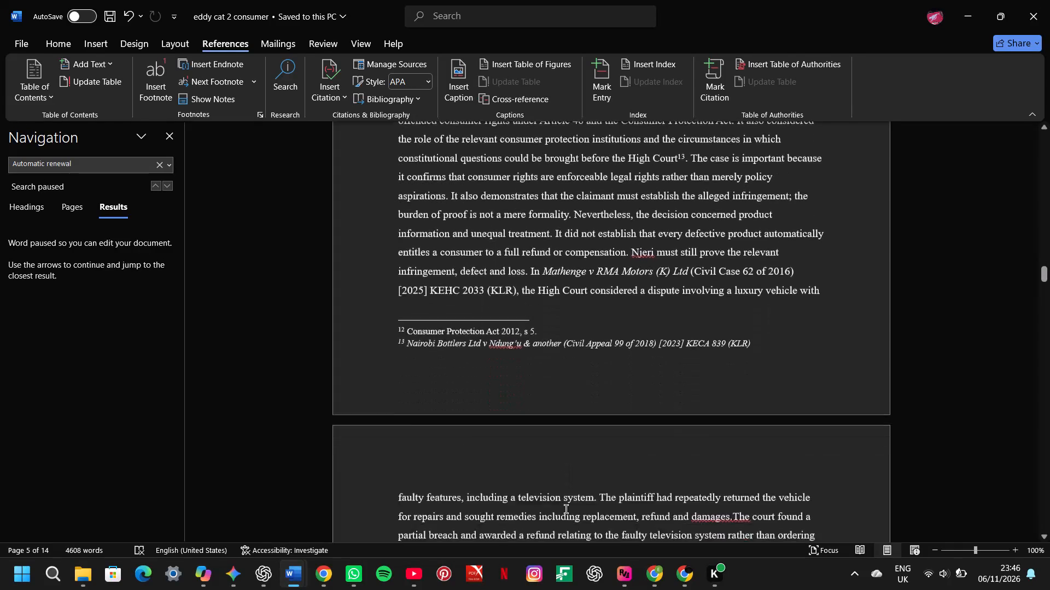
scroll(566, 509, down, 2)
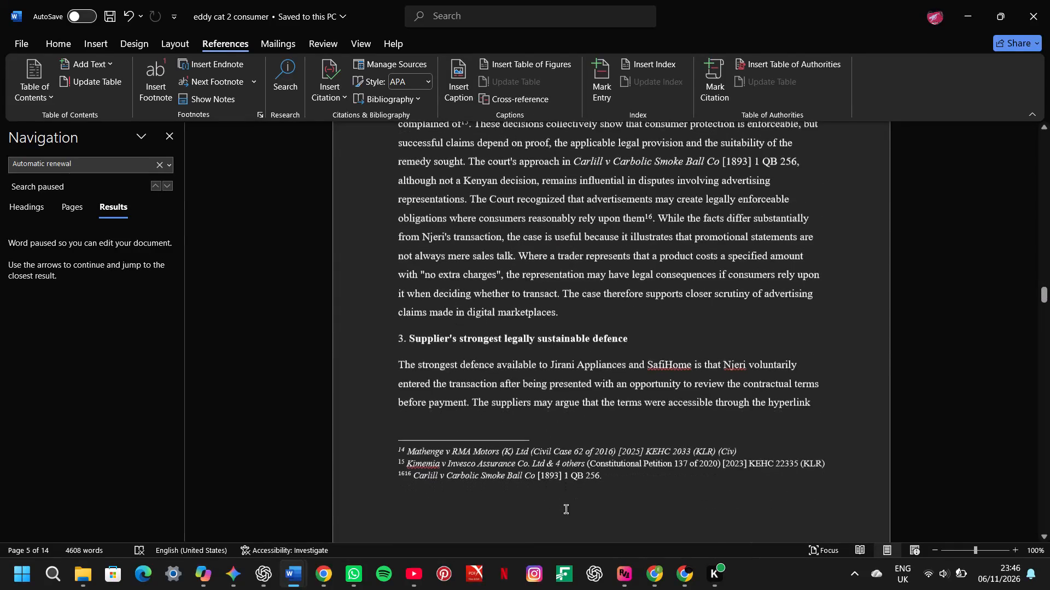
scroll(566, 509, down, 2)
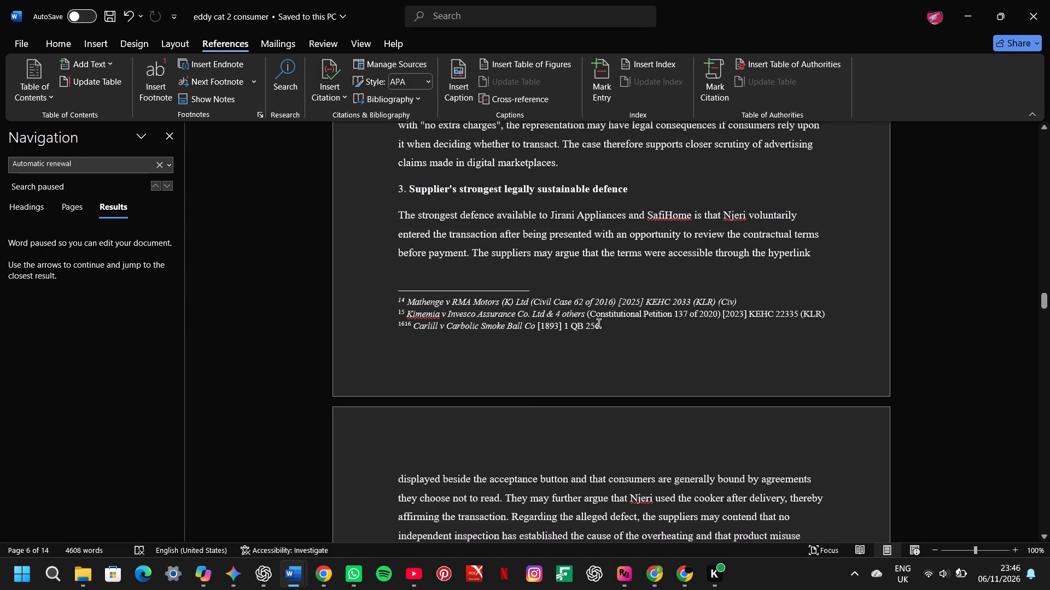
key(ctrl+s)
Format the entire essay body in Times New Roman, size 12, with left alignment and 1.5 line spacing.
key(ctrl+a)
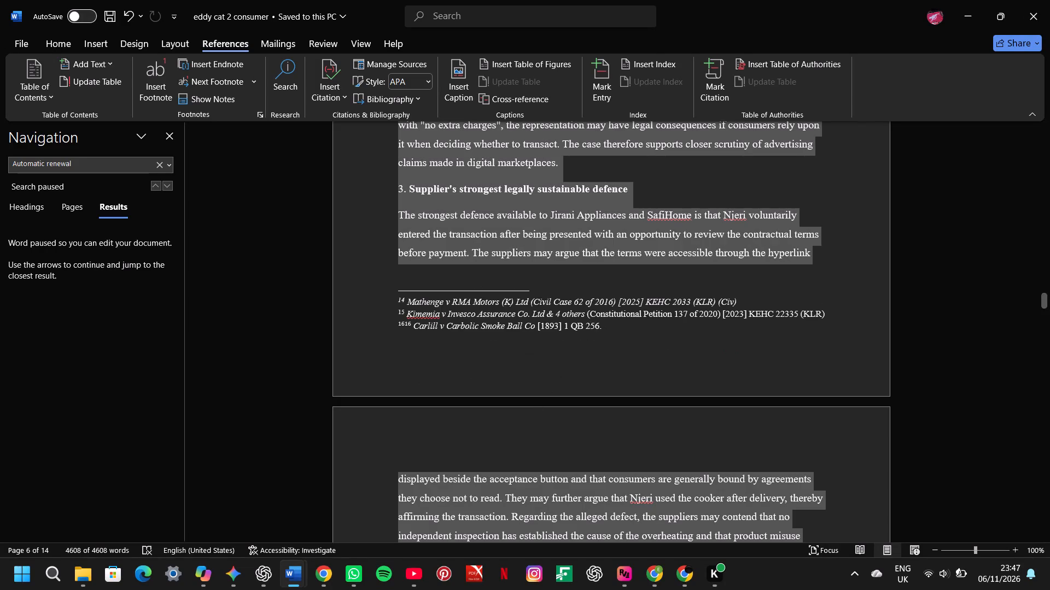
click(66, 46)
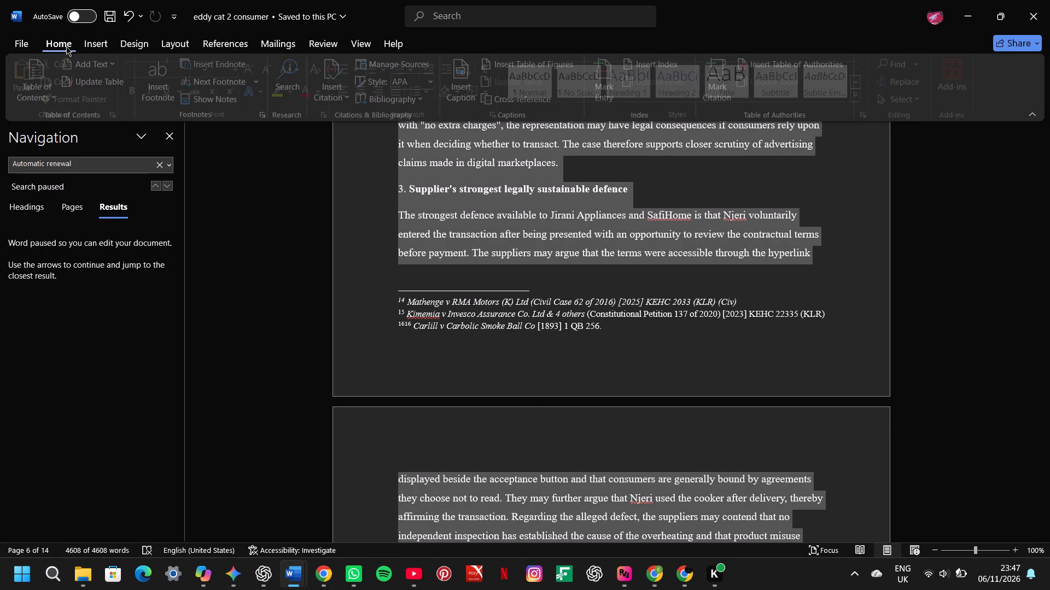
click(214, 76)
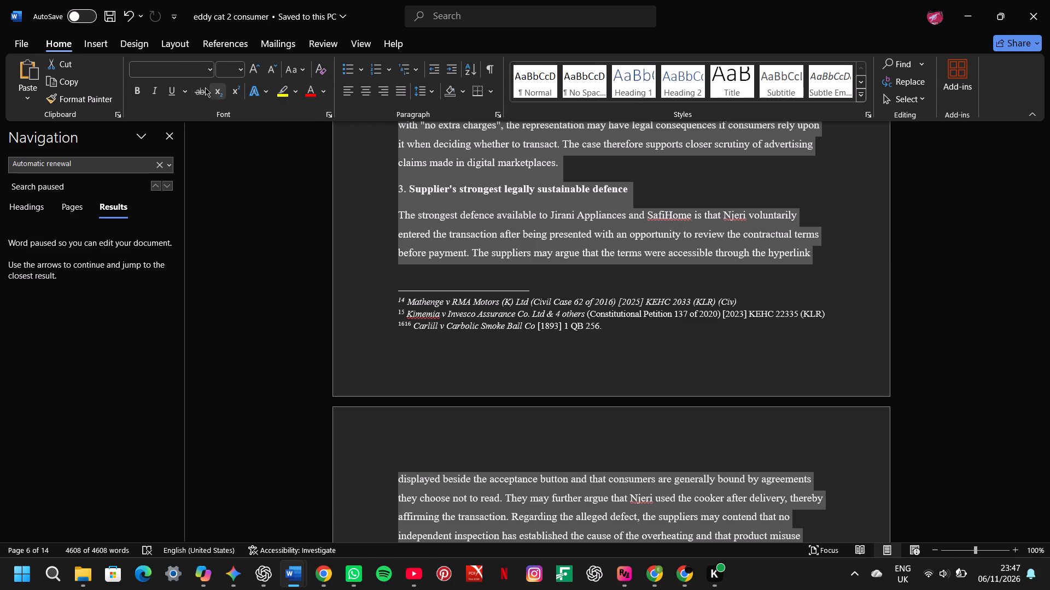
click(211, 71)
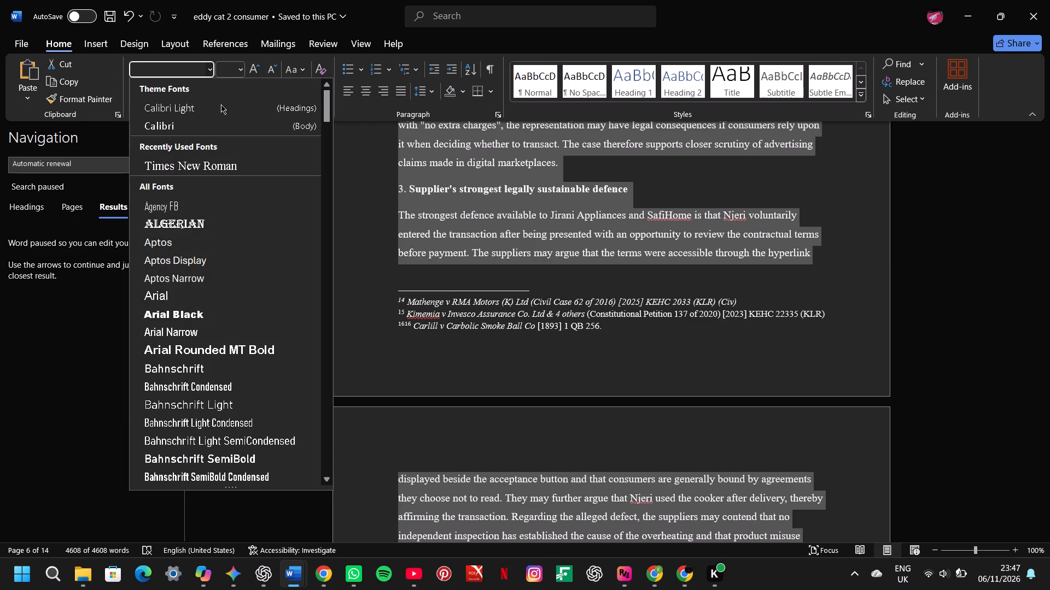
click(202, 168)
click(238, 69)
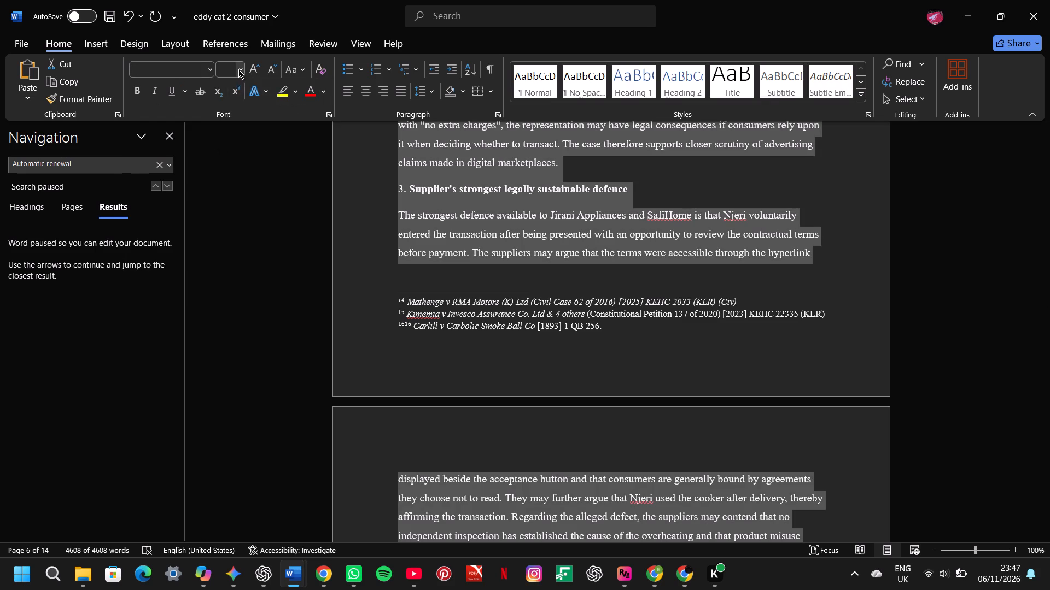
click(235, 156)
click(345, 87)
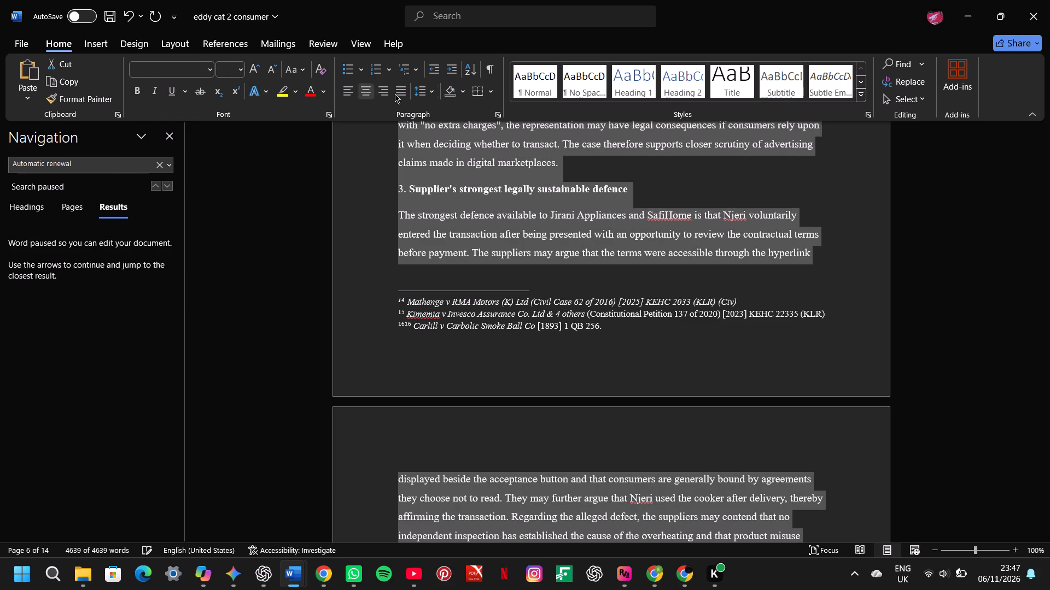
click(430, 93)
click(437, 145)
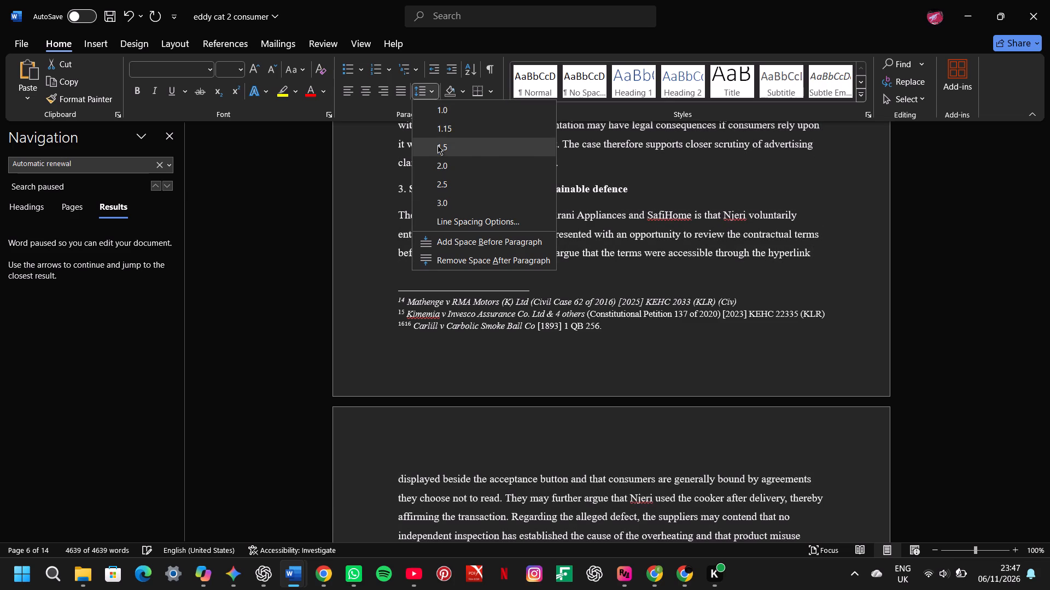
Format all the footnotes in Times New Roman with left alignment.
click(446, 310)
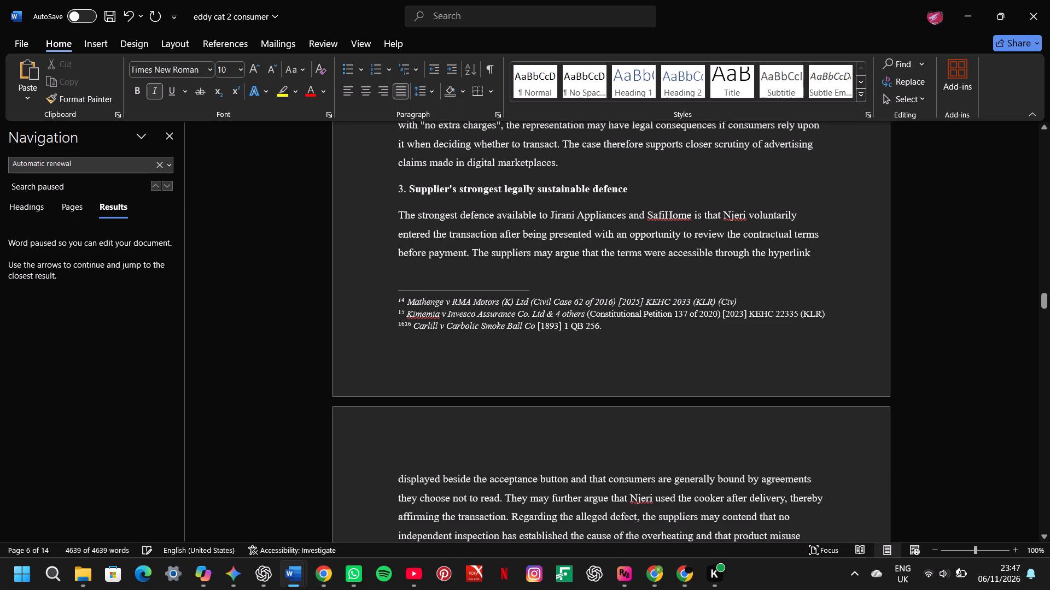
key(ctrl+a)
click(209, 70)
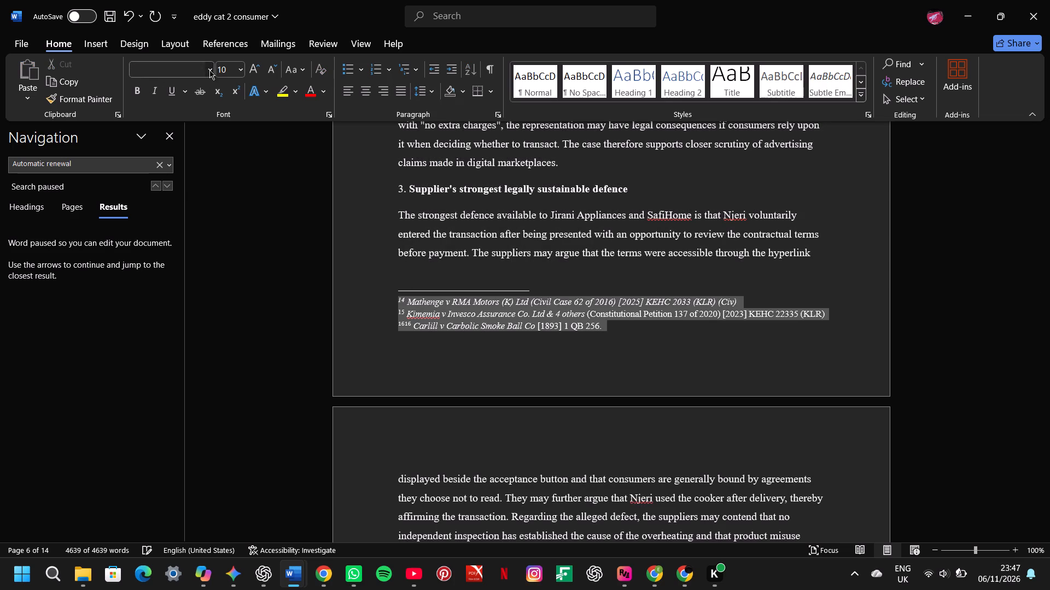
click(195, 161)
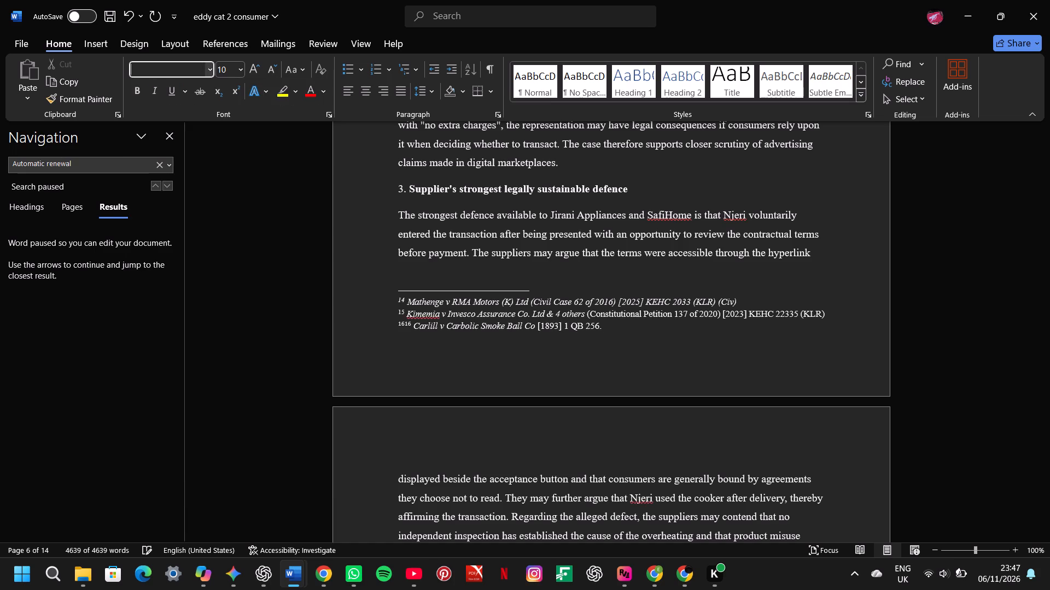
click(349, 90)
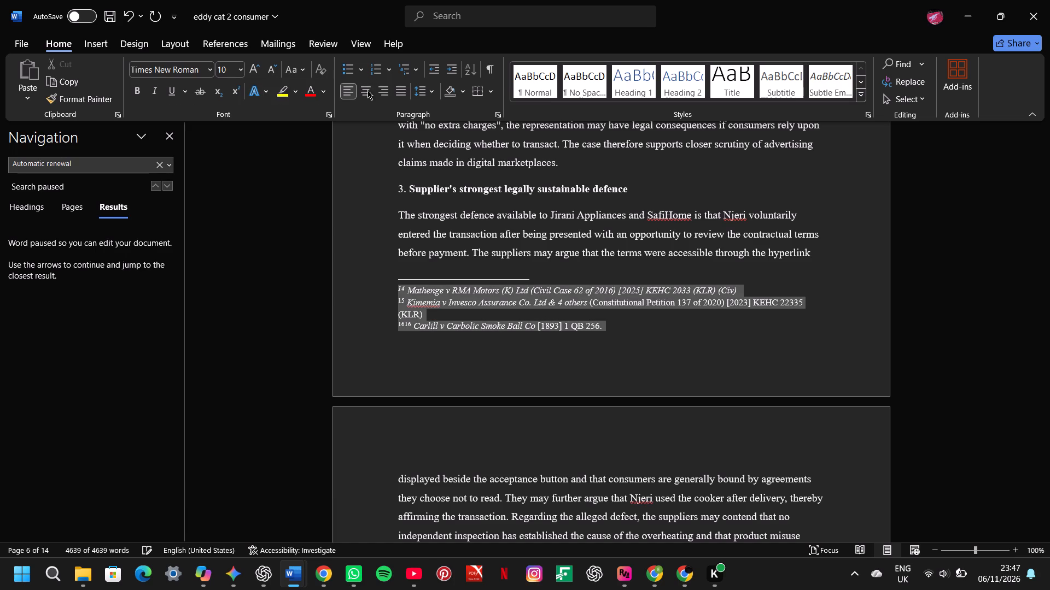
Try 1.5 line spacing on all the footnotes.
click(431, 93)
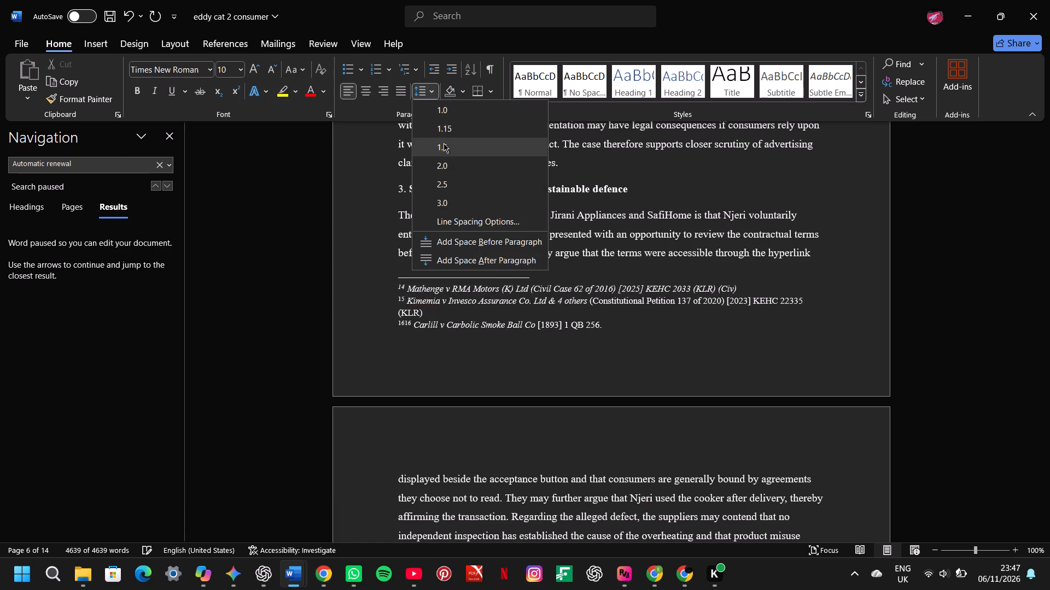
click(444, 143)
Set the line spacing of all the footnotes to 1.15 and save the essay.
click(433, 93)
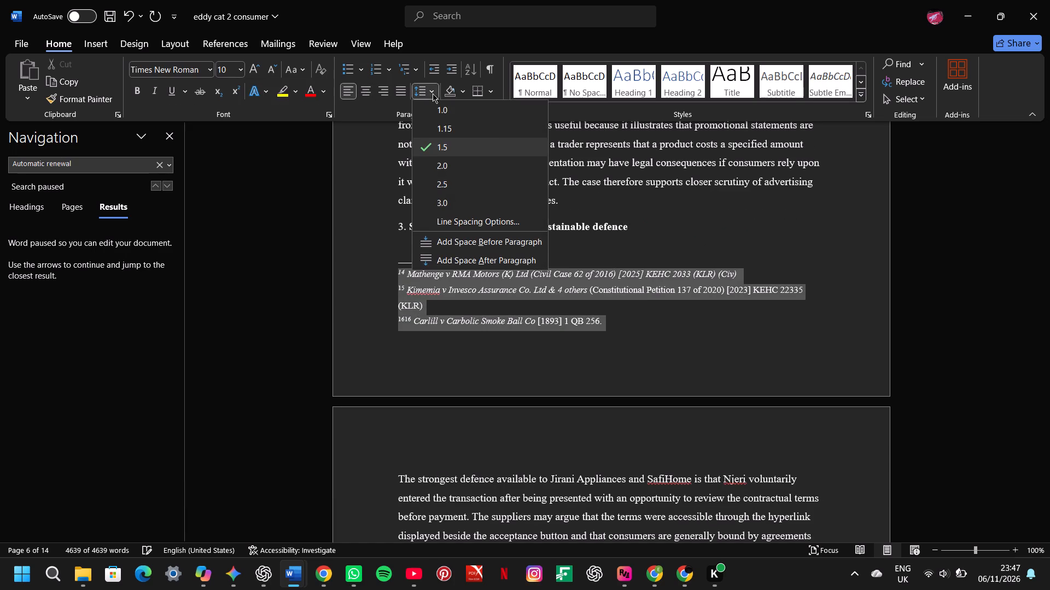
click(448, 132)
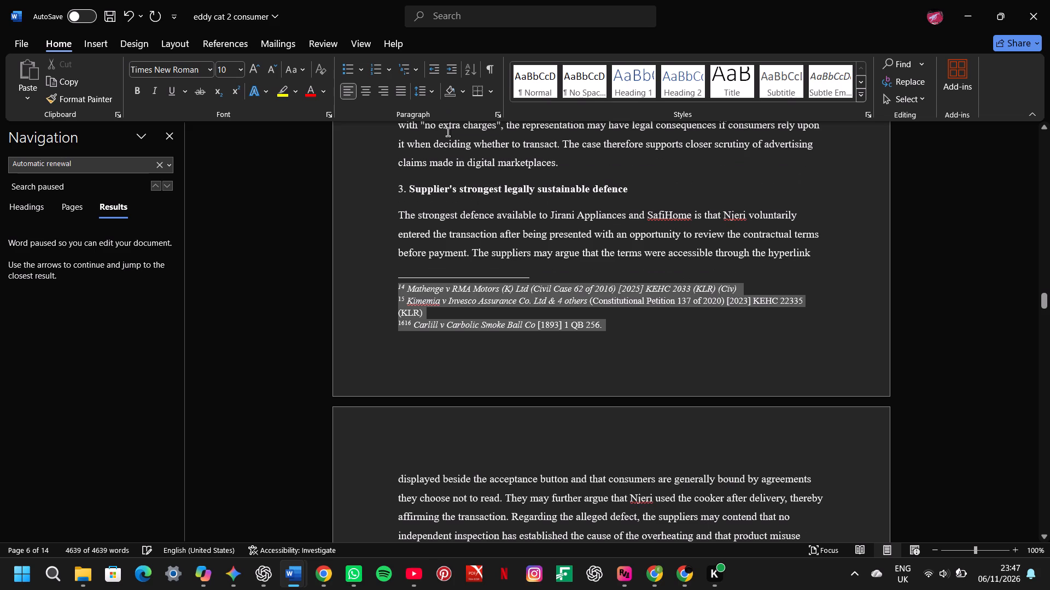
key(ctrl+s)
click(361, 217)
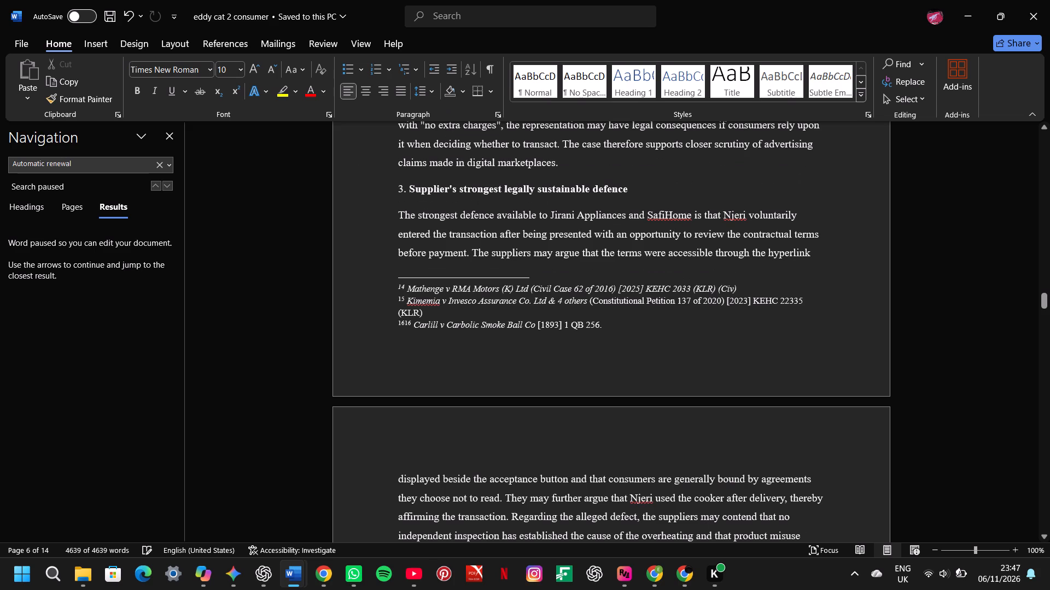
key(ctrl+s)
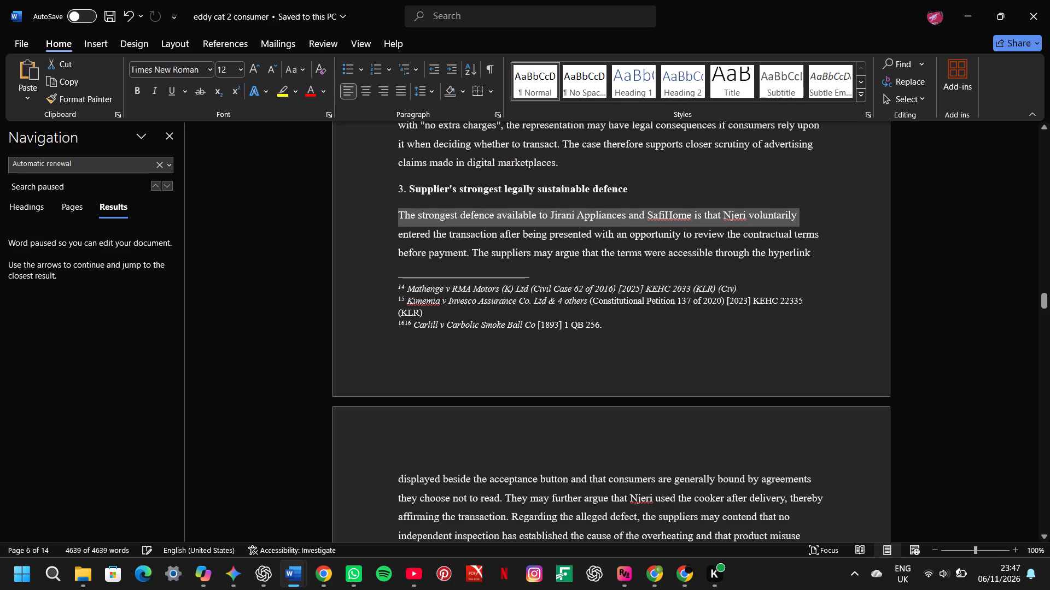
Switch to YouTube, reload the home feed, and browse the recommended videos.
click(416, 573)
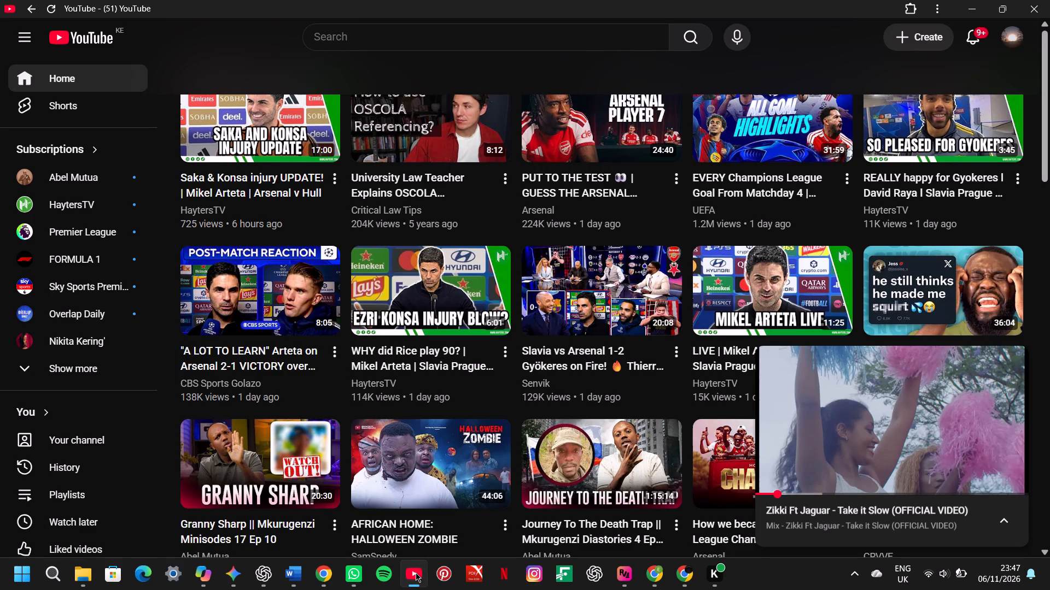
click(97, 81)
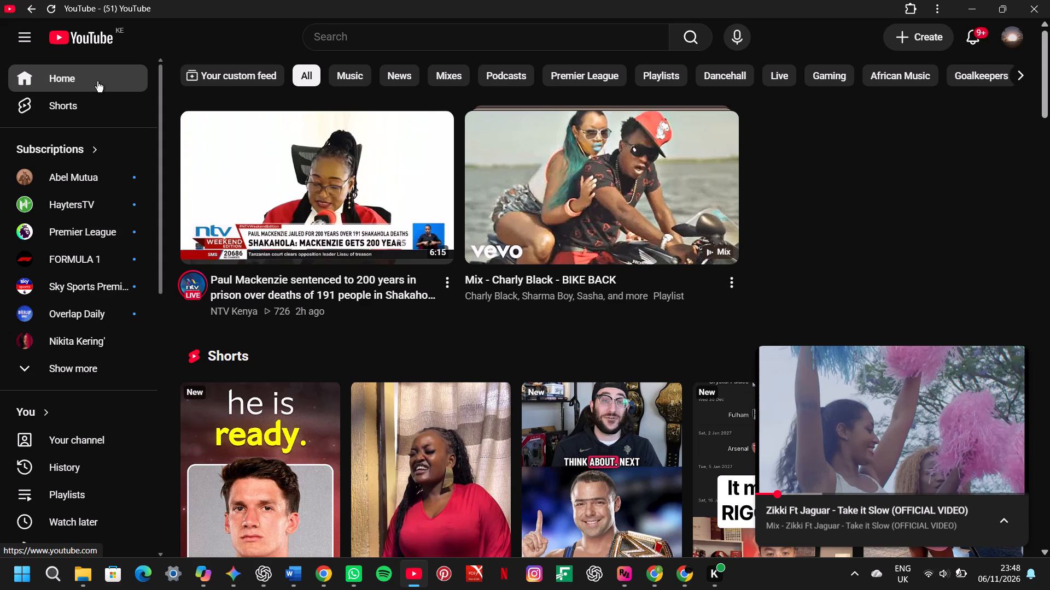
scroll(409, 300, down, 9)
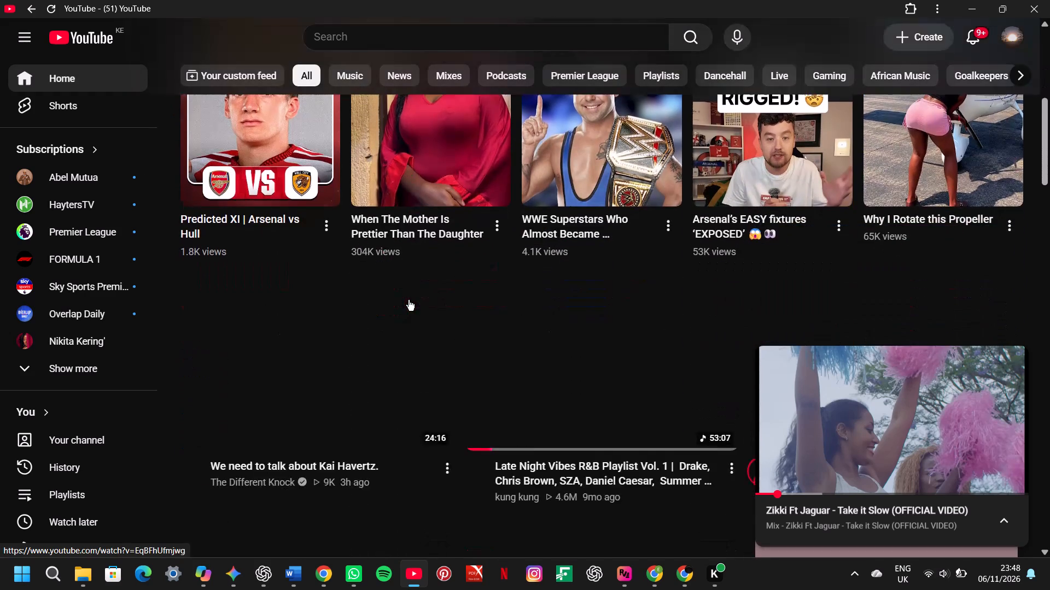
scroll(409, 300, down, 2)
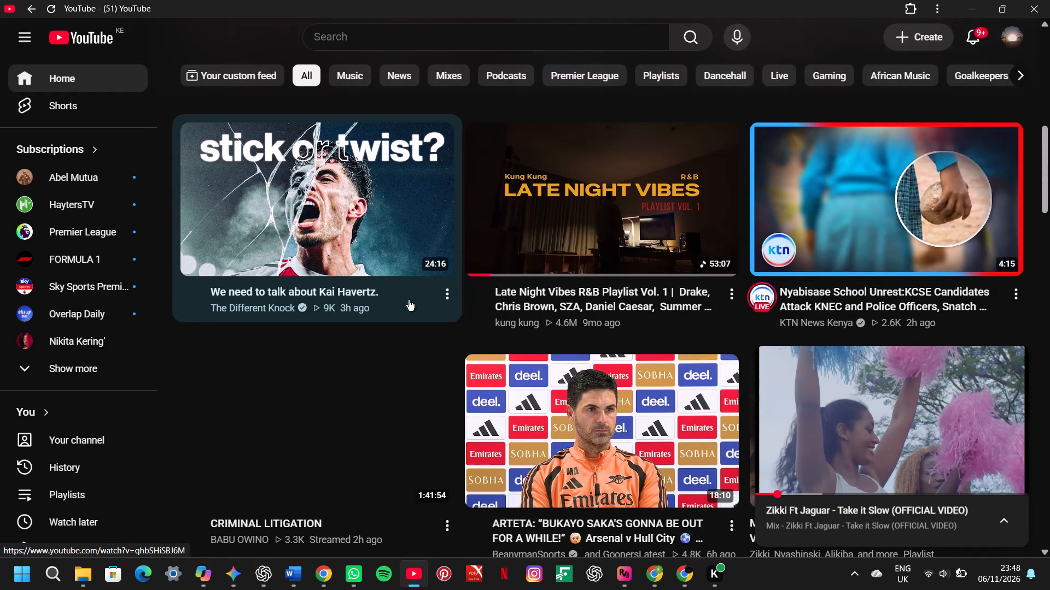
scroll(575, 434, down, 1)
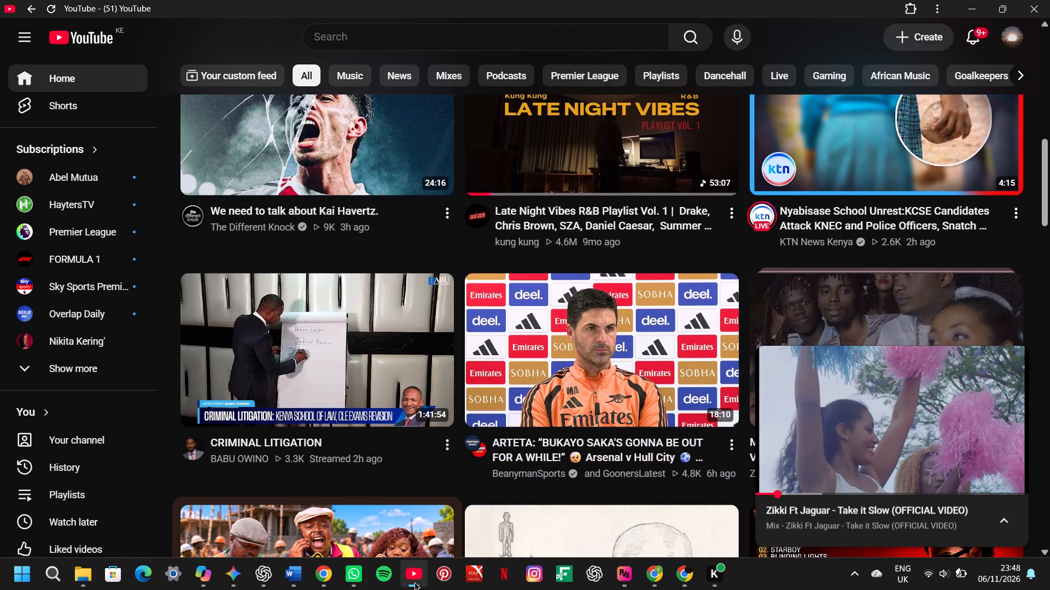
click(392, 578)
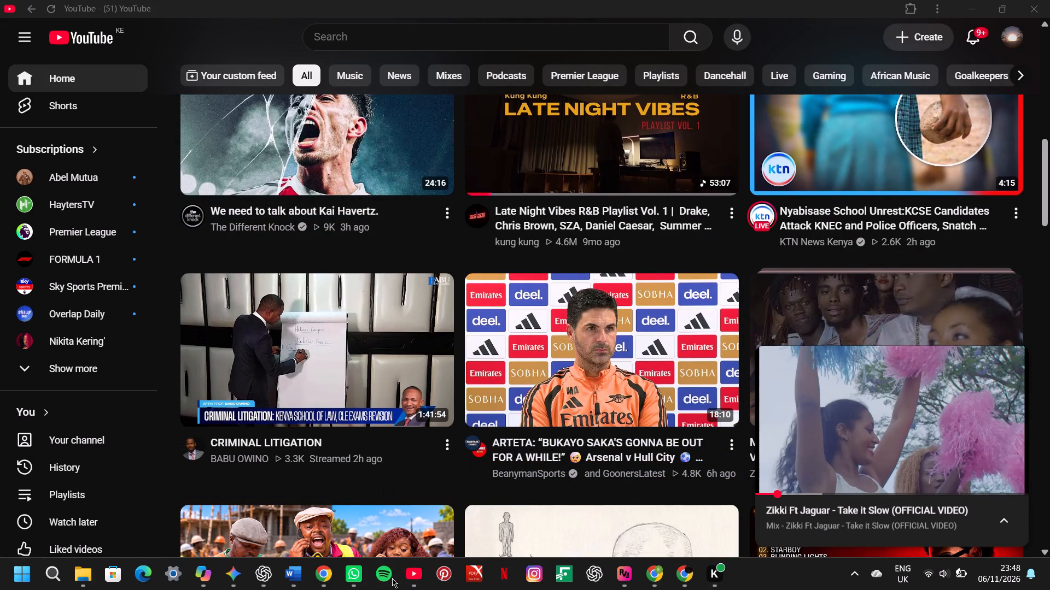
click(409, 578)
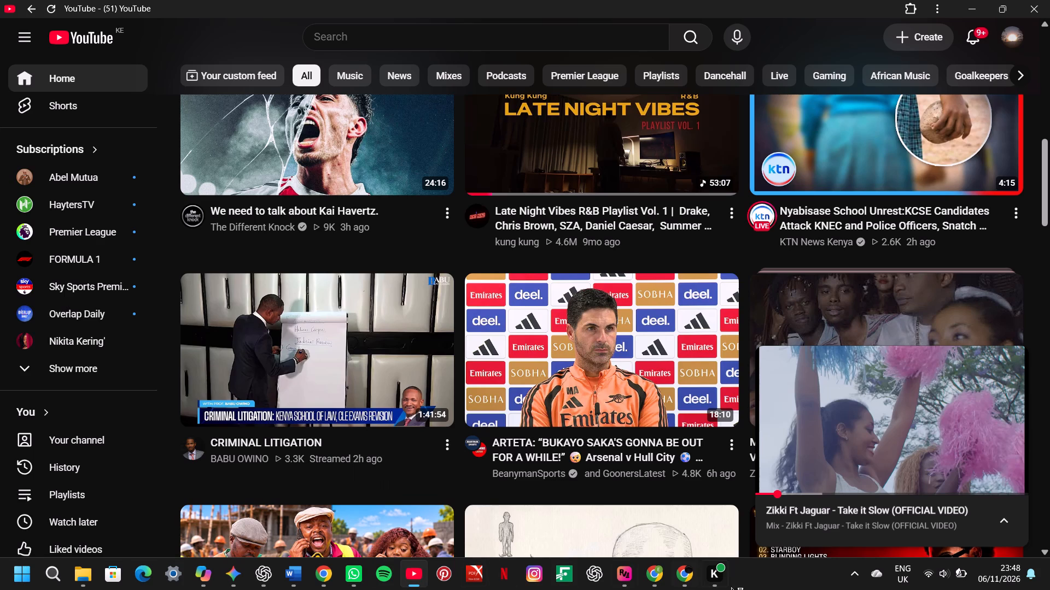
Switch to Chrome on the Kenya Law Competition Act page and retry loading the Gemini assistant.
click(315, 584)
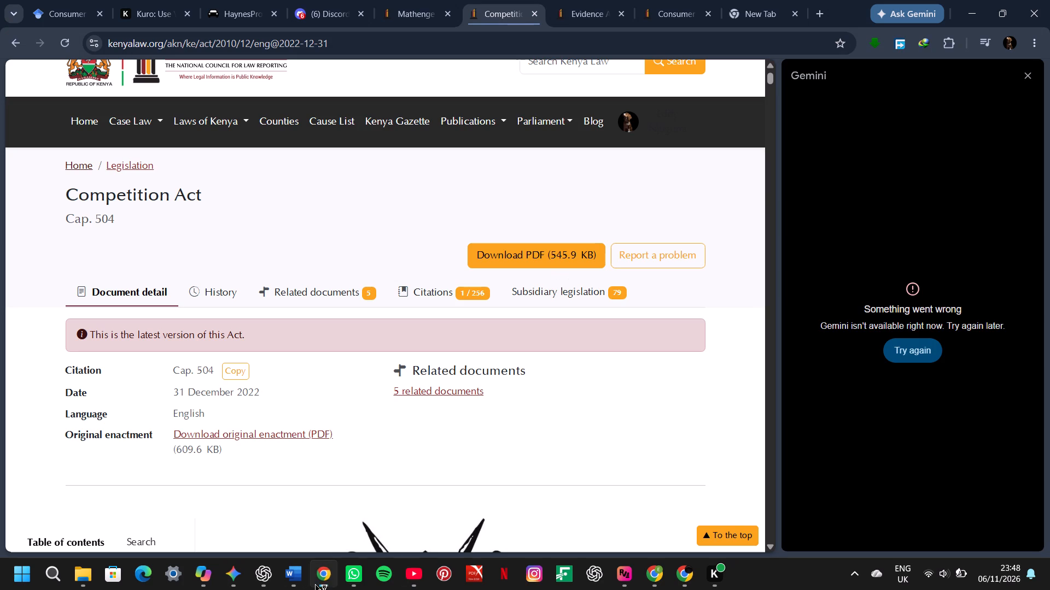
click(916, 356)
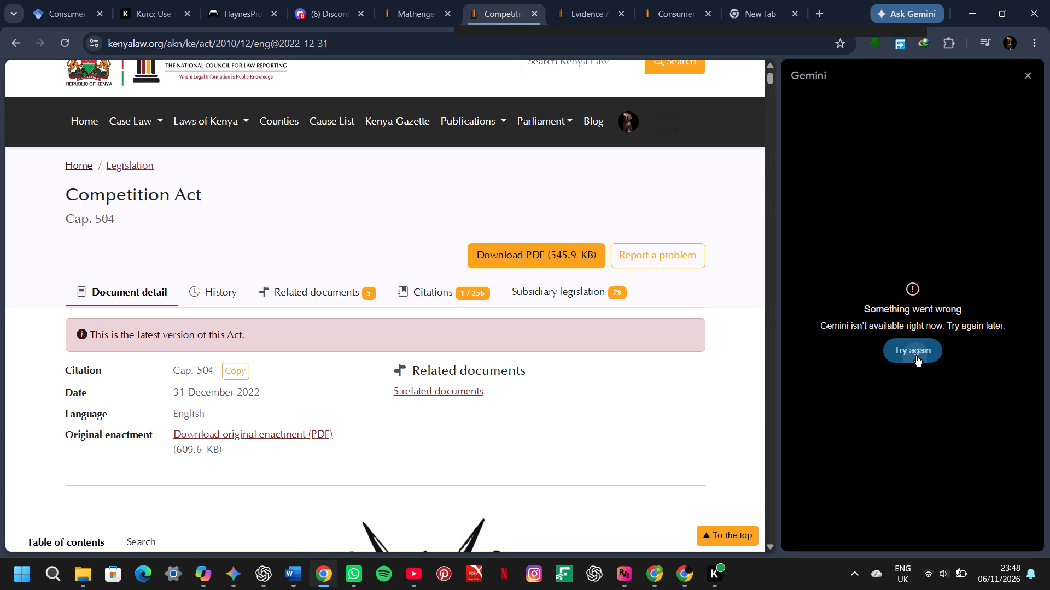